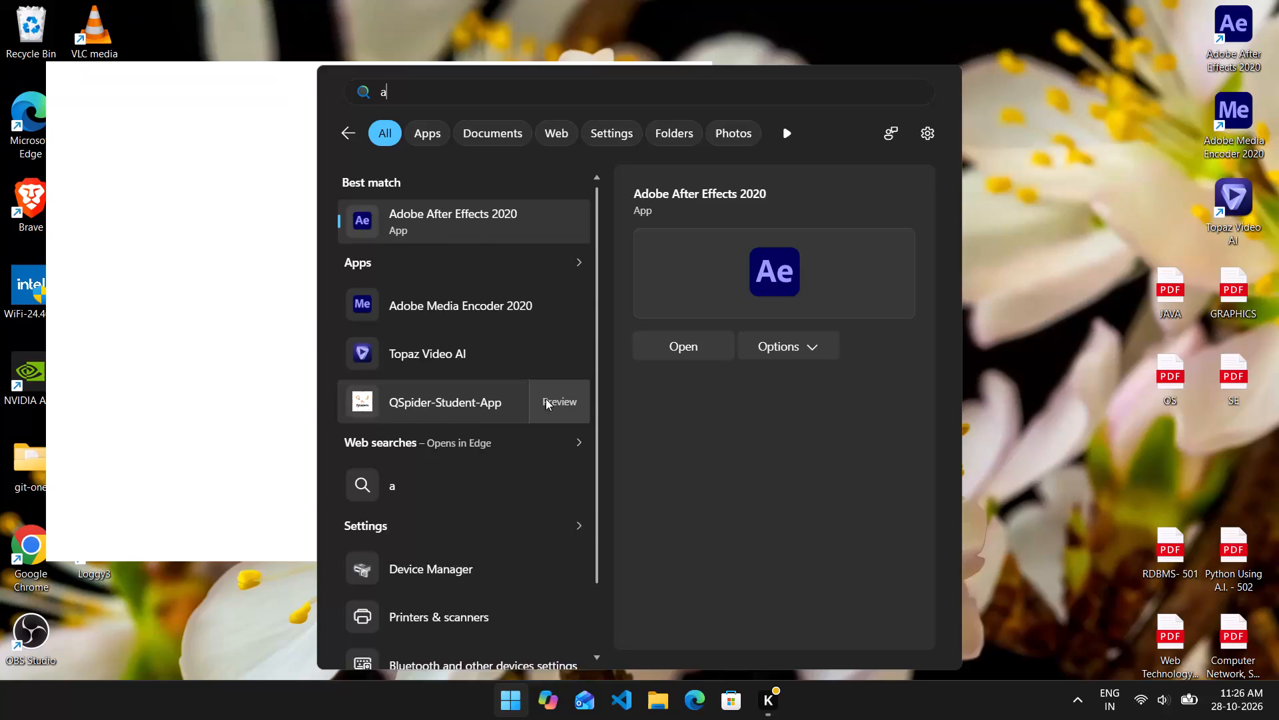
# Launch Adobe After Effects 2020 and open the recent project LISA - Tarantino 2.
pyautogui.click(462, 213)
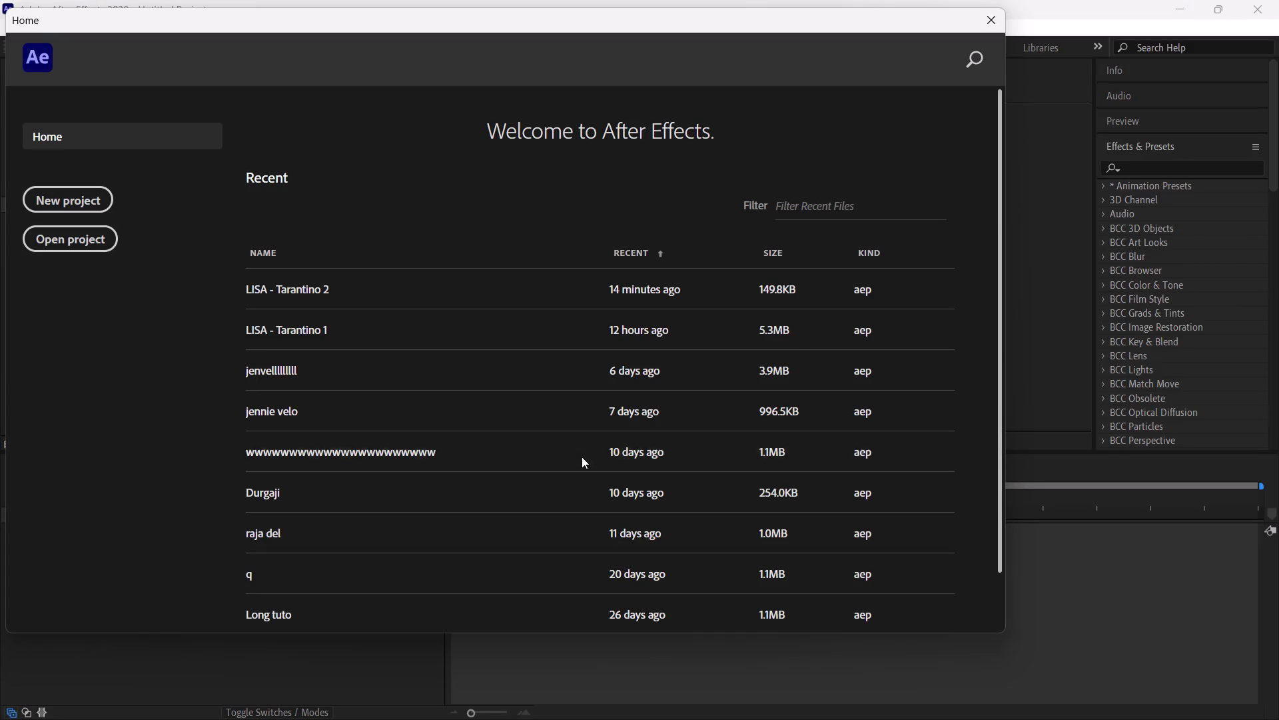
pyautogui.click(490, 290)
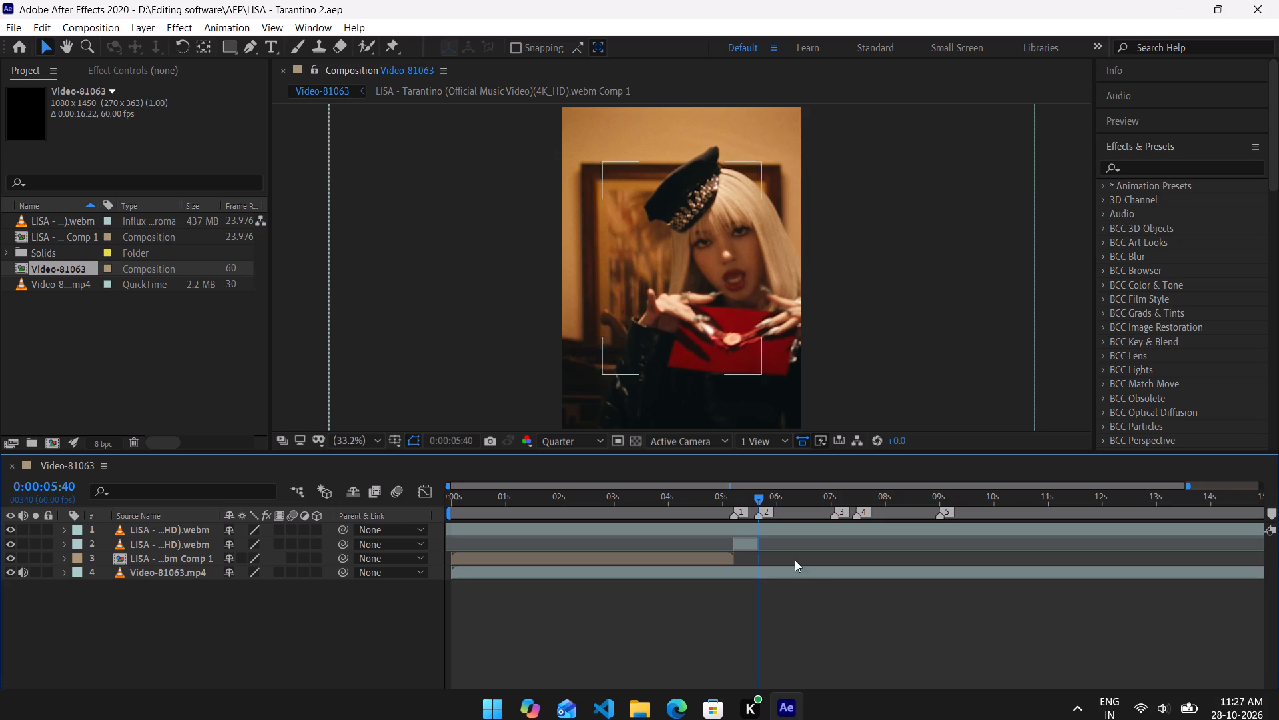
# Select the top LISA clip and repeatedly preview the footage from marker 2 at 0:00:05:40 in a closer timeline view.
pyautogui.click(763, 529)
pyautogui.click(492, 715)
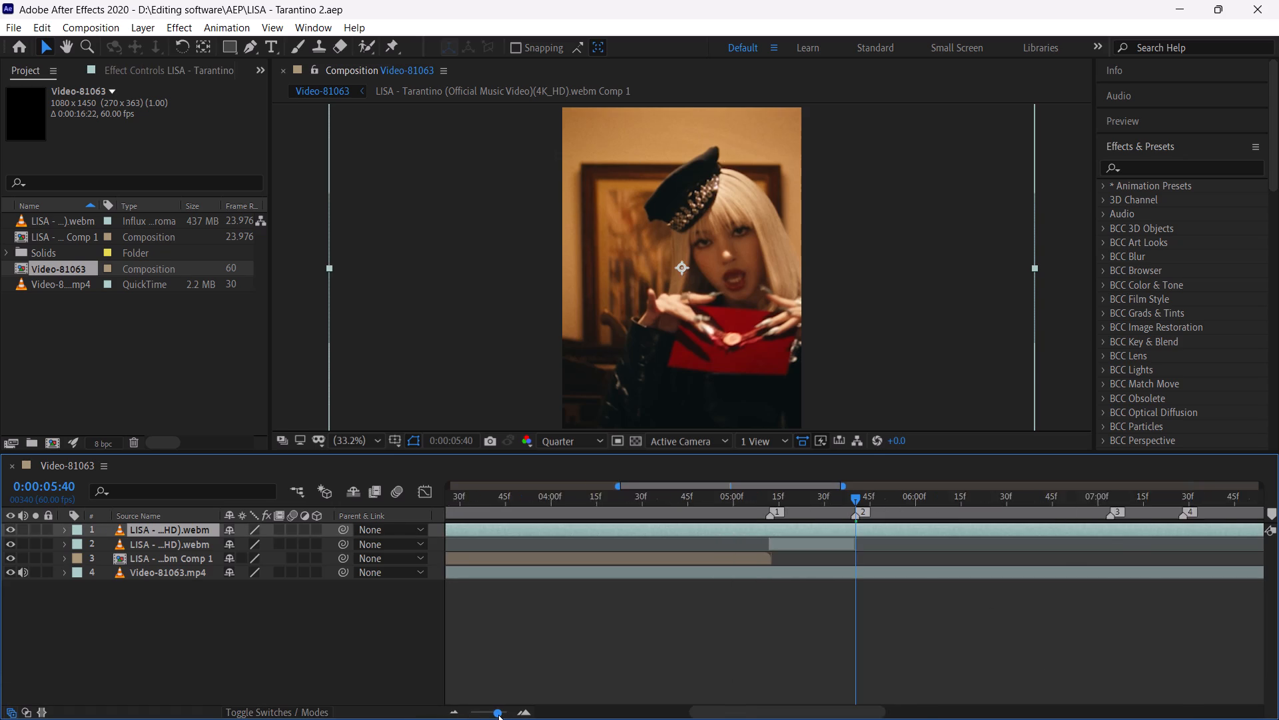
pyautogui.press('space')
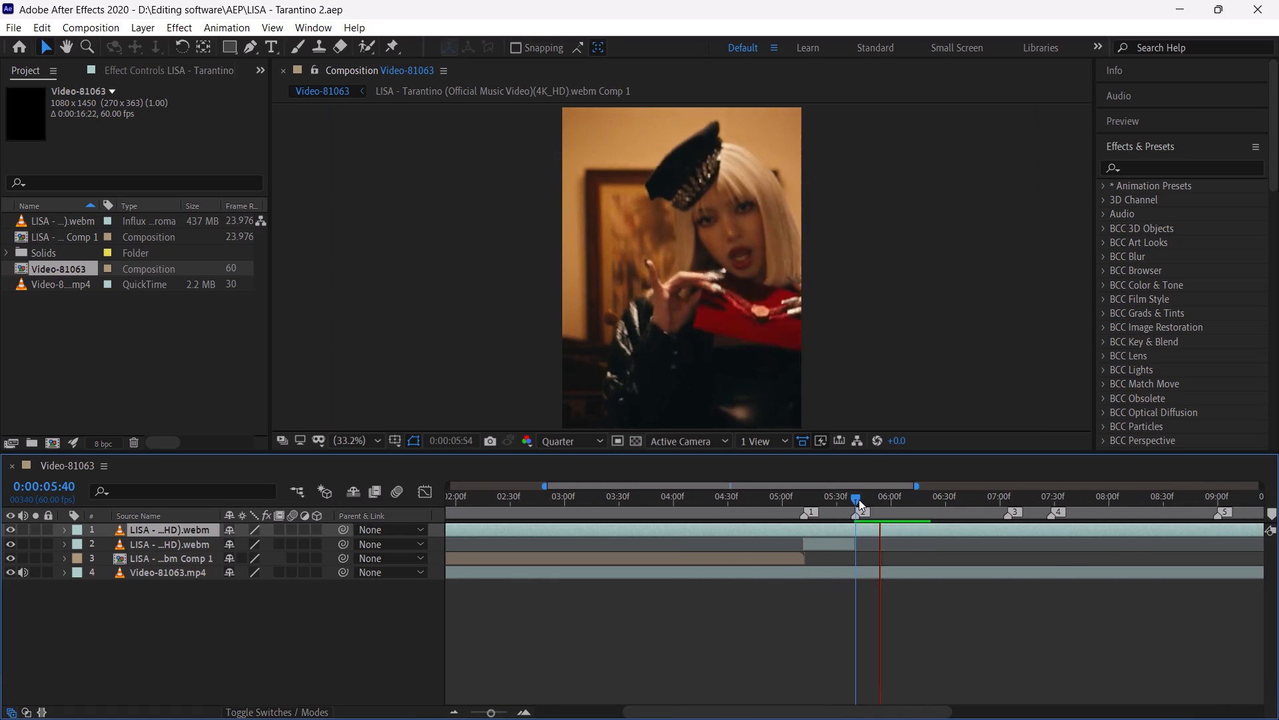
pyautogui.click(857, 497)
pyautogui.press('space')
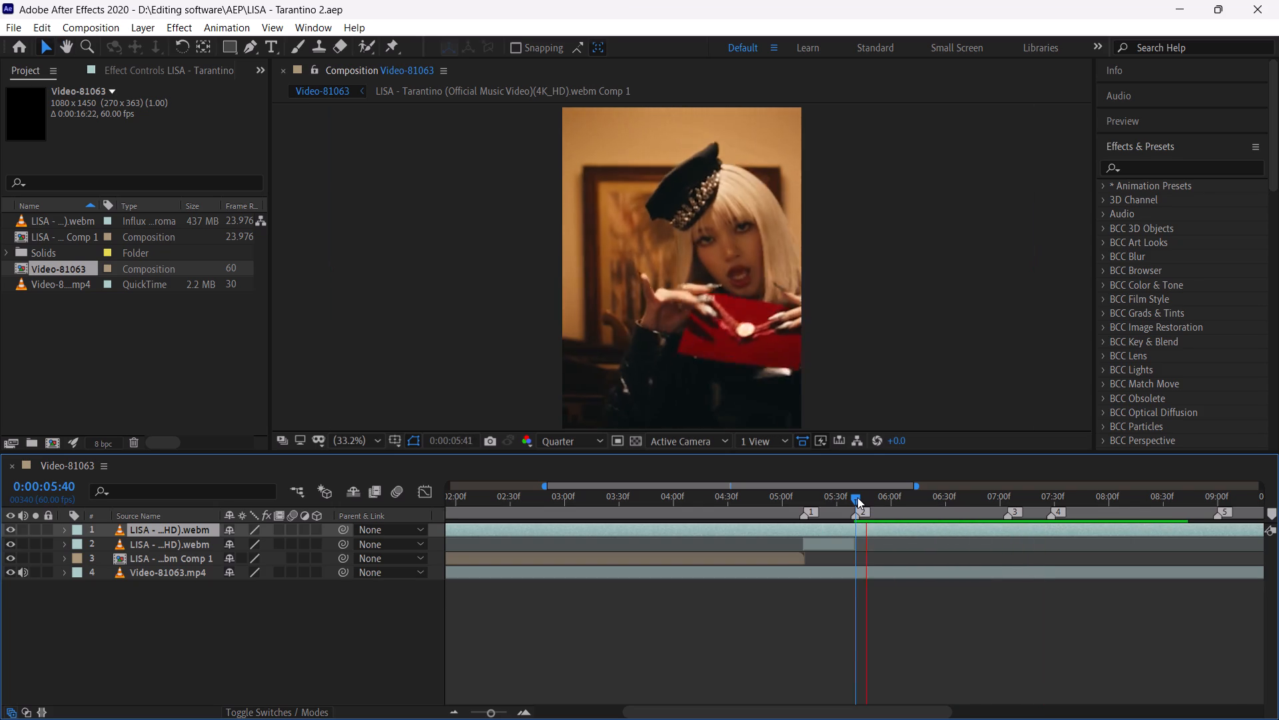
pyautogui.click(857, 497)
pyautogui.press('space')
pyautogui.click(857, 497)
pyautogui.press('space')
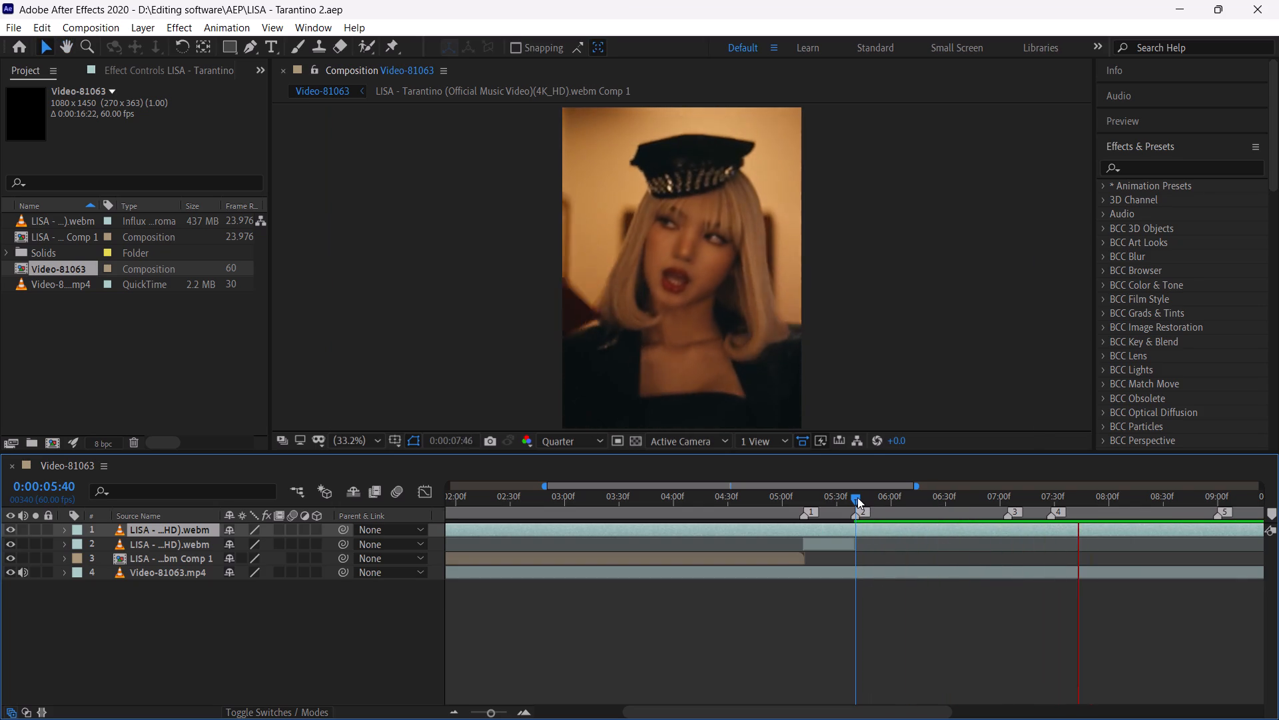
pyautogui.click(857, 497)
pyautogui.press('space')
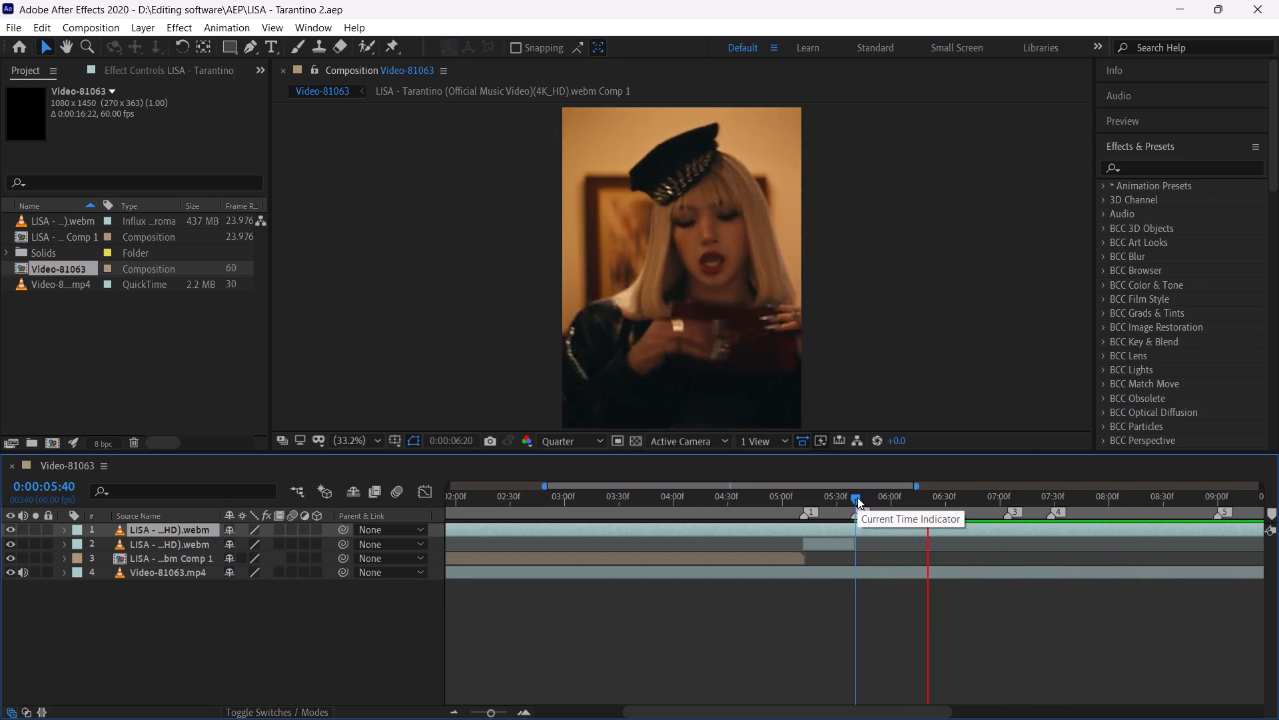
pyautogui.click(857, 497)
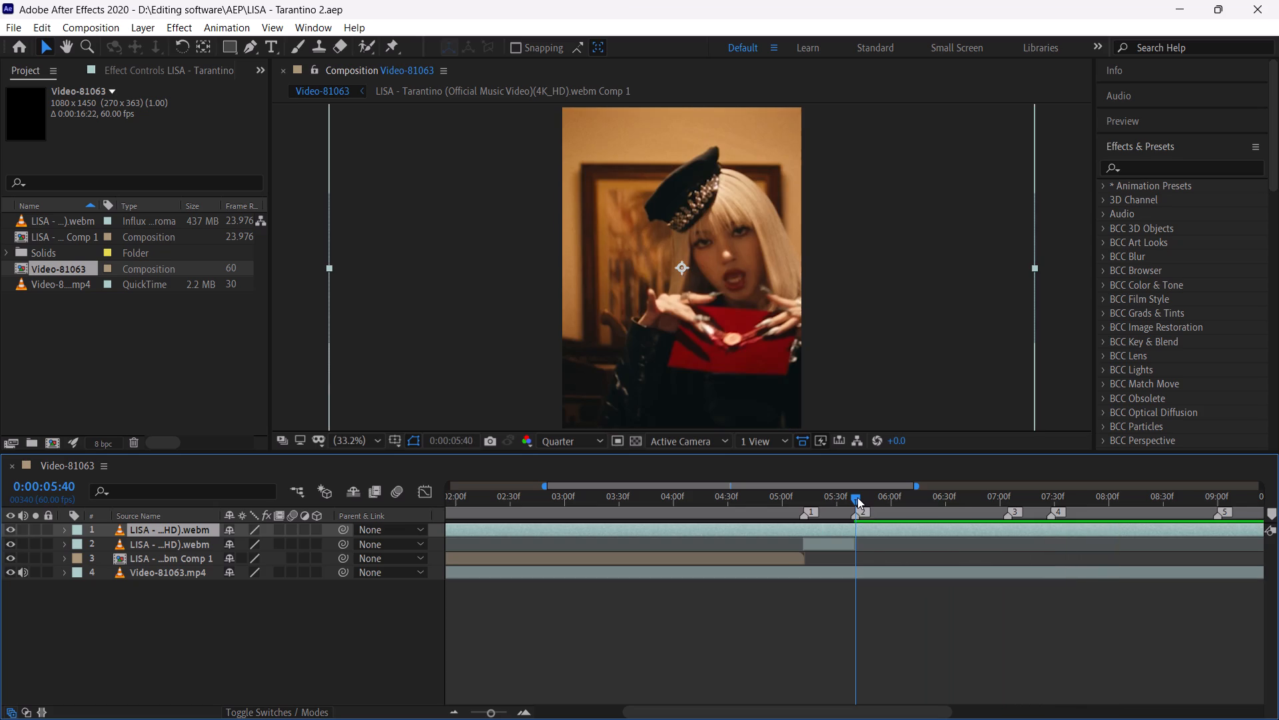
# Split the top LISA clip at 0:00:05:40 and delete the part before the cut.
pyautogui.hotkey('ctrl', 'shift', 'd')
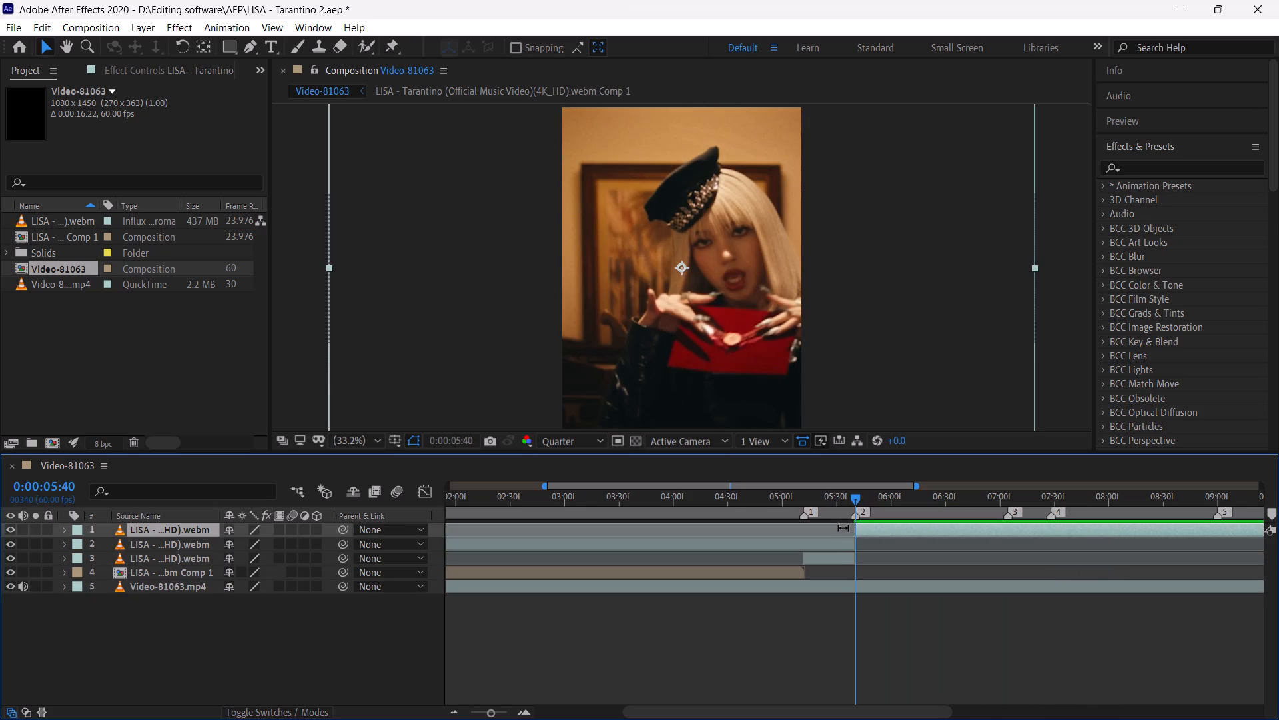
pyautogui.click(839, 547)
pyautogui.press('BackSpace')
# Play back the edit around the cut at marker 2 and the footage following marker 3.
pyautogui.click(837, 500)
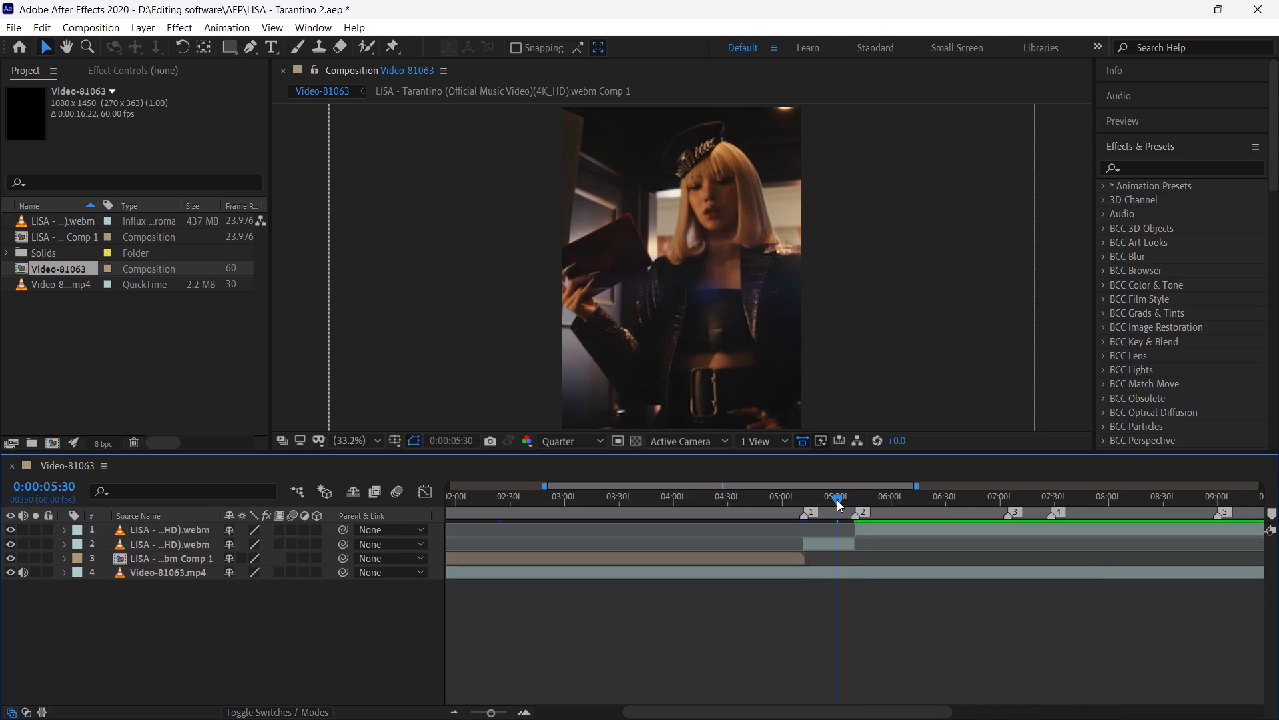
pyautogui.press('space')
pyautogui.click(837, 500)
pyautogui.press('space')
pyautogui.click(801, 500)
pyautogui.press('space')
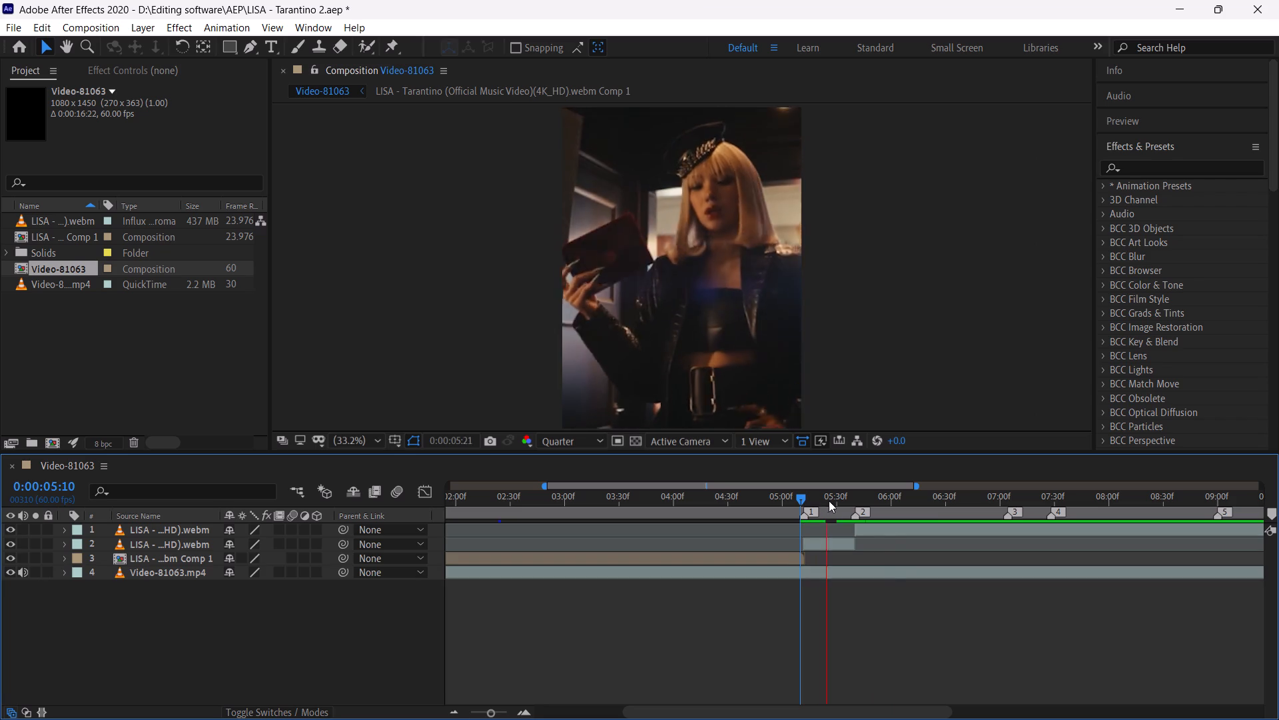
pyautogui.click(831, 500)
pyautogui.press('space')
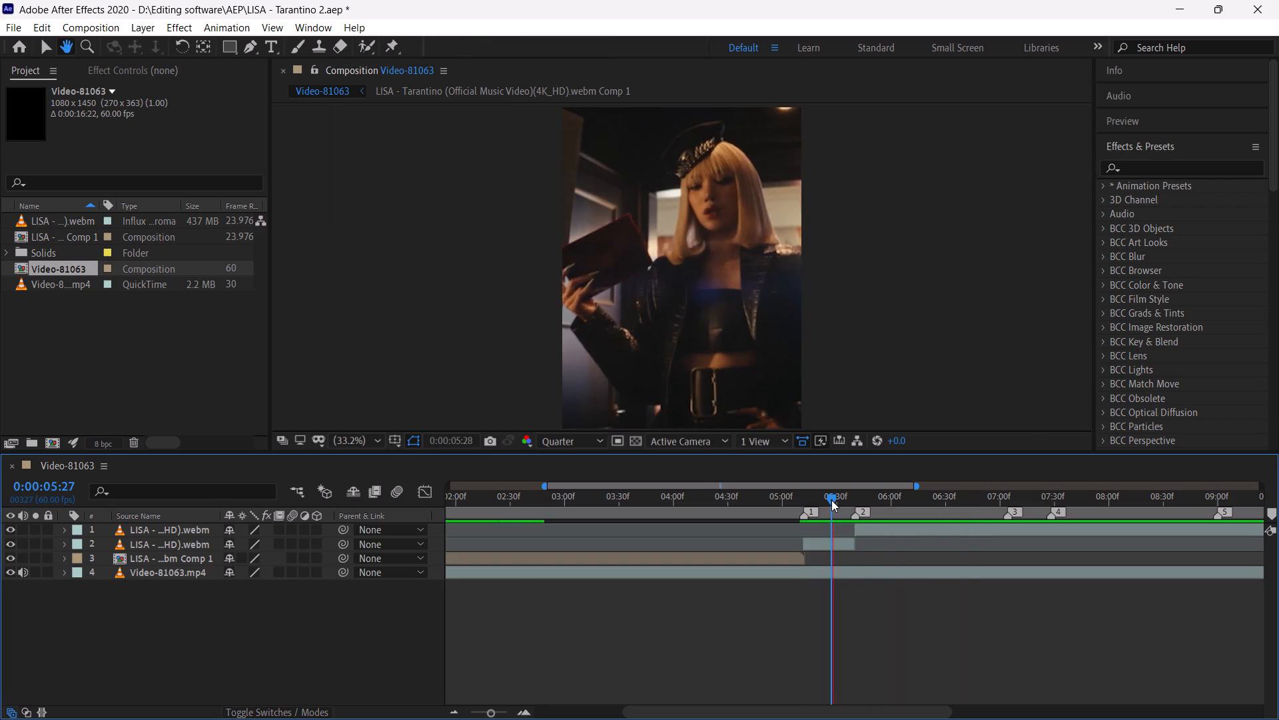
pyautogui.click(831, 500)
pyautogui.press('space')
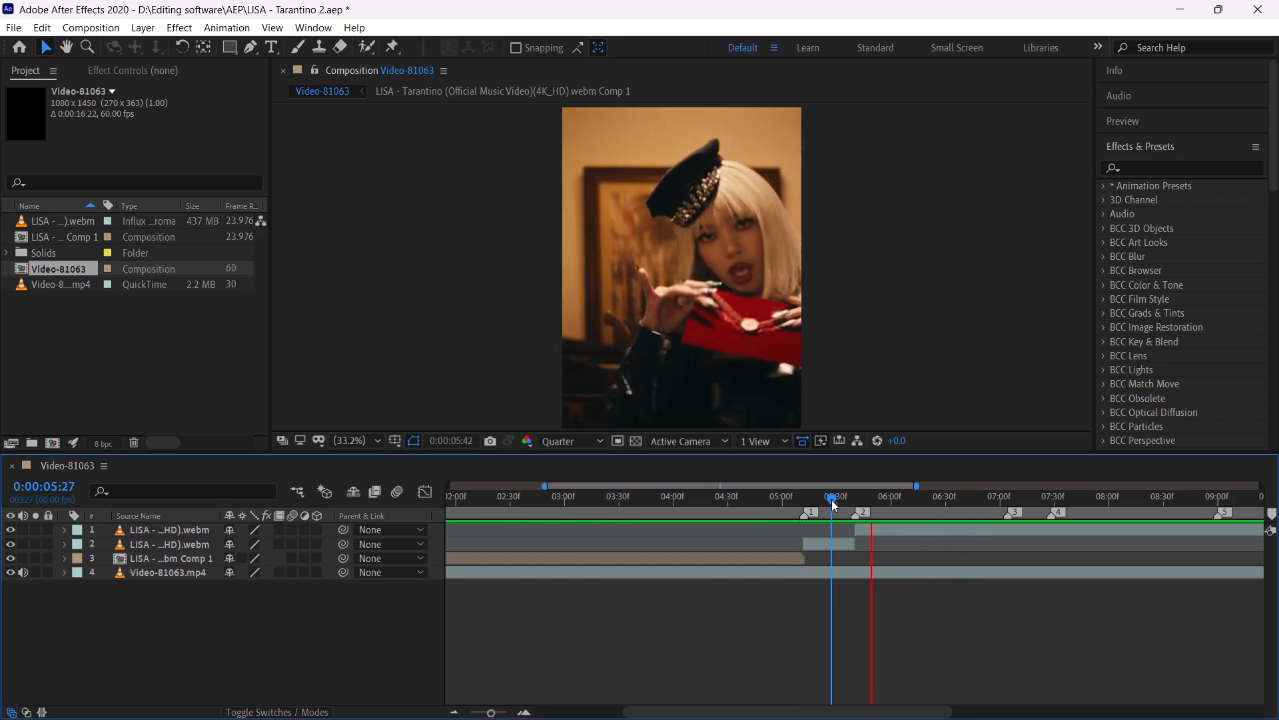
pyautogui.click(787, 501)
pyautogui.press('space')
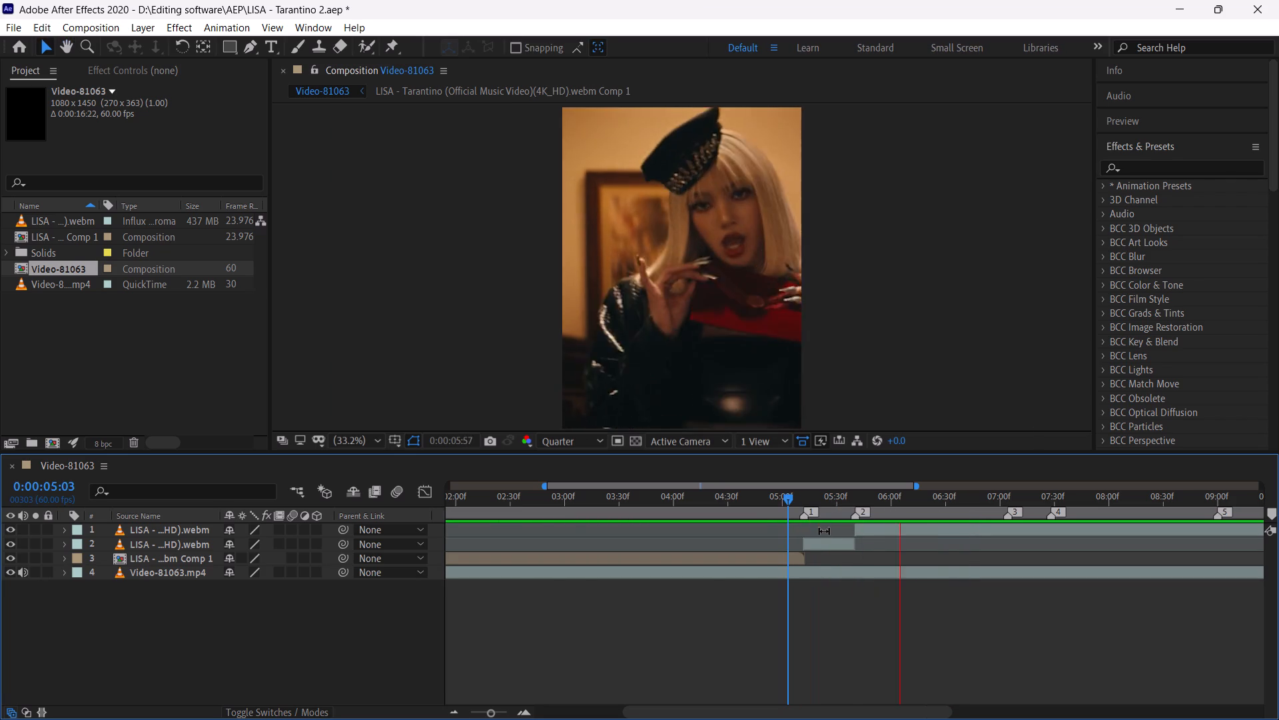
pyautogui.click(847, 501)
pyautogui.press('space')
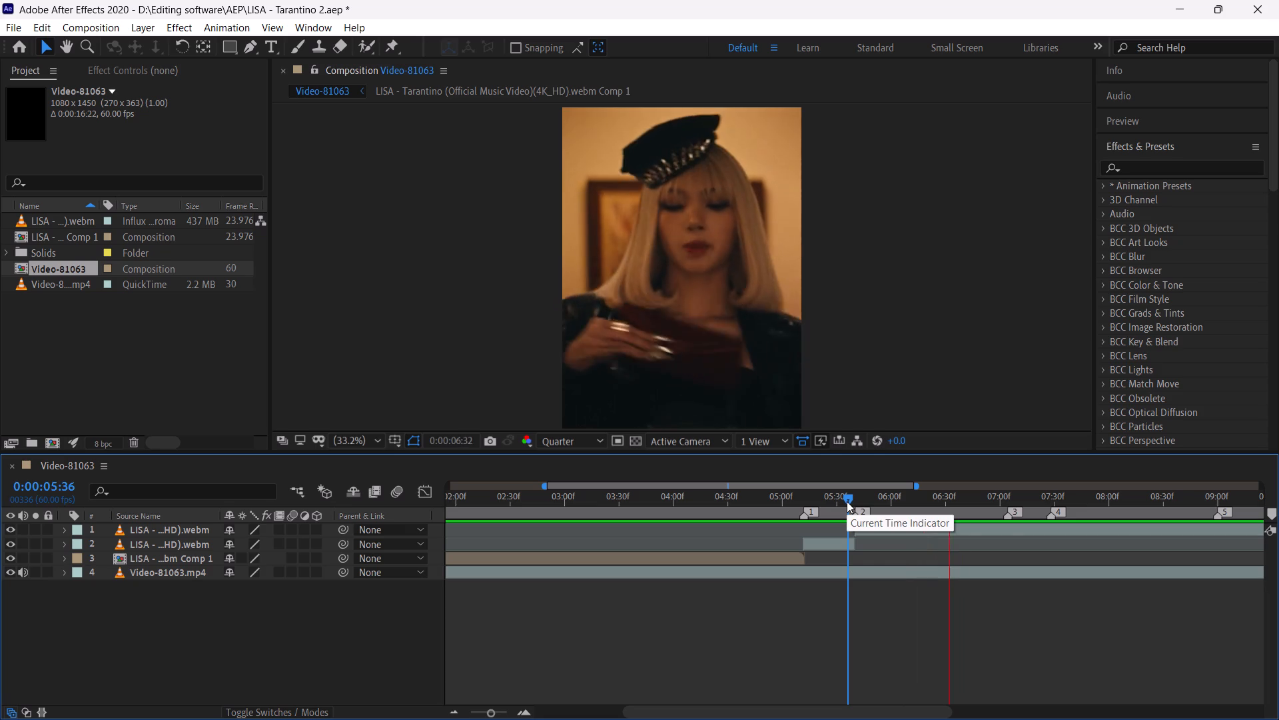
pyautogui.moveTo(986, 501); pyautogui.dragTo(1016, 517)
pyautogui.press('space')
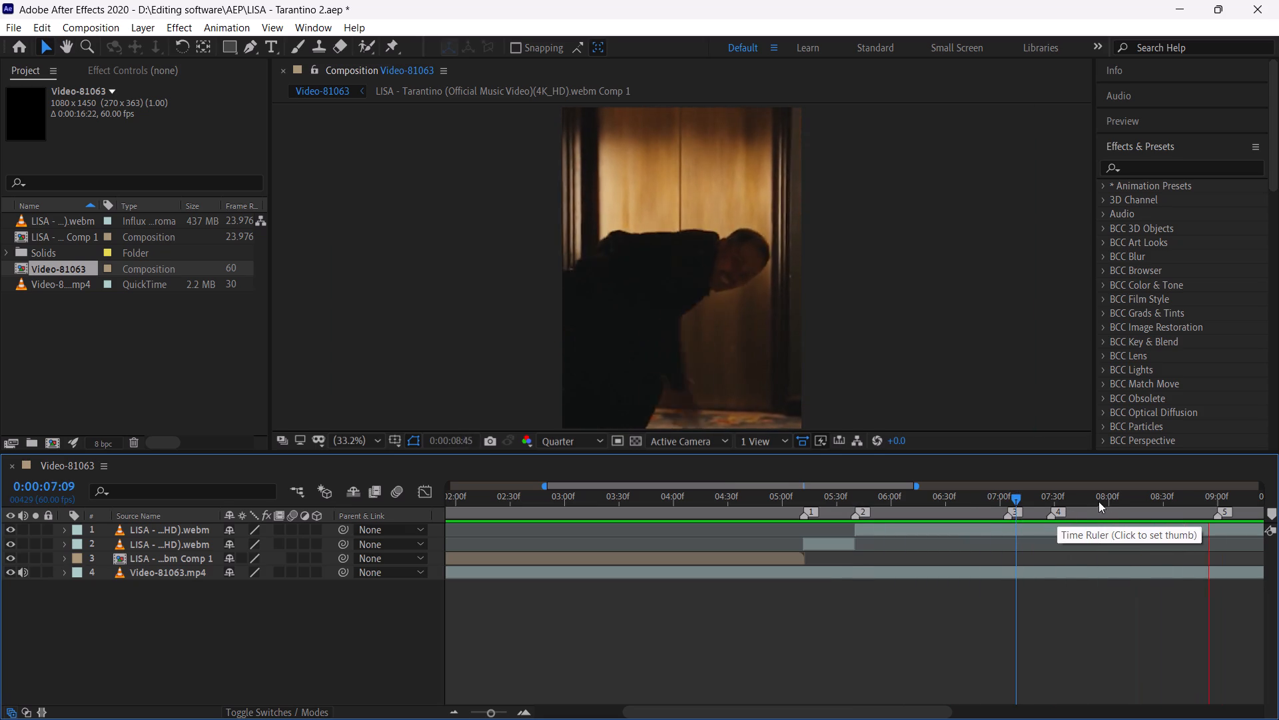
pyautogui.moveTo(1015, 494); pyautogui.dragTo(1032, 503)
# Hide the top LISA clip and examine the Video-81063.mp4 reference from marker 3 to about 0:00:08:41.
pyautogui.click(1015, 524)
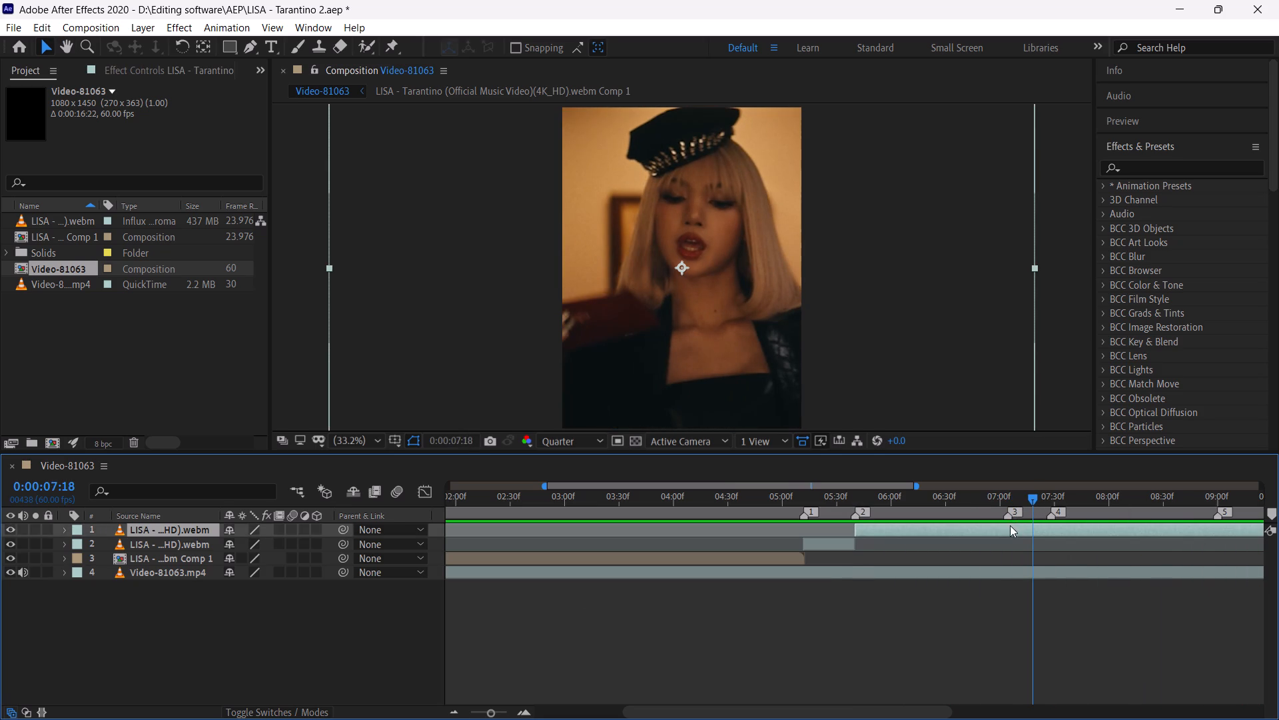
pyautogui.click(11, 529)
pyautogui.press('space')
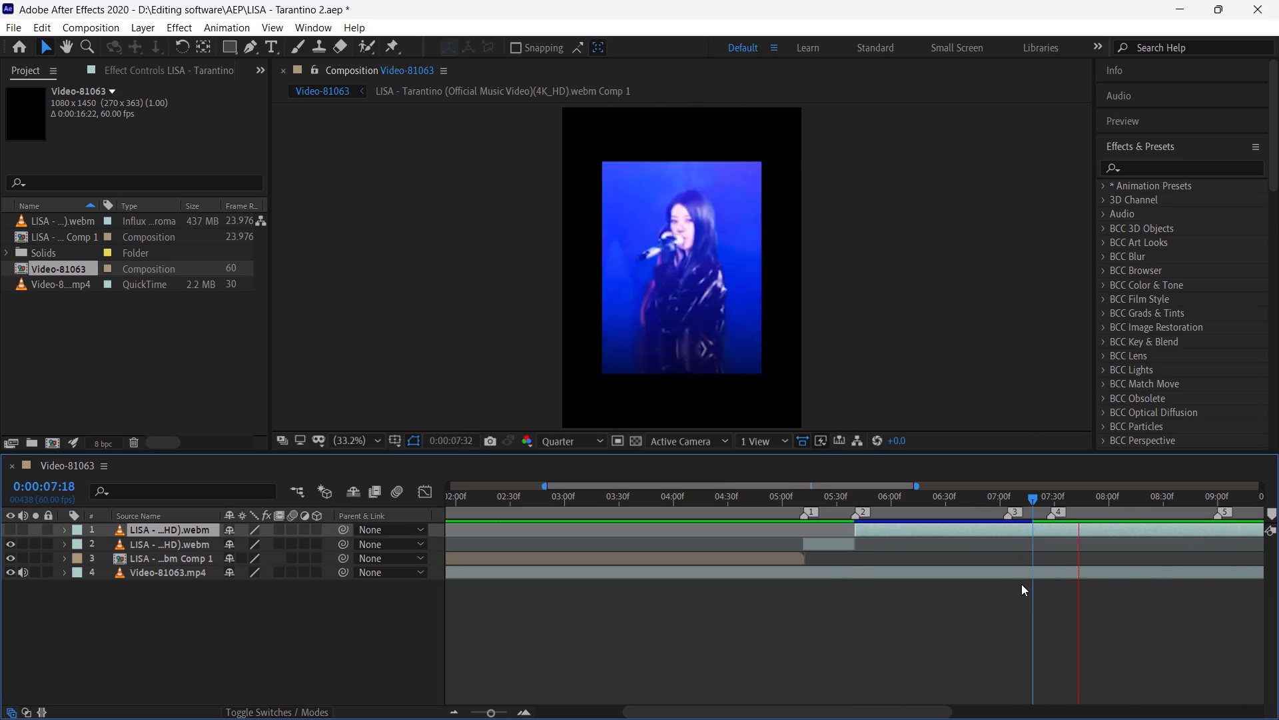
pyautogui.click(1053, 500)
pyautogui.press('space')
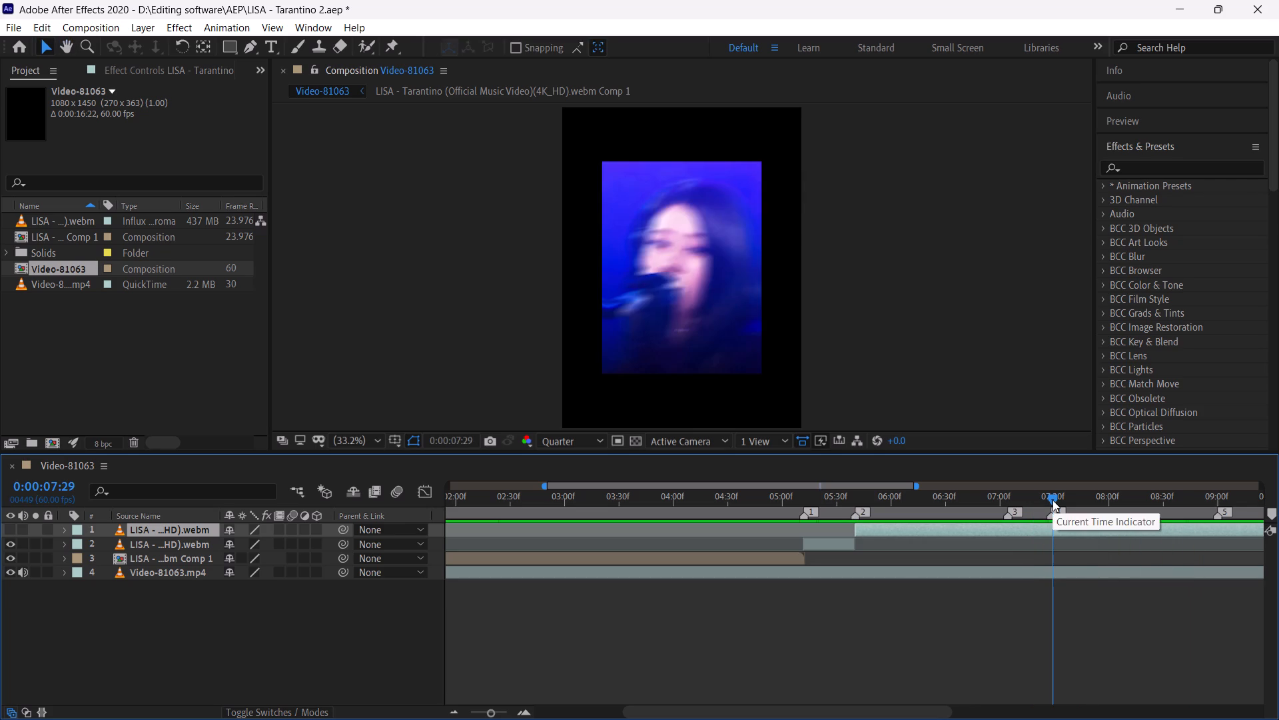
pyautogui.click(1052, 496)
pyautogui.click(1011, 498)
pyautogui.press('space')
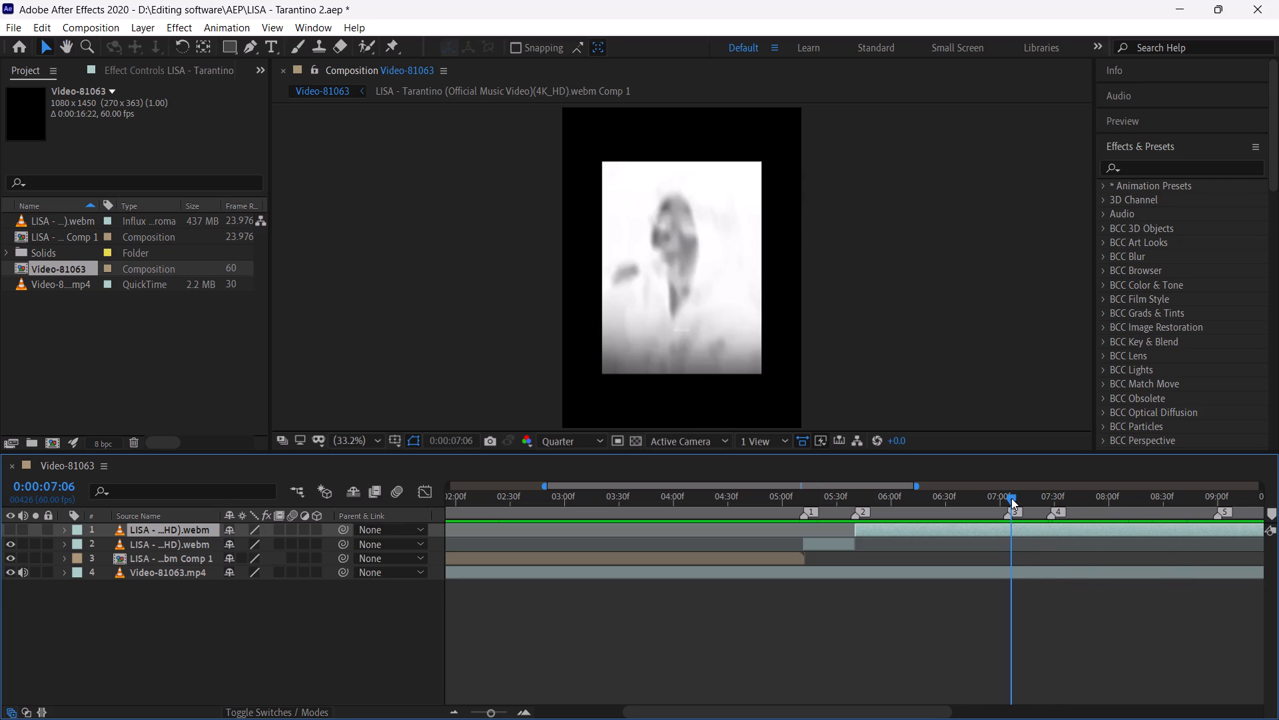
pyautogui.moveTo(1011, 498); pyautogui.dragTo(1057, 527)
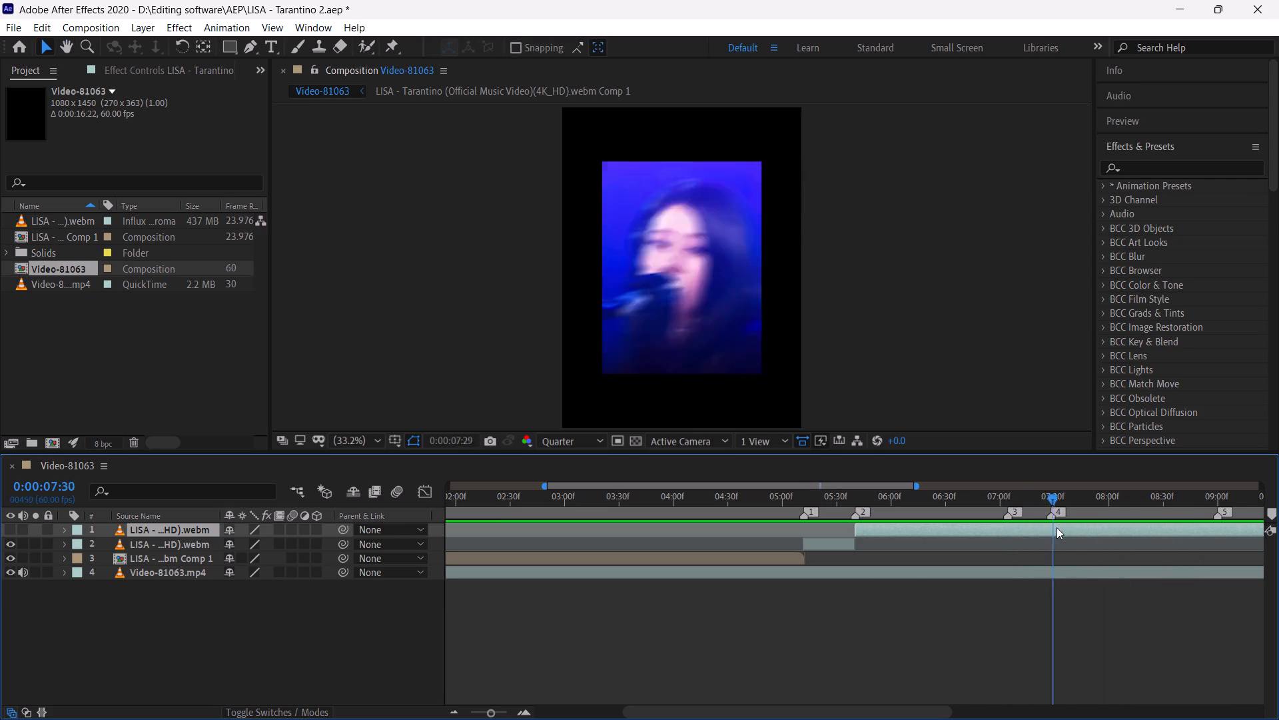
pyautogui.moveTo(1057, 527); pyautogui.dragTo(1154, 568)
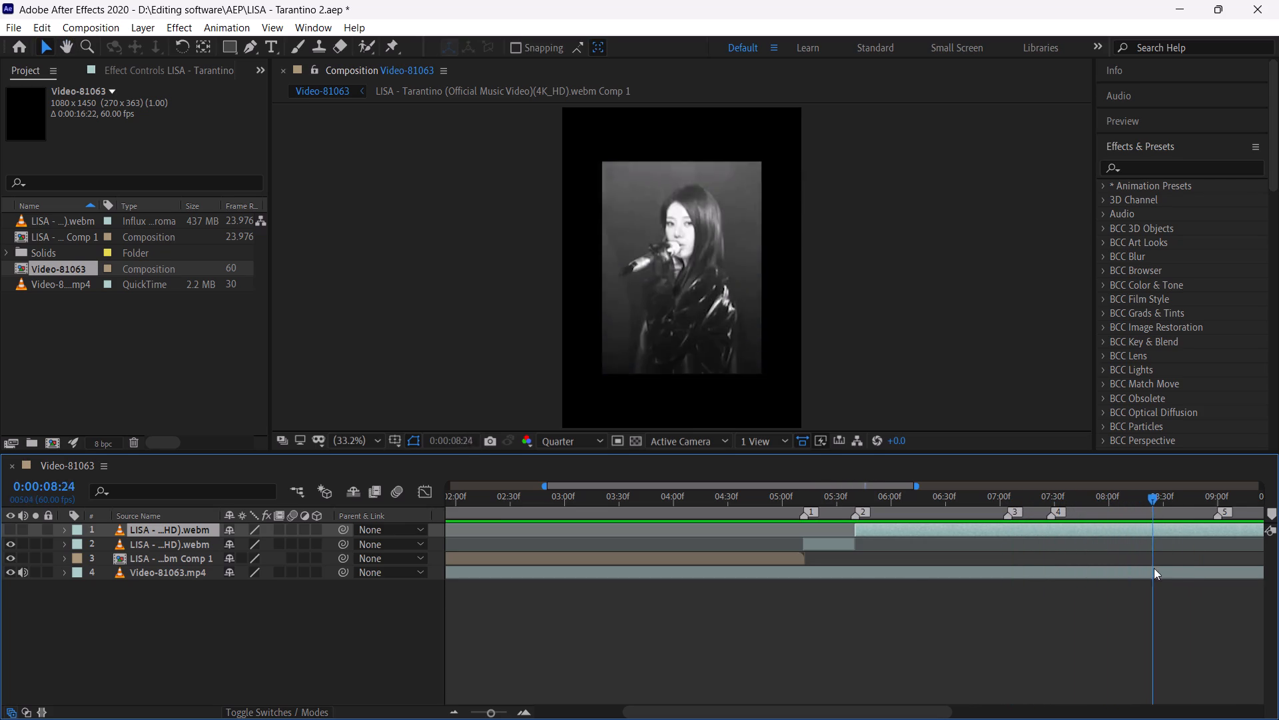
pyautogui.moveTo(1154, 568); pyautogui.dragTo(1182, 575)
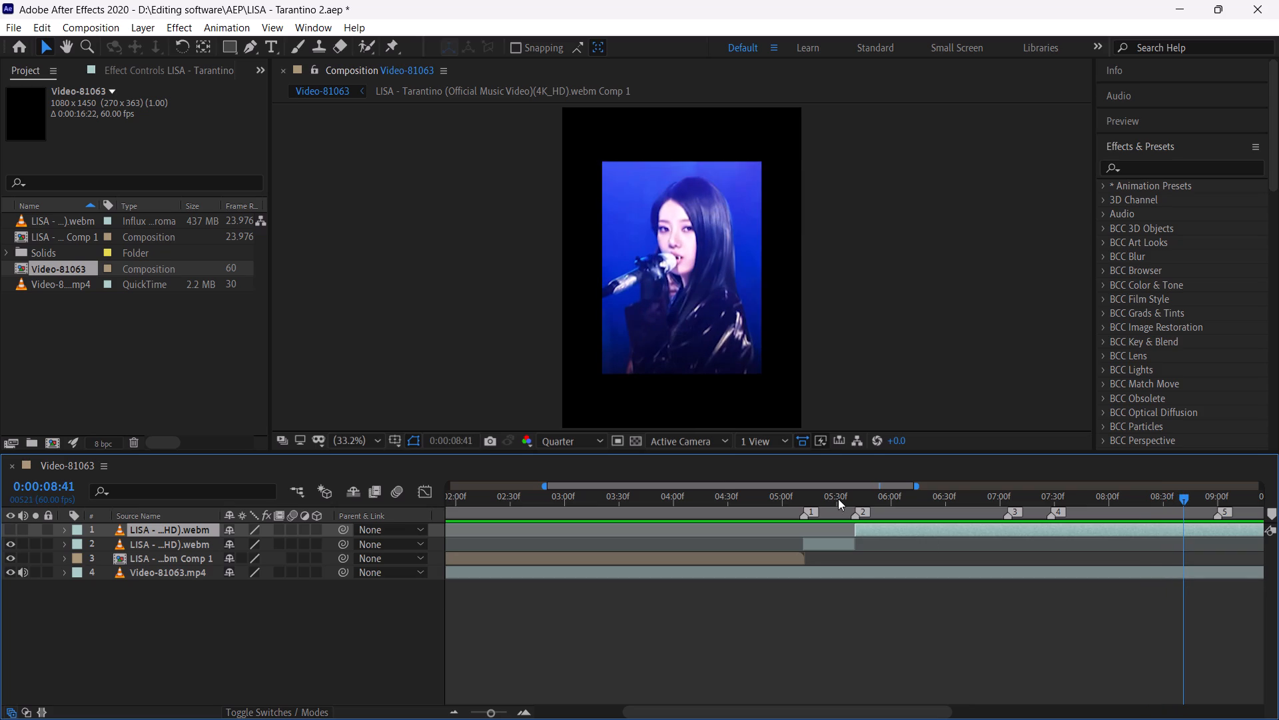
# Hide layers 2 and 3 as well and examine the Video-81063.mp4 reference around marker 2.
pyautogui.click(838, 499)
pyautogui.moveTo(14, 545); pyautogui.dragTo(13, 553)
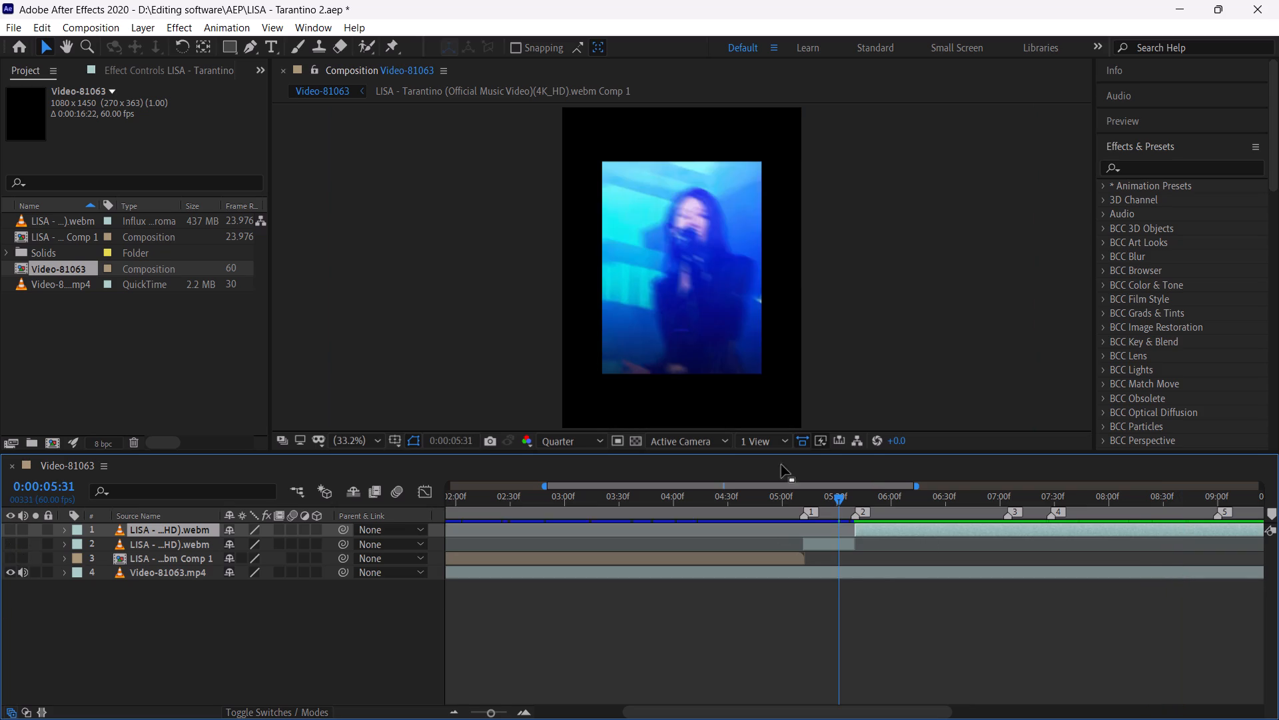
pyautogui.press('space')
pyautogui.moveTo(841, 504); pyautogui.dragTo(841, 503)
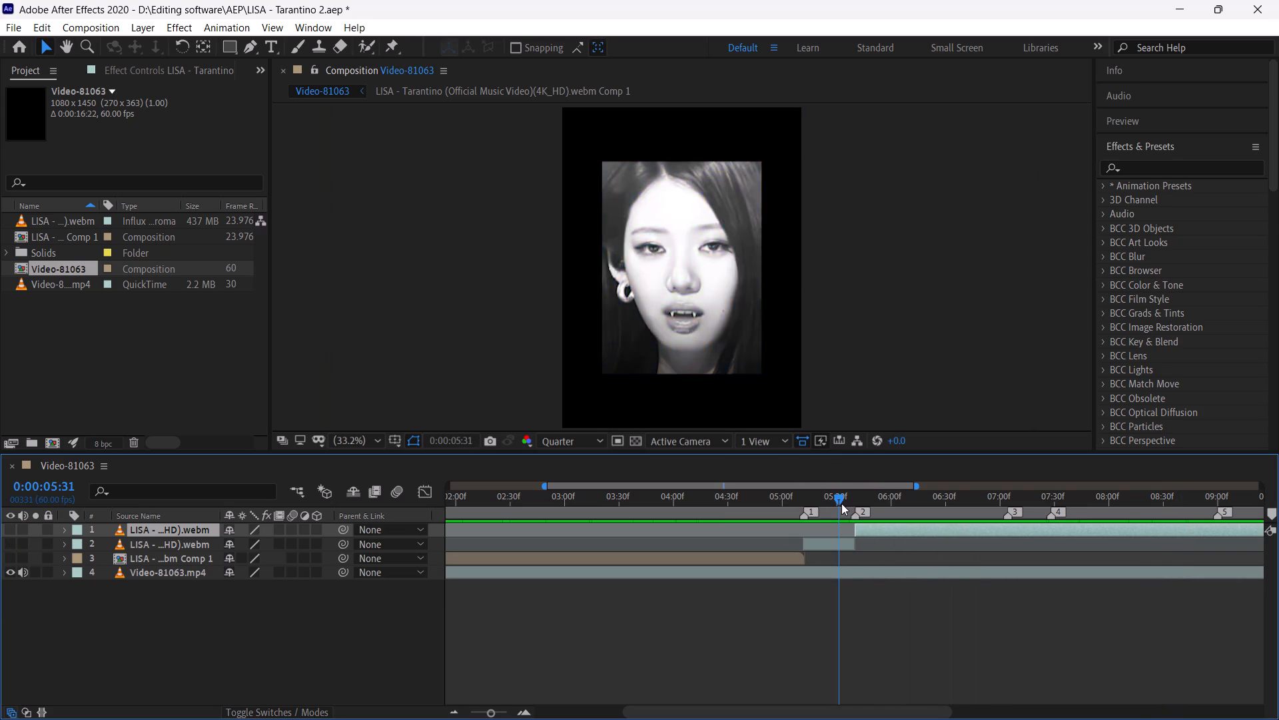
pyautogui.moveTo(841, 503); pyautogui.dragTo(875, 531)
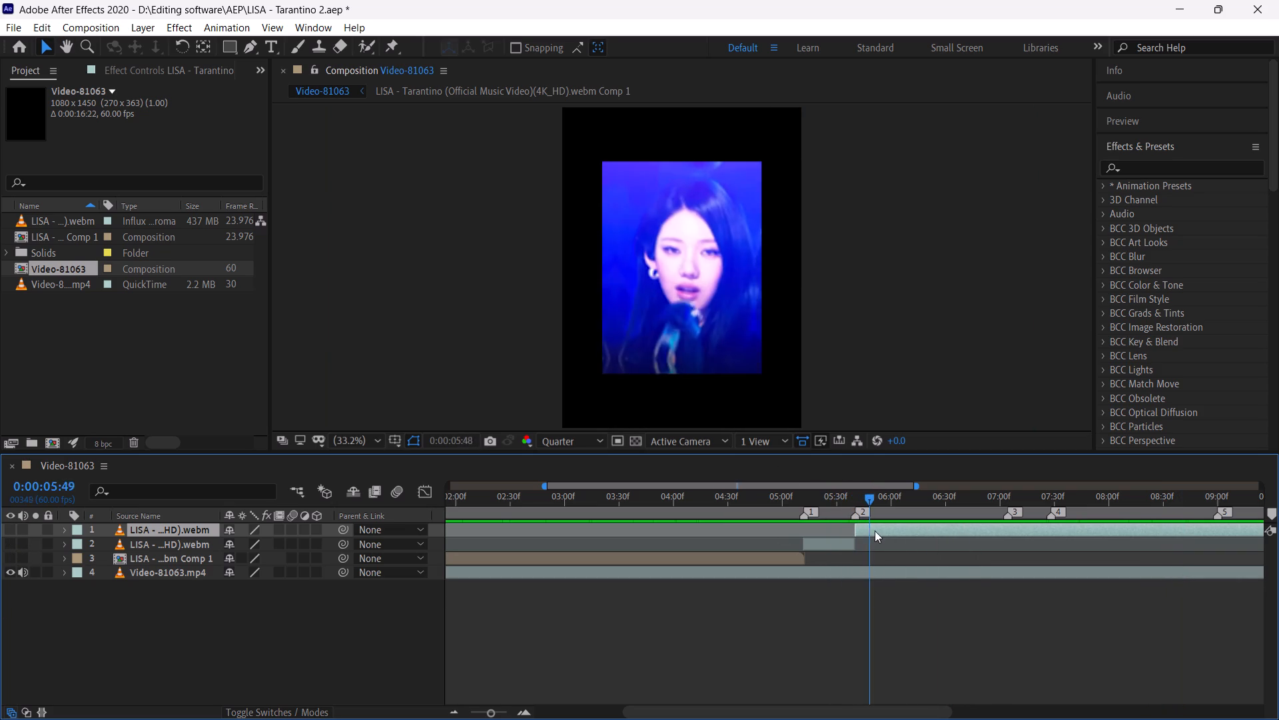
pyautogui.moveTo(875, 531); pyautogui.dragTo(843, 537)
pyautogui.press('space')
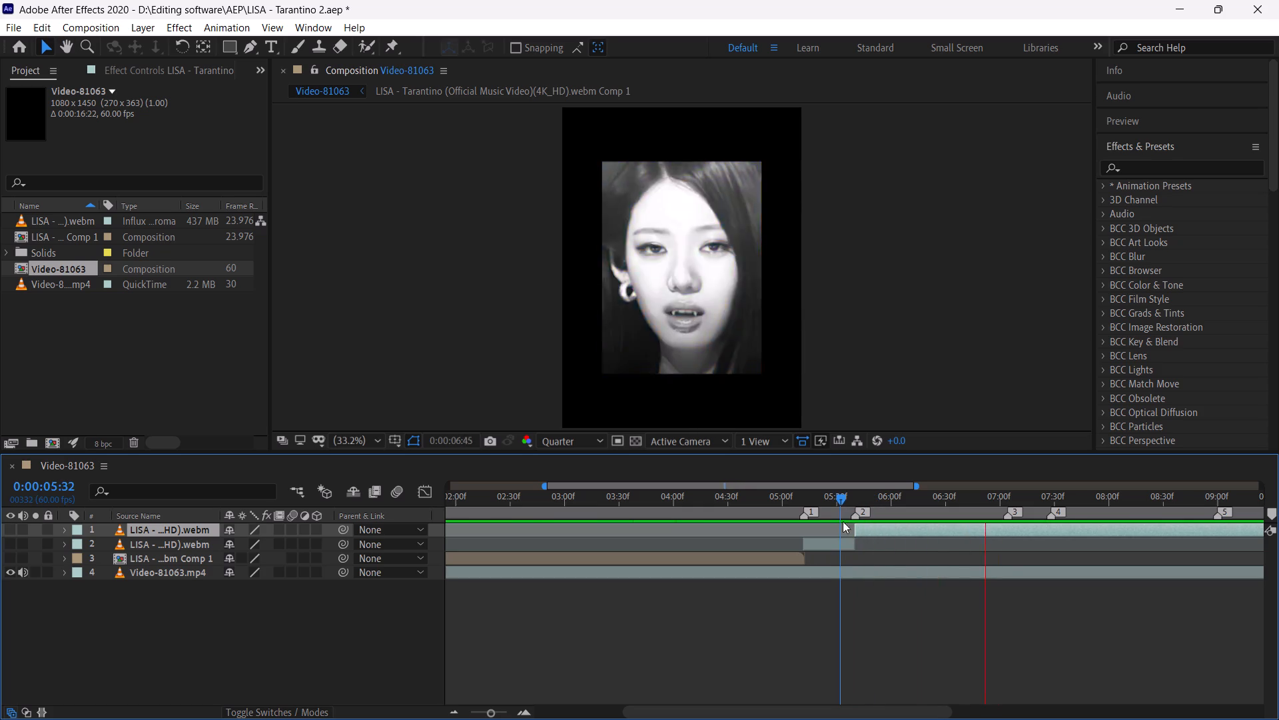
pyautogui.click(817, 501)
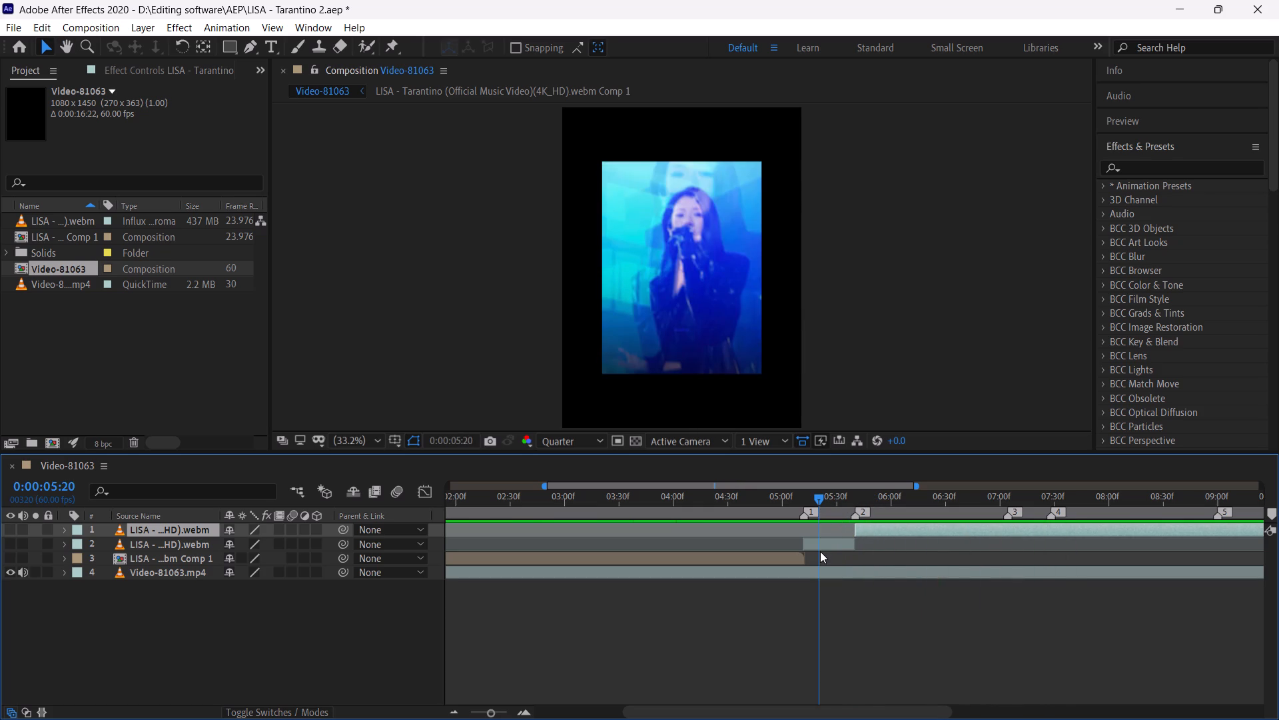
# Make the three LISA layers visible again and play back the edit from about 0:00:05:14, near marker 1.
pyautogui.click(820, 551)
pyautogui.click(885, 527)
pyautogui.moveTo(9, 526); pyautogui.dragTo(13, 545)
pyautogui.moveTo(13, 545); pyautogui.dragTo(15, 555)
pyautogui.press('space')
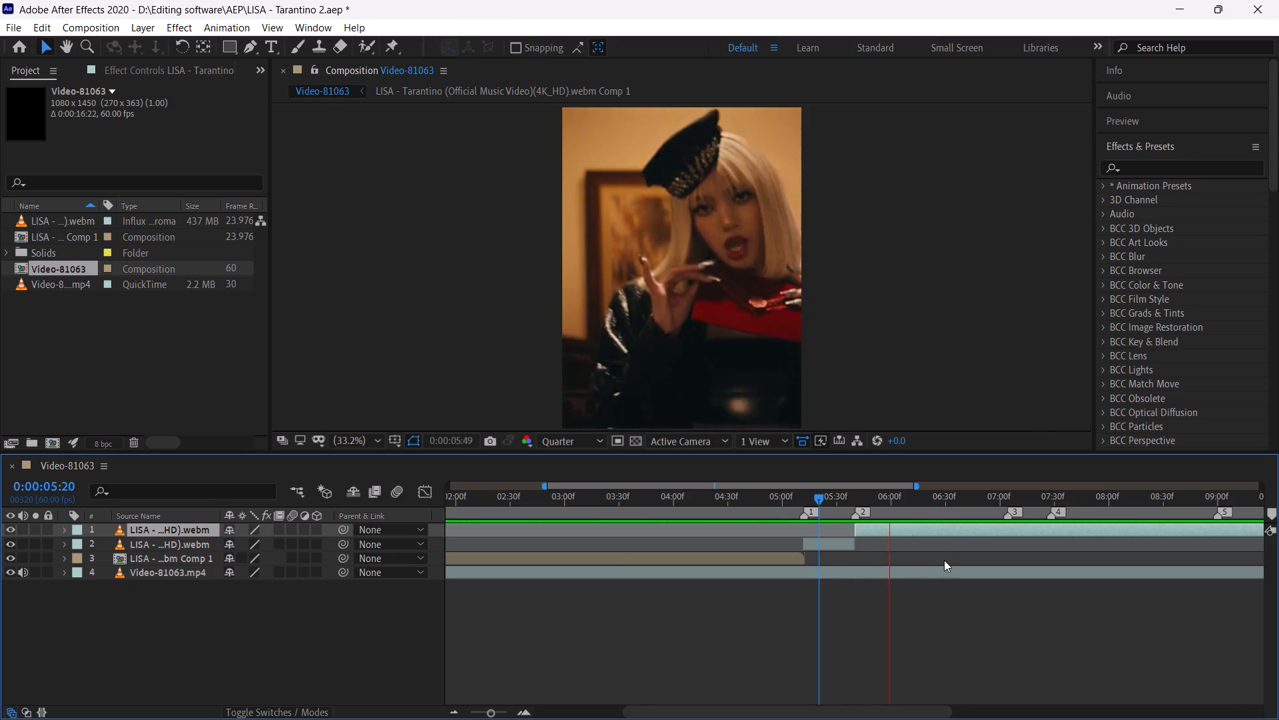
pyautogui.click(808, 497)
pyautogui.press('space')
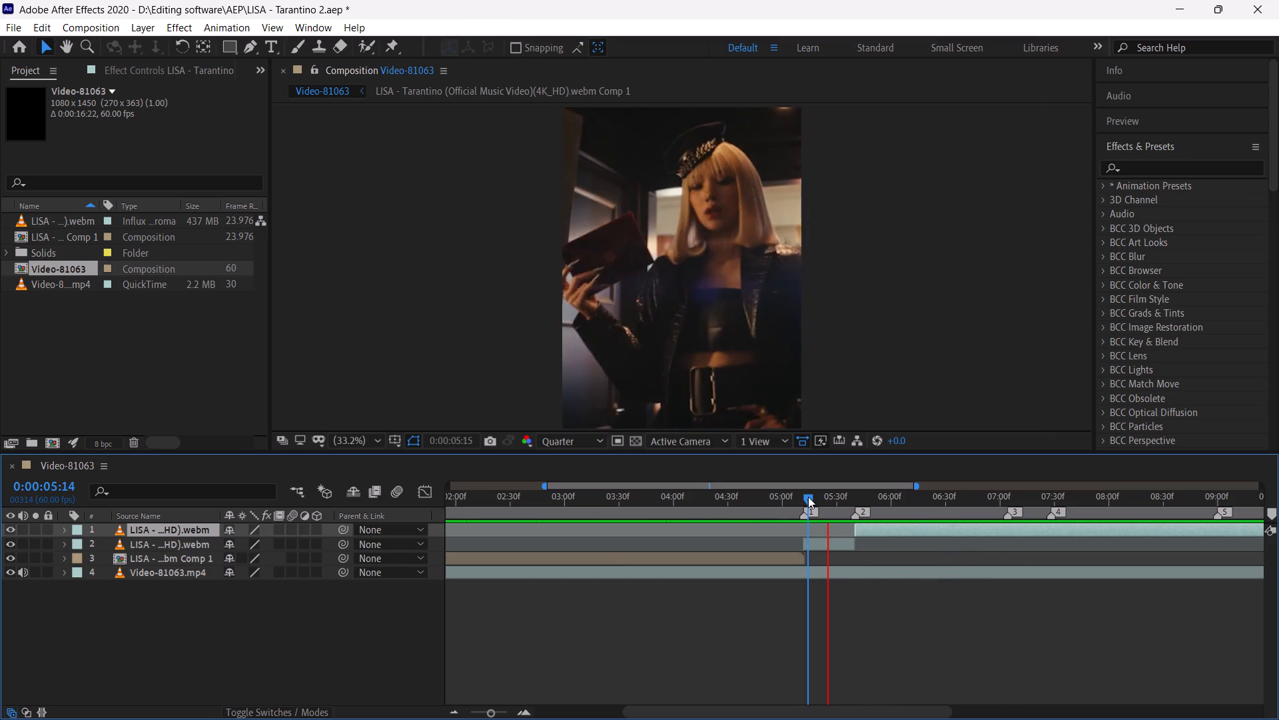
pyautogui.click(808, 497)
pyautogui.press('space')
pyautogui.click(808, 497)
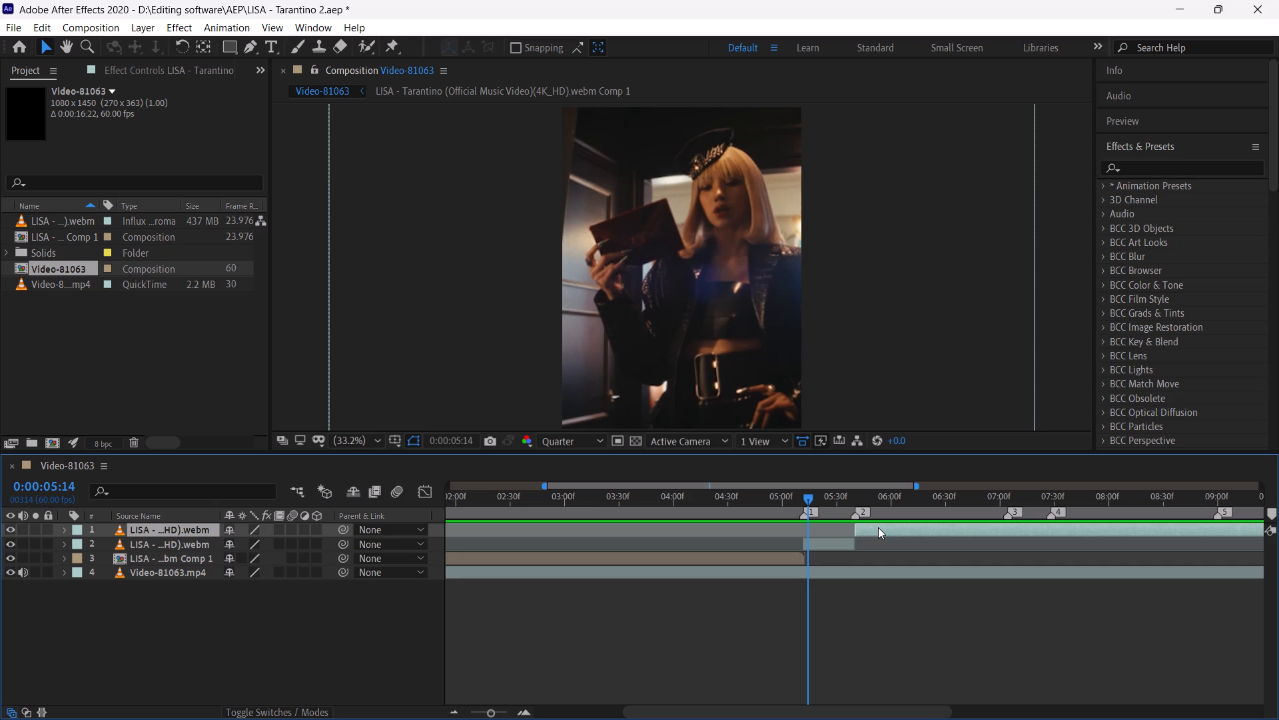
# Shift the top LISA clip later in the timeline so that it starts at marker 3.
pyautogui.moveTo(878, 527); pyautogui.dragTo(922, 529)
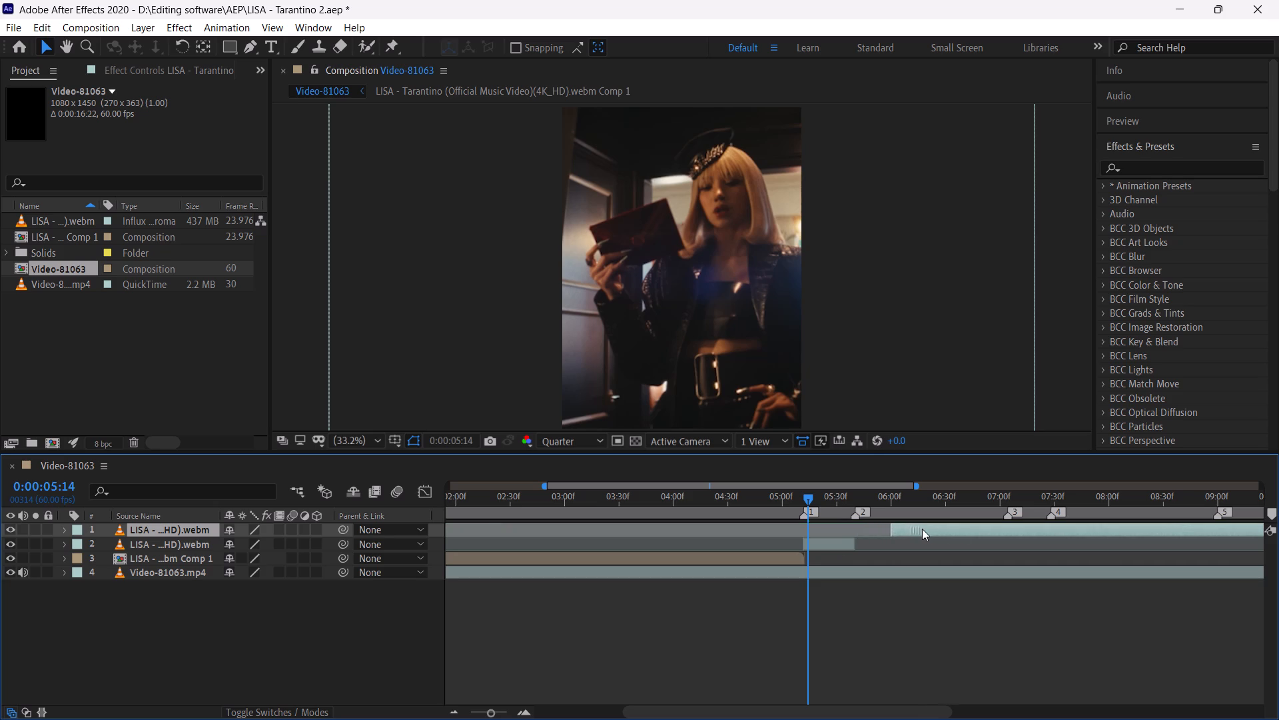
pyautogui.moveTo(922, 529); pyautogui.dragTo(1035, 530)
# Extend the end of the second LISA clip from marker 2 to marker 3.
pyautogui.moveTo(837, 502); pyautogui.dragTo(844, 506)
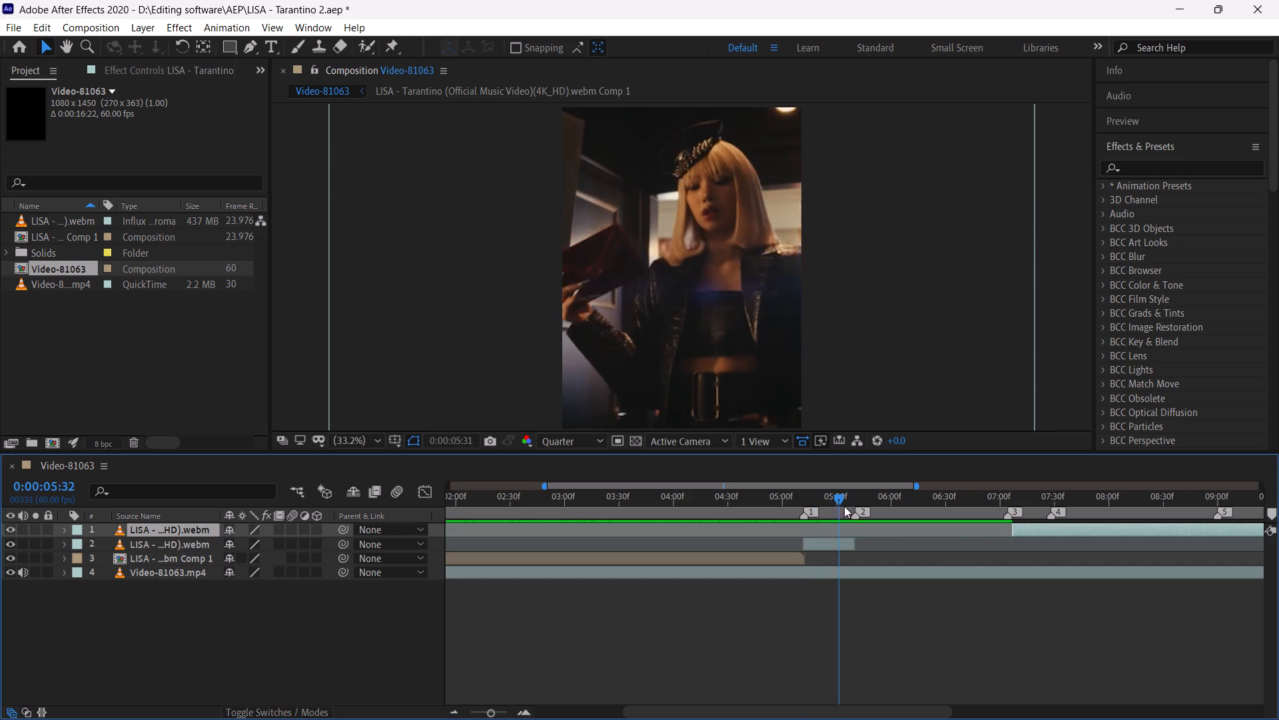
pyautogui.moveTo(844, 506); pyautogui.dragTo(853, 519)
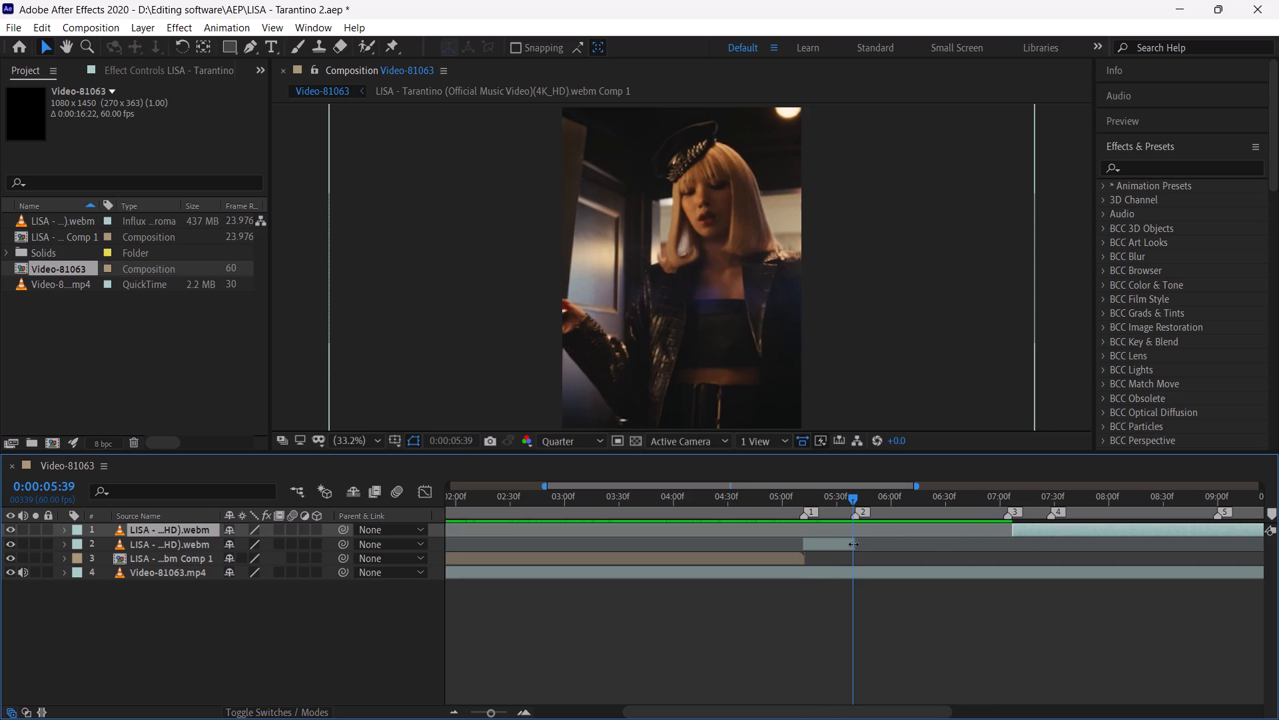
pyautogui.moveTo(853, 544); pyautogui.dragTo(1007, 543)
# Examine the edit closely around marker 1, marker 3 and onward to about 0:00:08:36.
pyautogui.moveTo(933, 510); pyautogui.dragTo(941, 513)
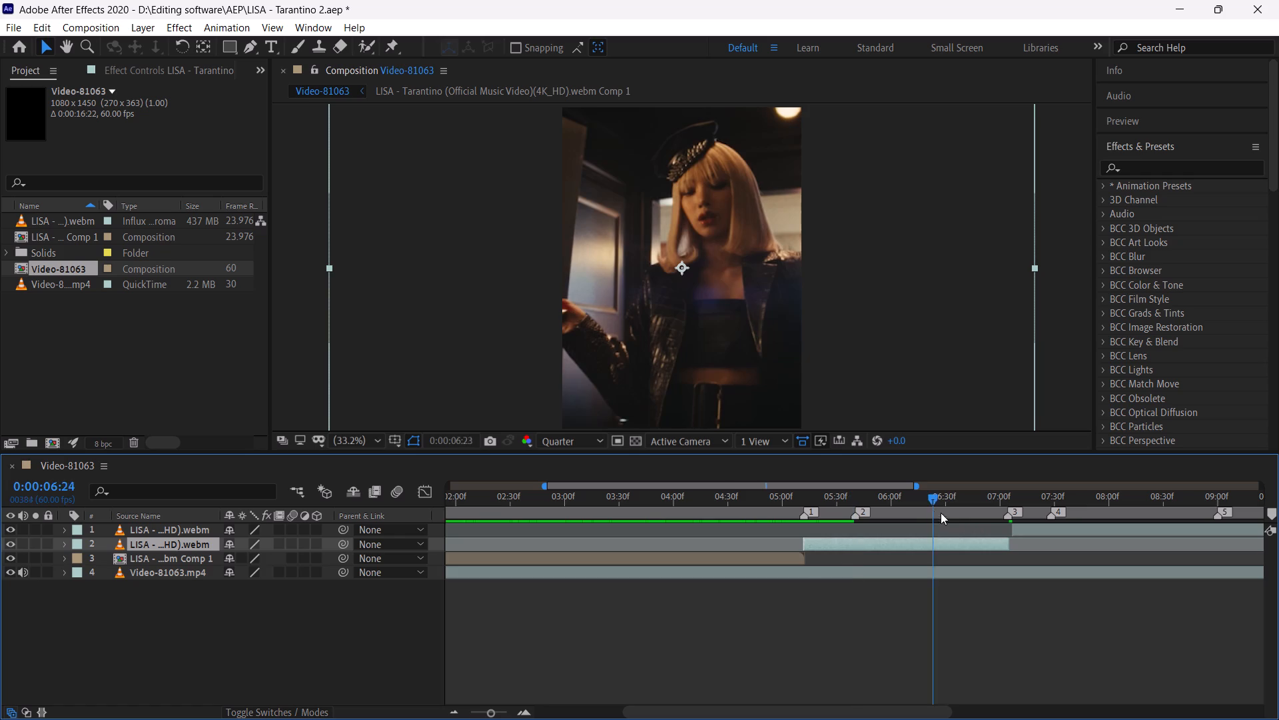
pyautogui.moveTo(941, 513); pyautogui.dragTo(1003, 531)
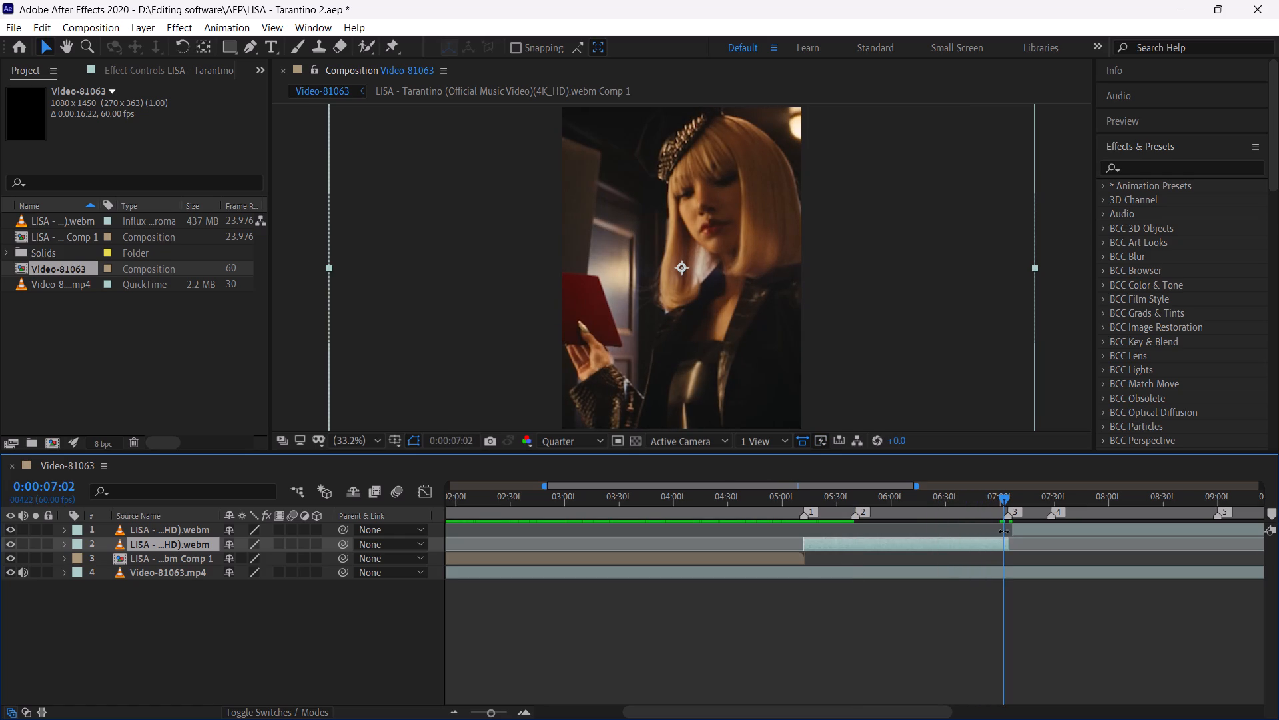
pyautogui.moveTo(799, 499); pyautogui.dragTo(806, 503)
pyautogui.moveTo(494, 715); pyautogui.dragTo(507, 717)
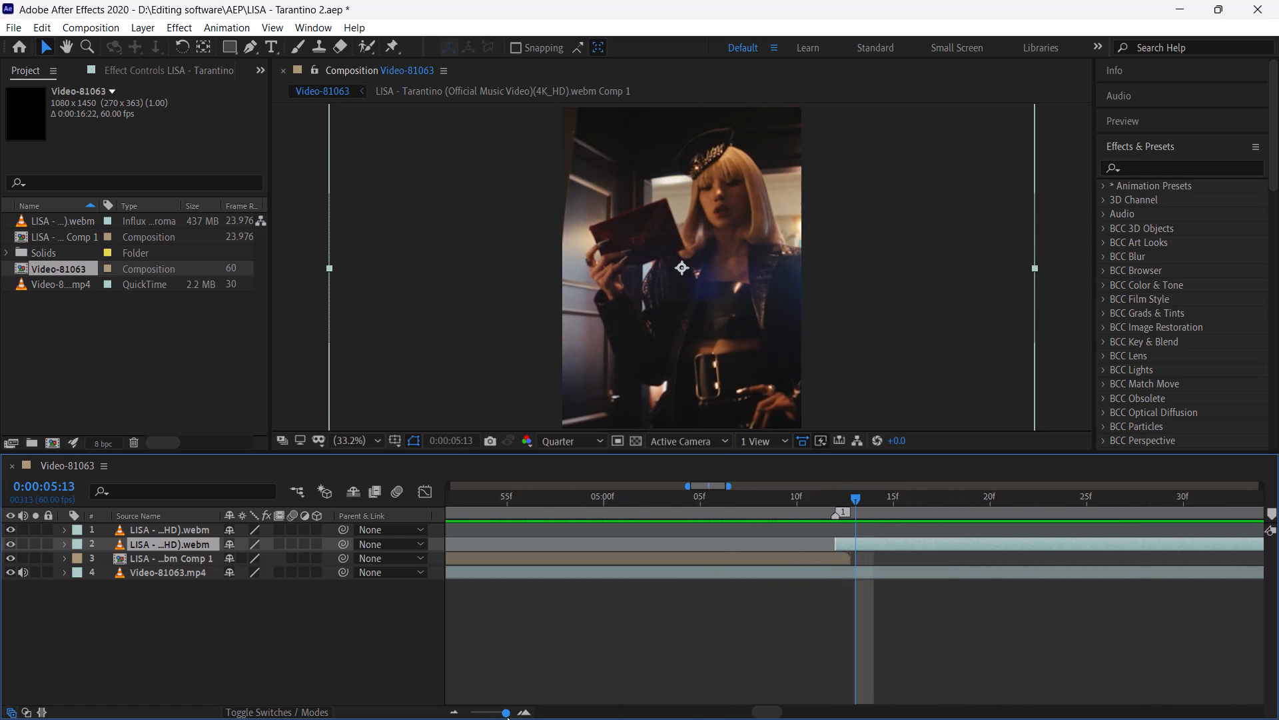
pyautogui.moveTo(507, 717); pyautogui.dragTo(514, 719)
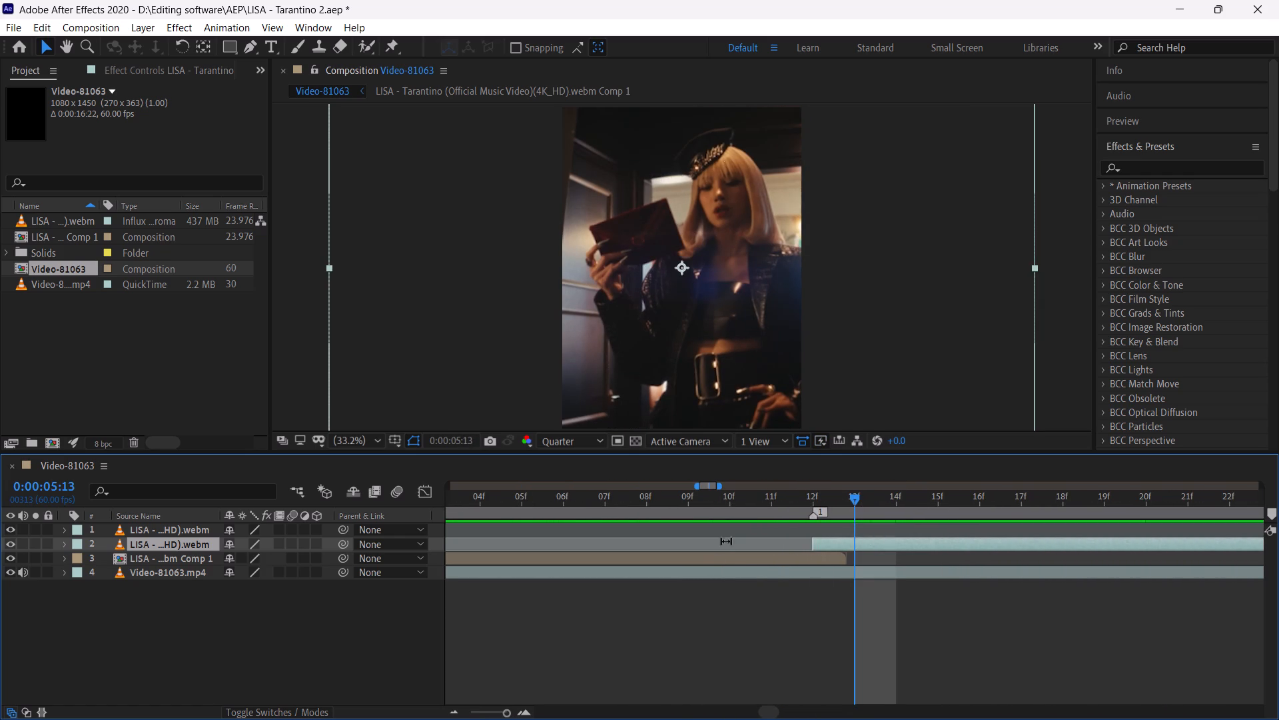
pyautogui.moveTo(793, 501); pyautogui.dragTo(1278, 537)
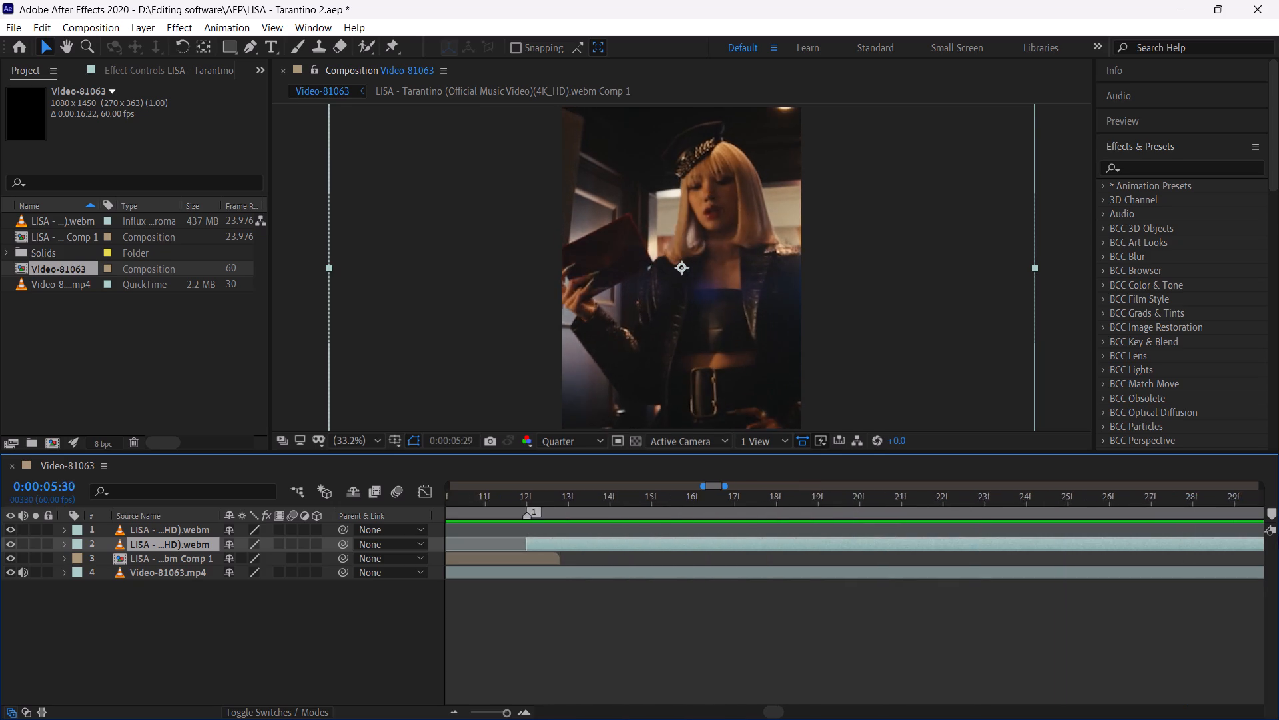
pyautogui.moveTo(1278, 537); pyautogui.dragTo(879, 629)
pyautogui.click(496, 711)
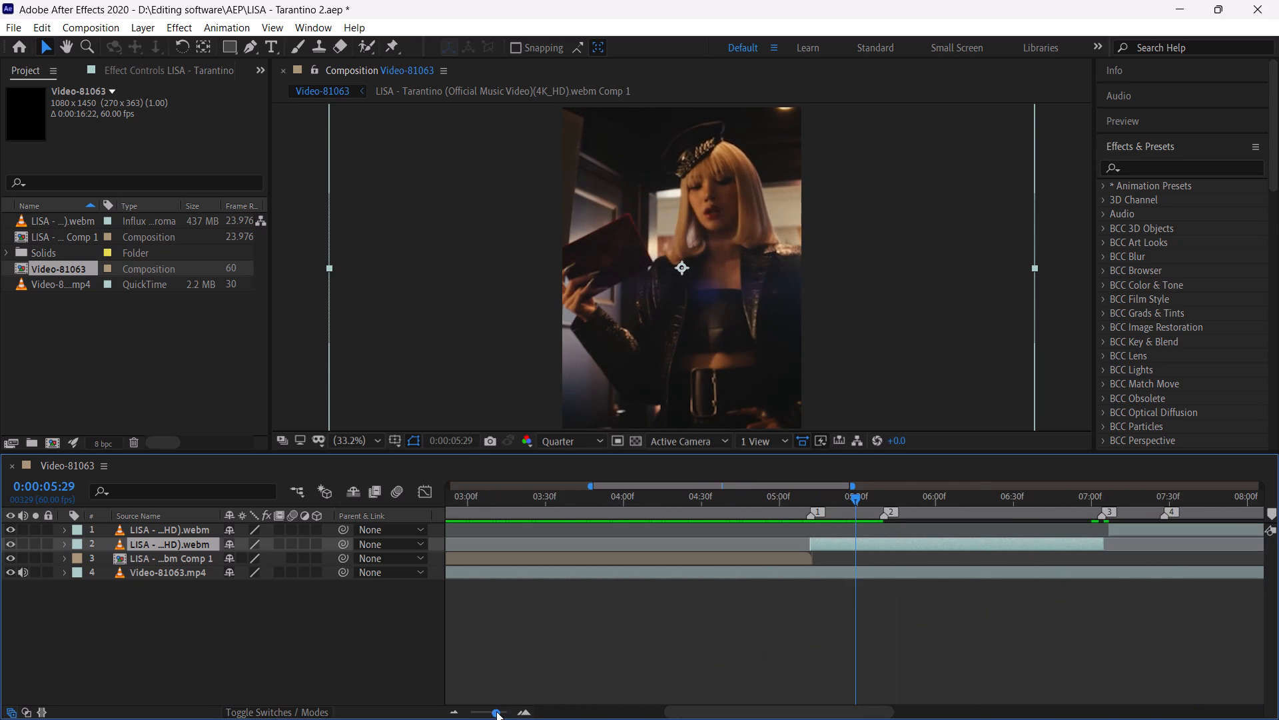
pyautogui.moveTo(1011, 503); pyautogui.dragTo(1102, 540)
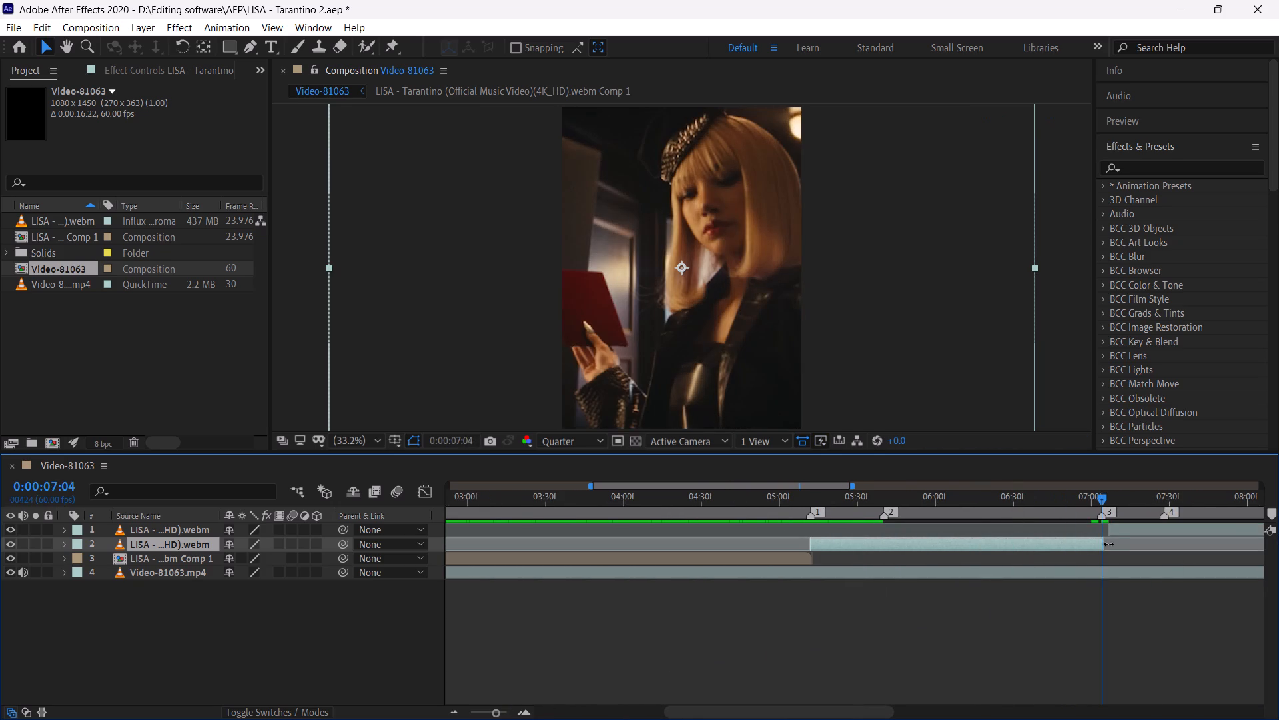
pyautogui.moveTo(973, 507); pyautogui.dragTo(938, 515)
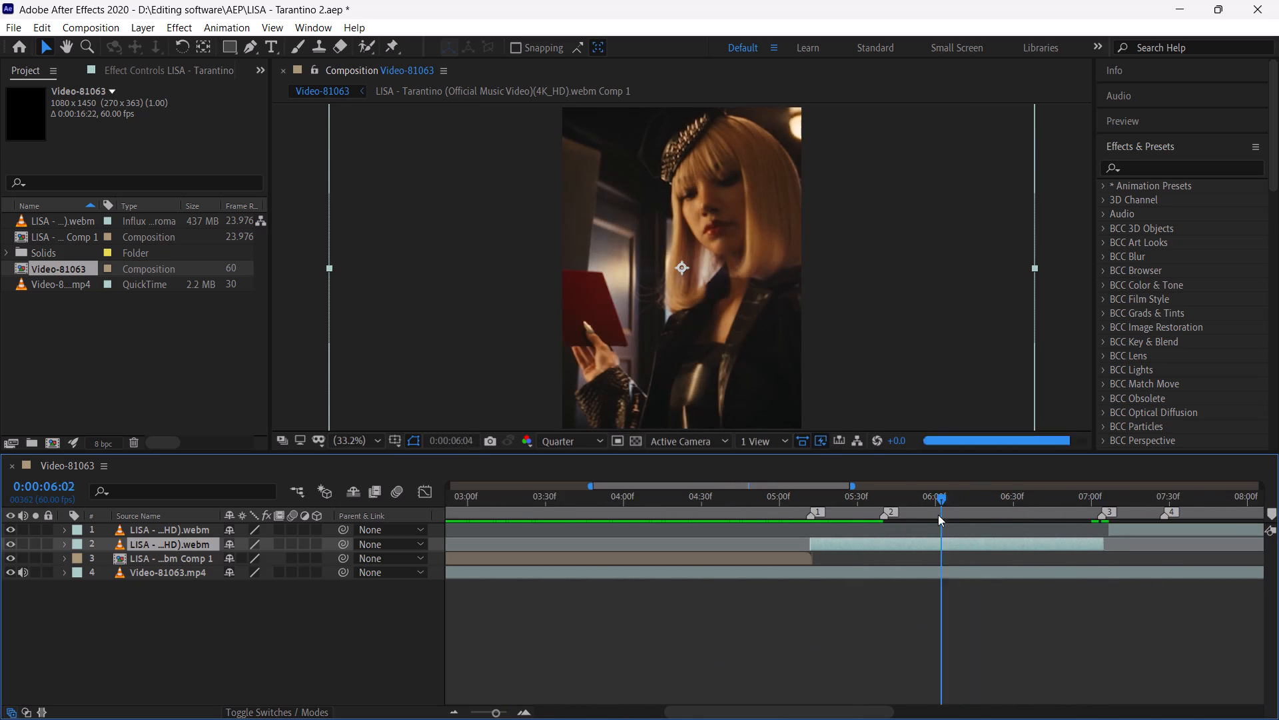
pyautogui.moveTo(938, 515); pyautogui.dragTo(1050, 547)
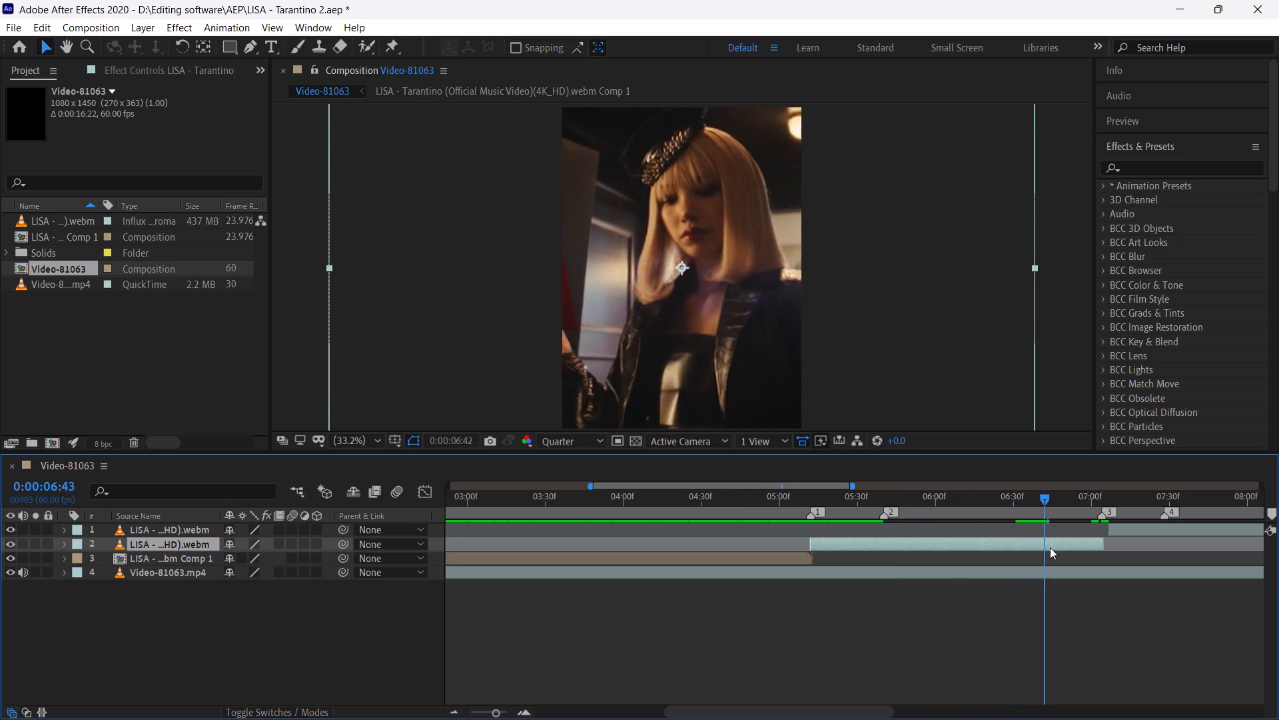
pyautogui.moveTo(1050, 547); pyautogui.dragTo(1278, 558)
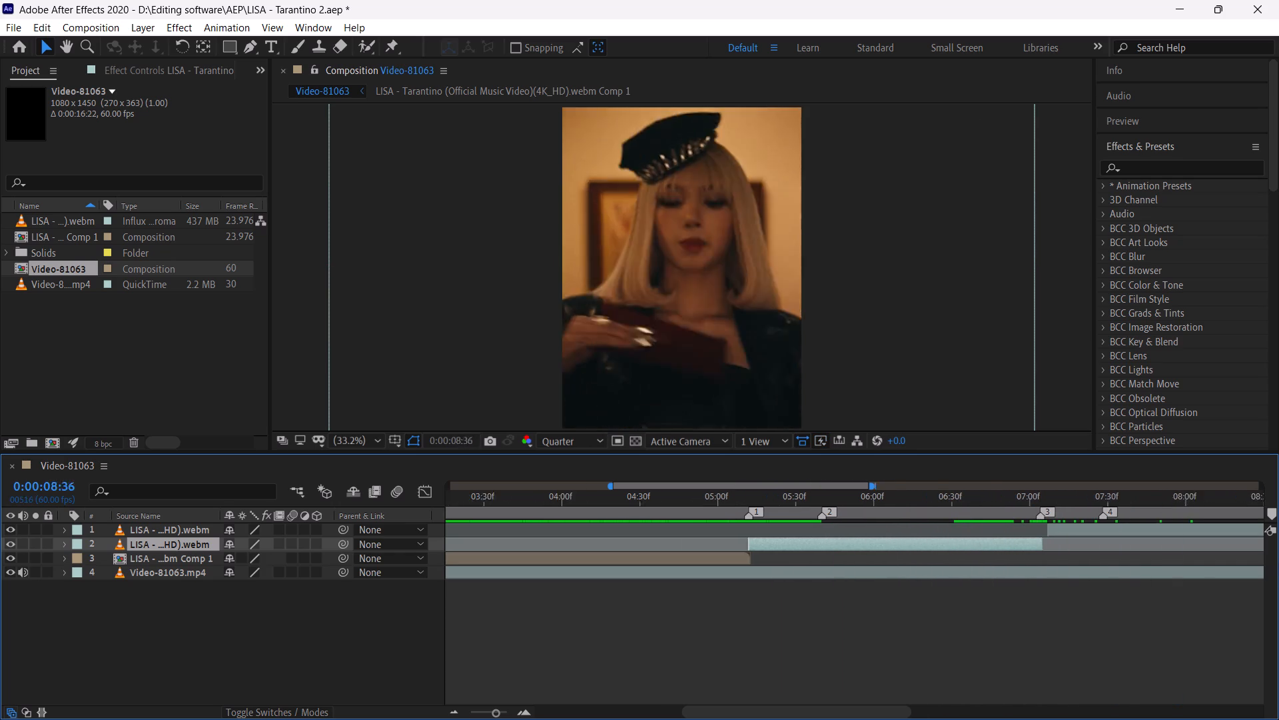
# Shift the top LISA clip slightly earlier so it starts exactly at marker 3, 0:00:07:04.
pyautogui.moveTo(1278, 558); pyautogui.dragTo(679, 628)
pyautogui.click(498, 709)
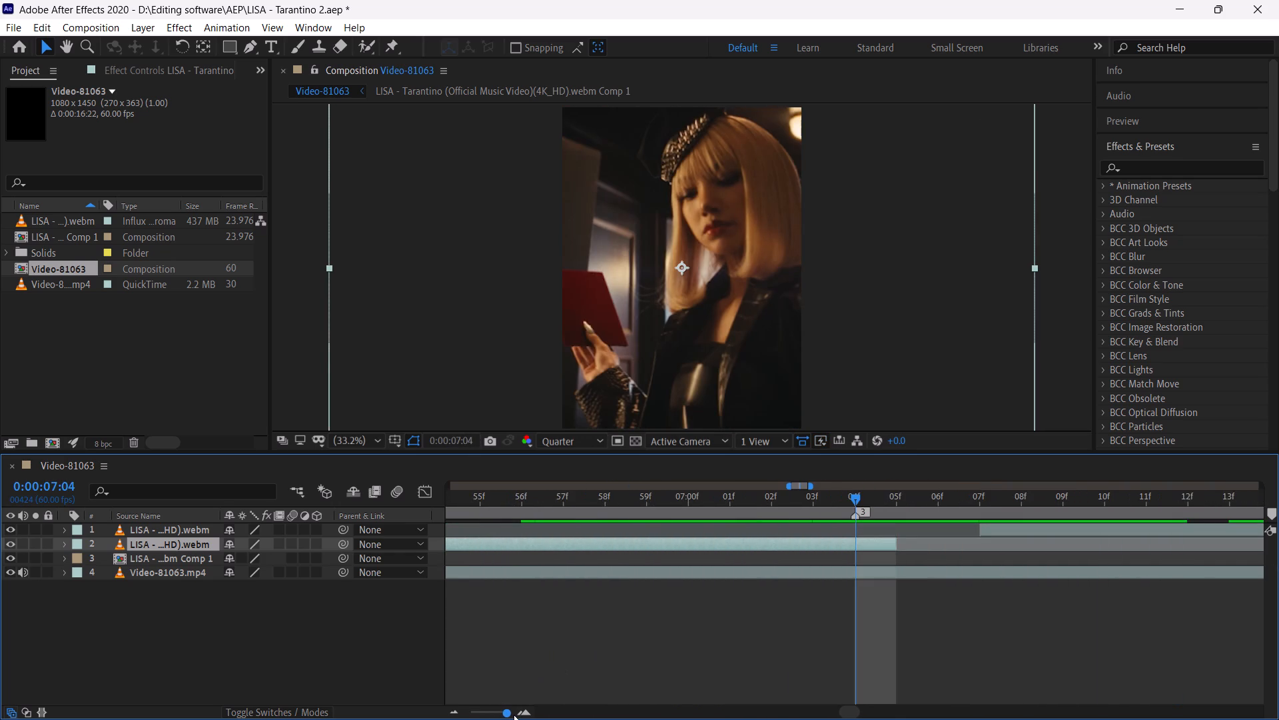
pyautogui.moveTo(900, 529); pyautogui.dragTo(890, 531)
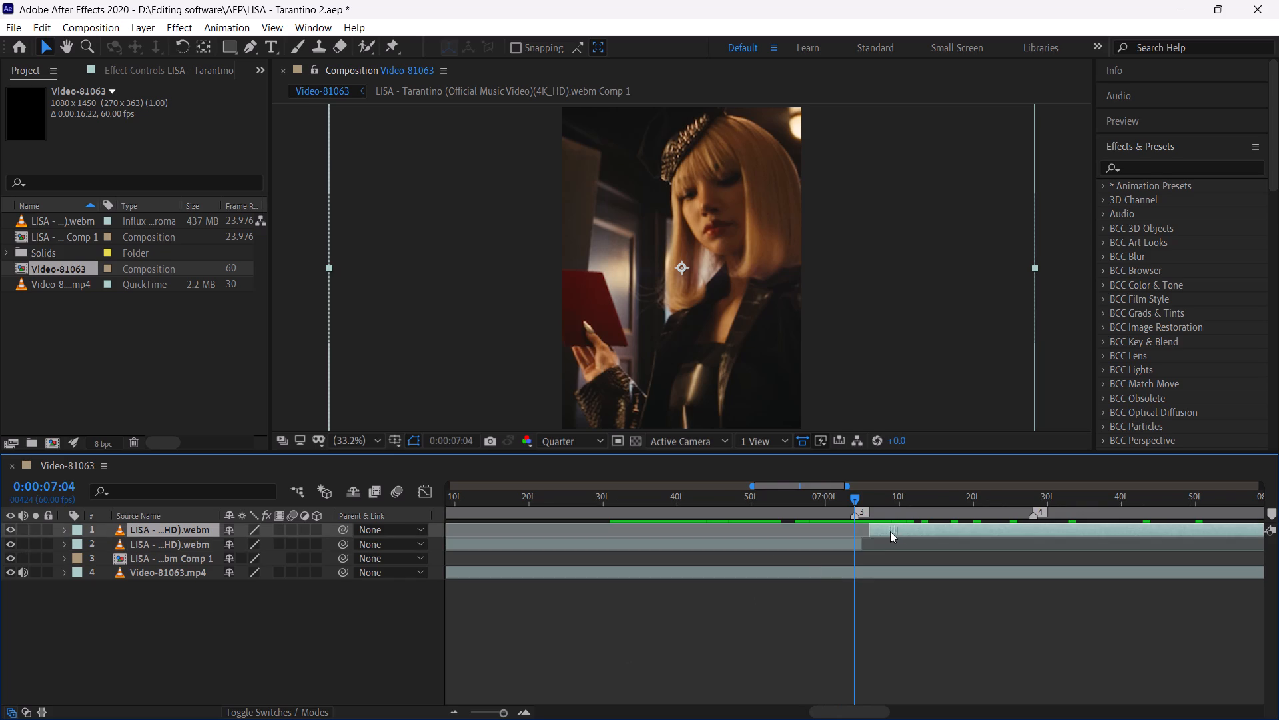
pyautogui.moveTo(890, 531); pyautogui.dragTo(877, 533)
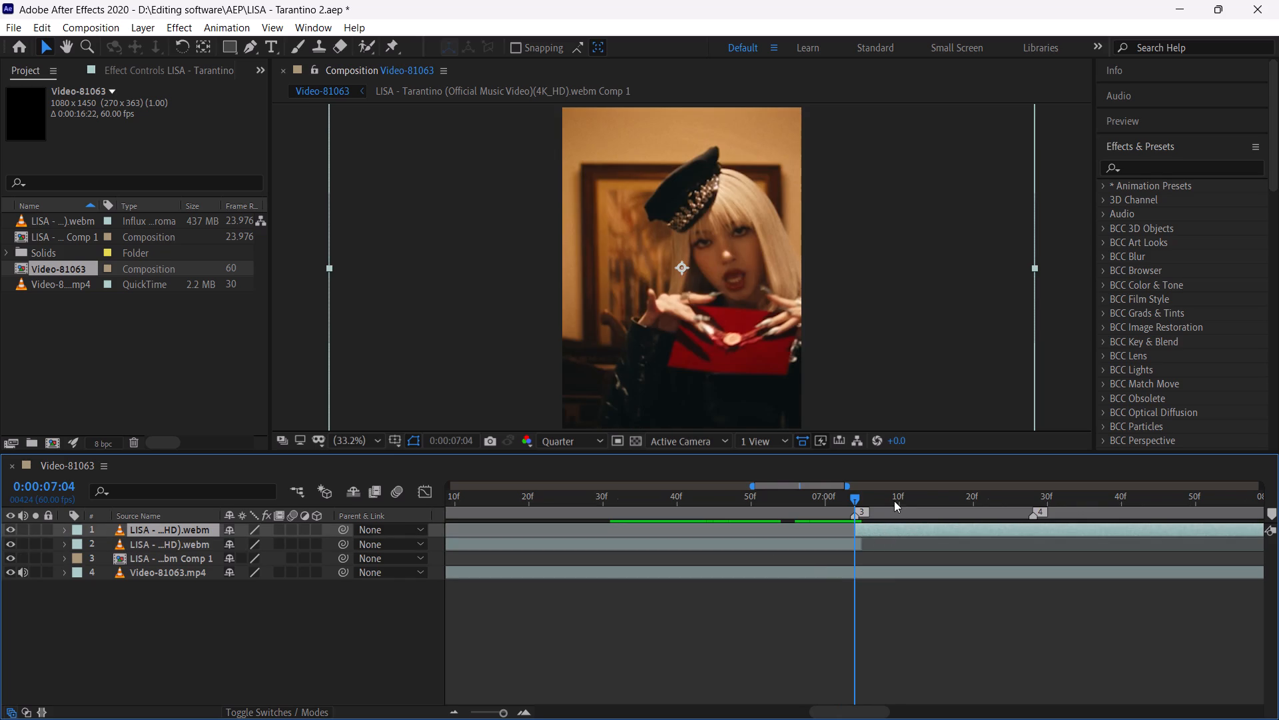
# Split the top LISA clip at marker 5, 0:00:09:00, and delete the part after the cut.
pyautogui.moveTo(894, 501); pyautogui.dragTo(991, 552)
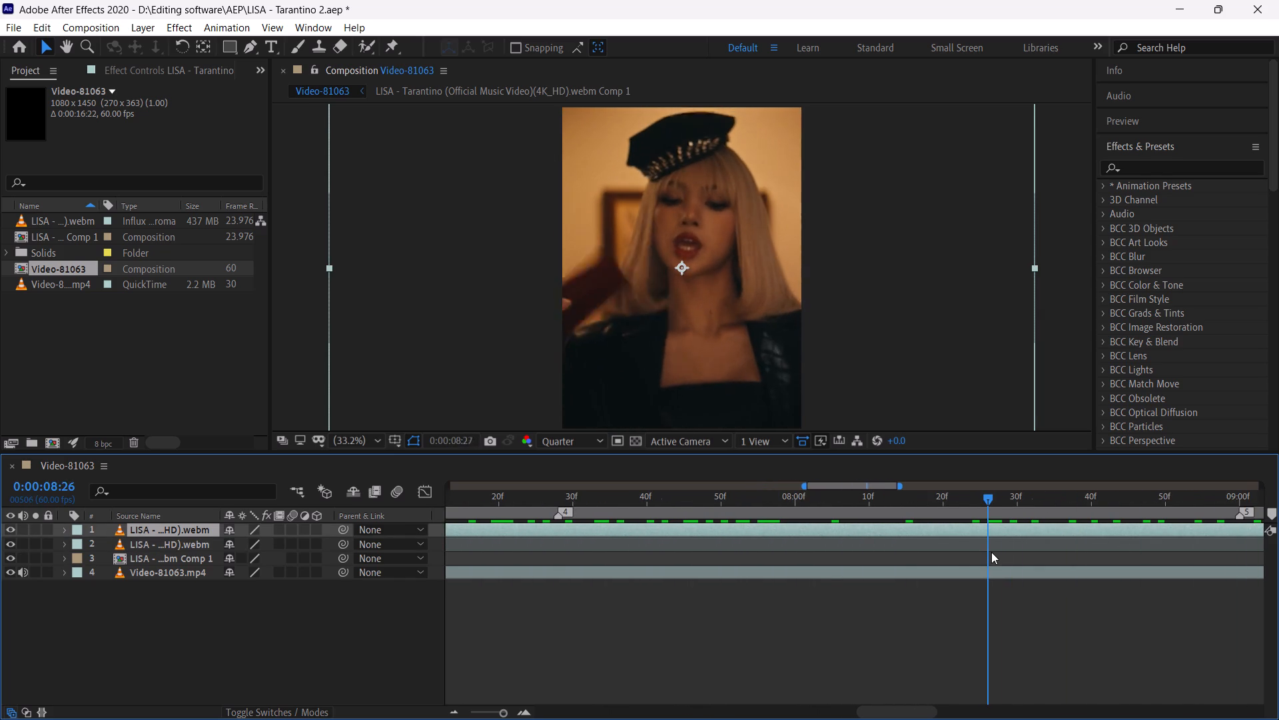
pyautogui.moveTo(991, 552); pyautogui.dragTo(991, 552)
pyautogui.click(494, 711)
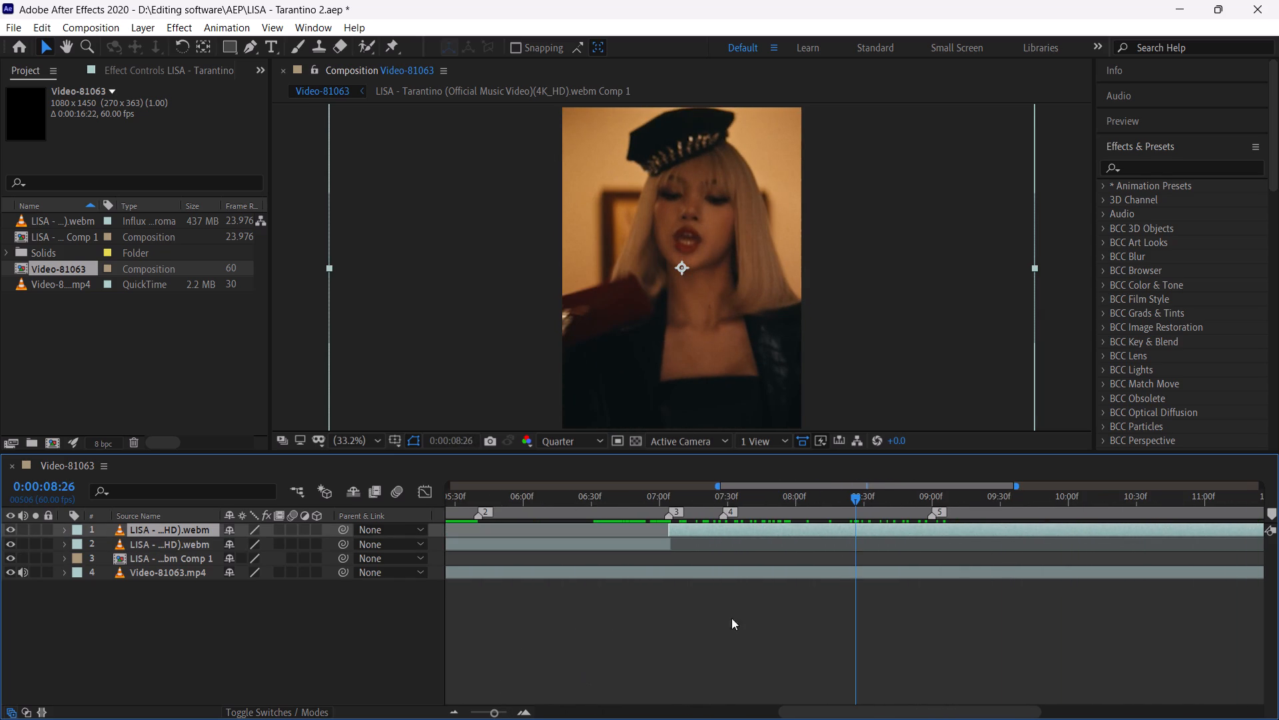
pyautogui.moveTo(875, 507); pyautogui.dragTo(932, 524)
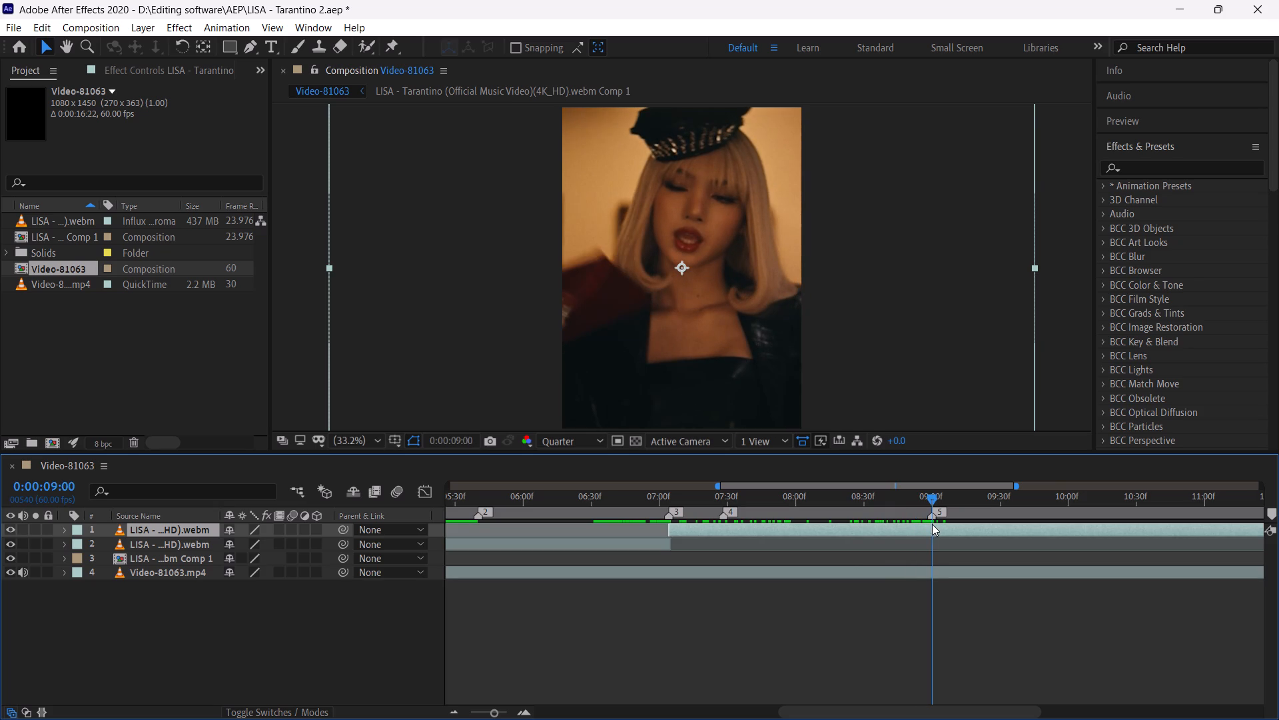
pyautogui.moveTo(932, 524); pyautogui.dragTo(932, 525)
pyautogui.moveTo(502, 709); pyautogui.dragTo(512, 710)
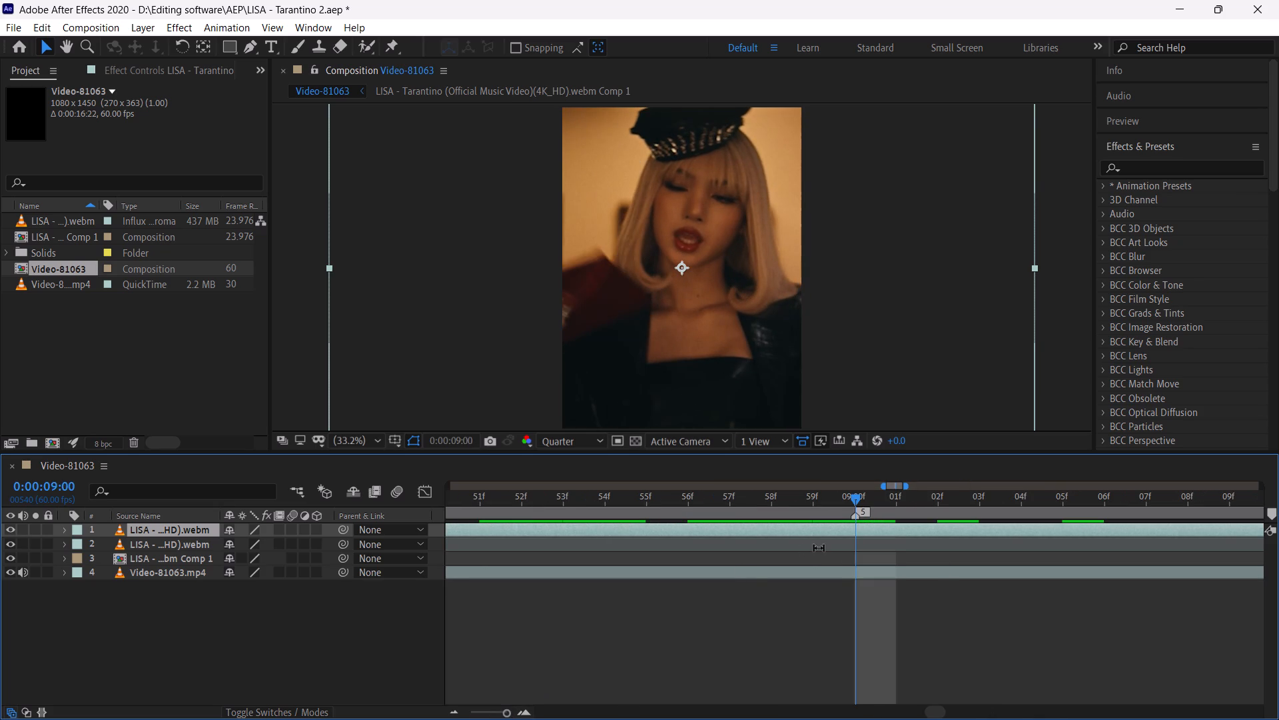
pyautogui.hotkey('ctrl', 'shift', 'd')
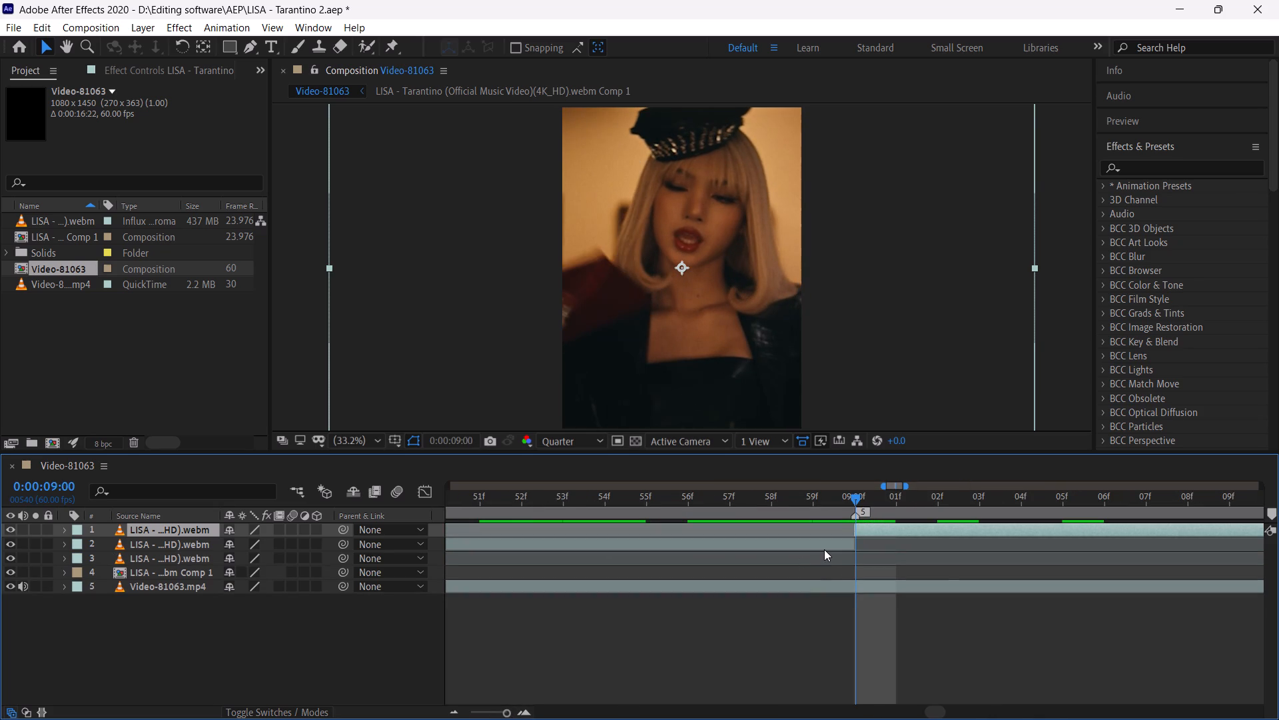
pyautogui.press('BackSpace')
# Review the trimmed top LISA clip around 0:00:08:41 and between markers 3 and 4.
pyautogui.moveTo(704, 507); pyautogui.dragTo(626, 581)
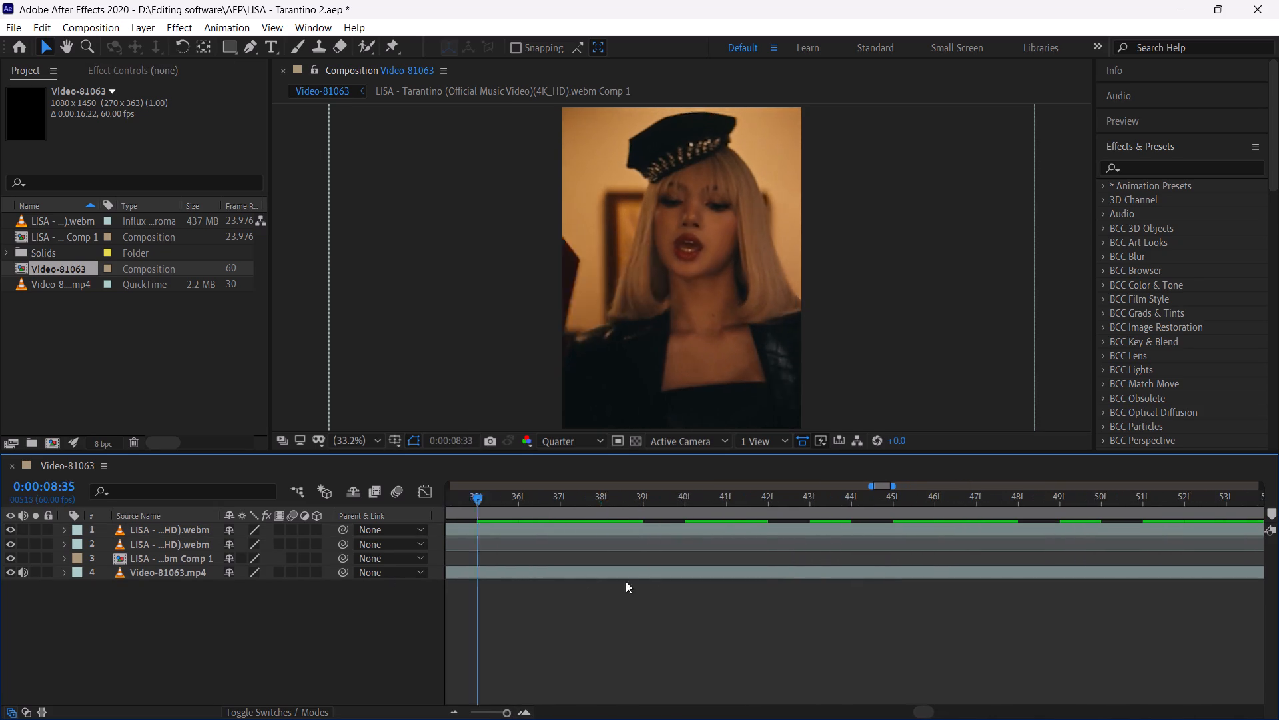
pyautogui.moveTo(626, 581); pyautogui.dragTo(729, 600)
pyautogui.click(504, 707)
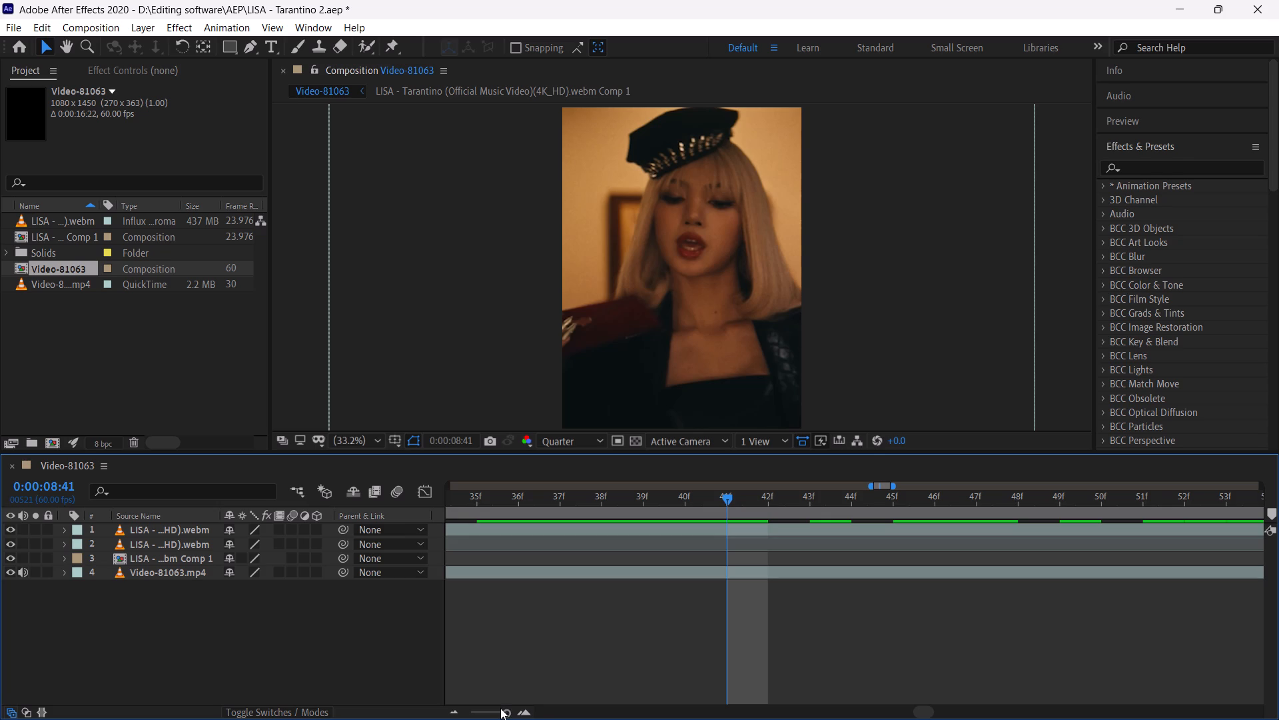
pyautogui.click(500, 708)
pyautogui.click(500, 714)
pyautogui.click(500, 714)
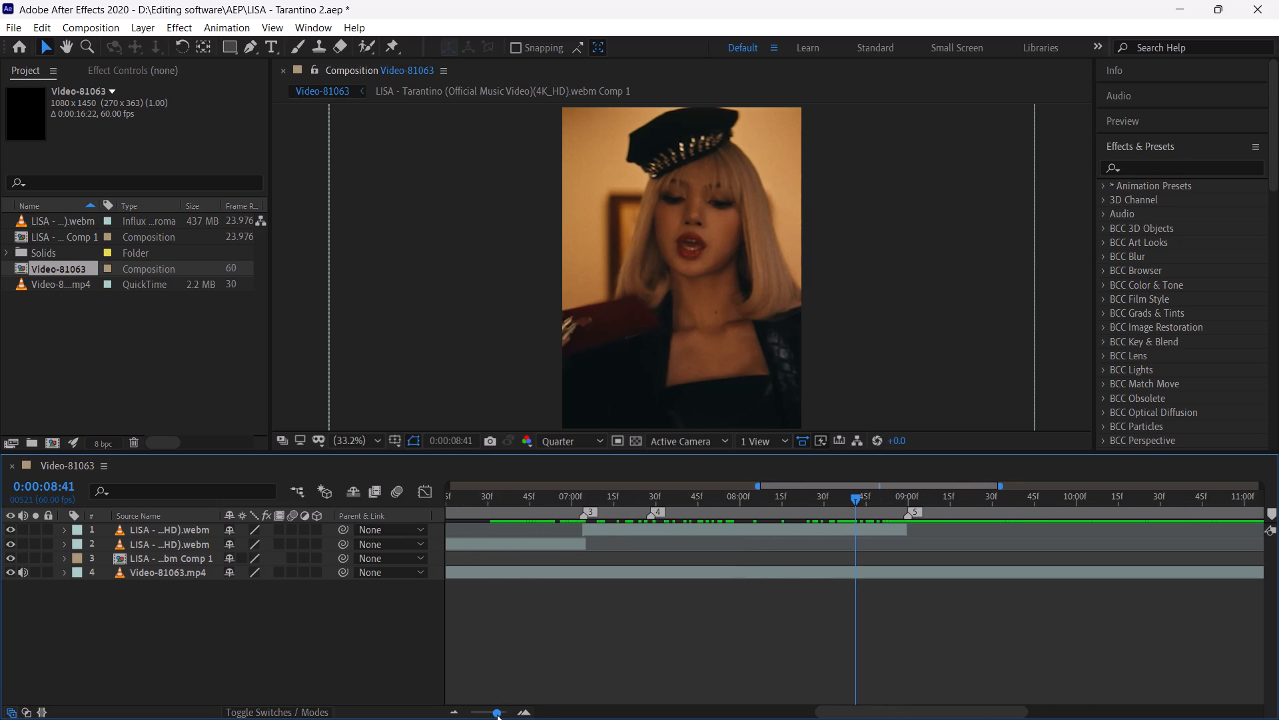
pyautogui.click(622, 510)
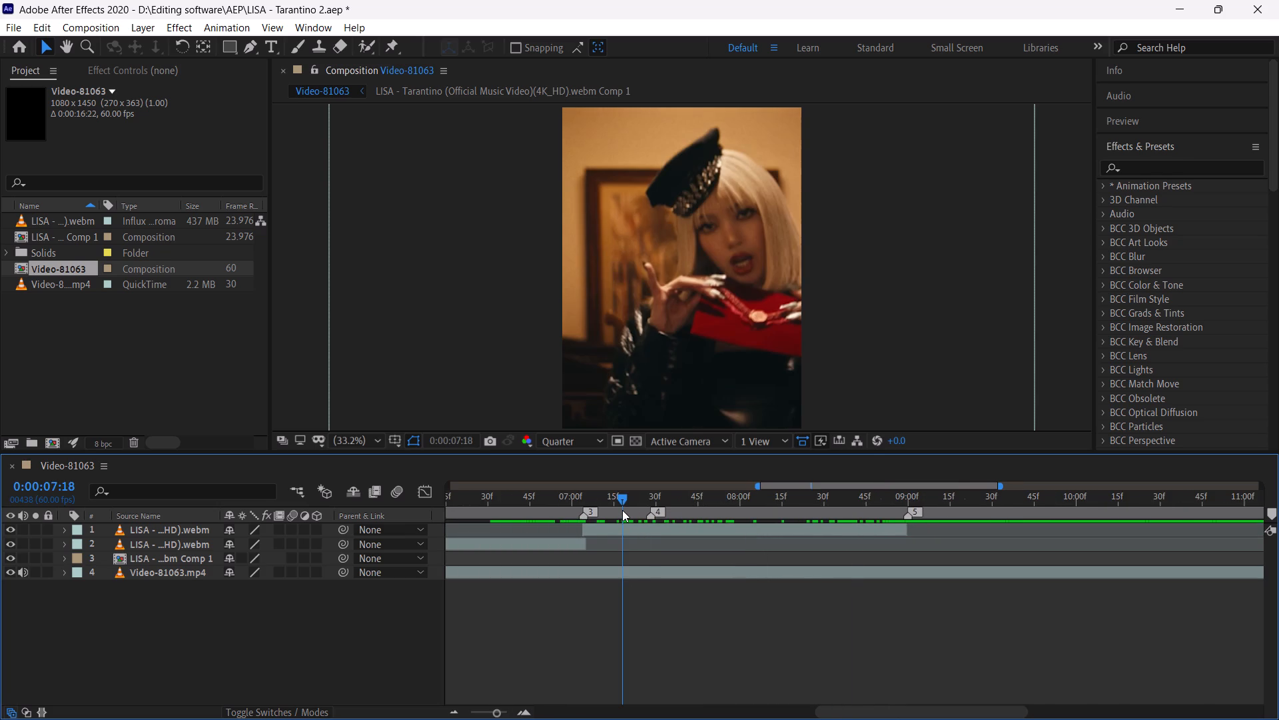
pyautogui.moveTo(623, 510); pyautogui.dragTo(584, 519)
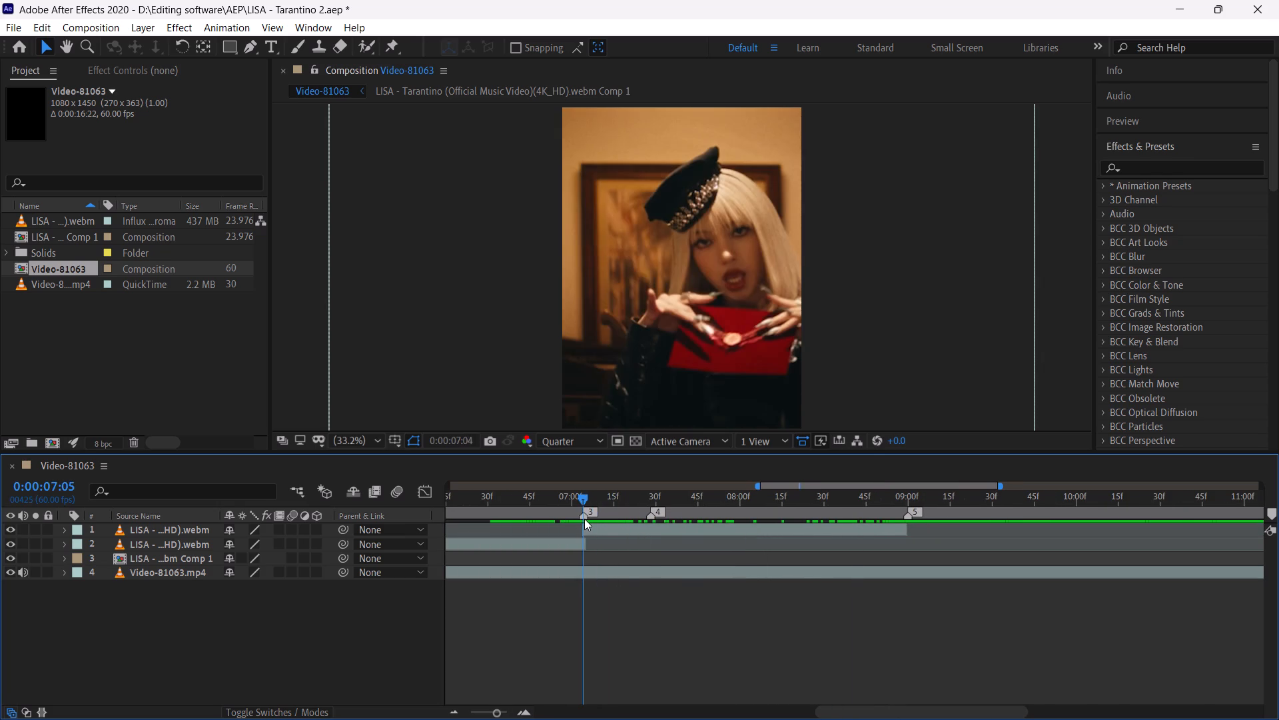
pyautogui.moveTo(584, 519); pyautogui.dragTo(658, 567)
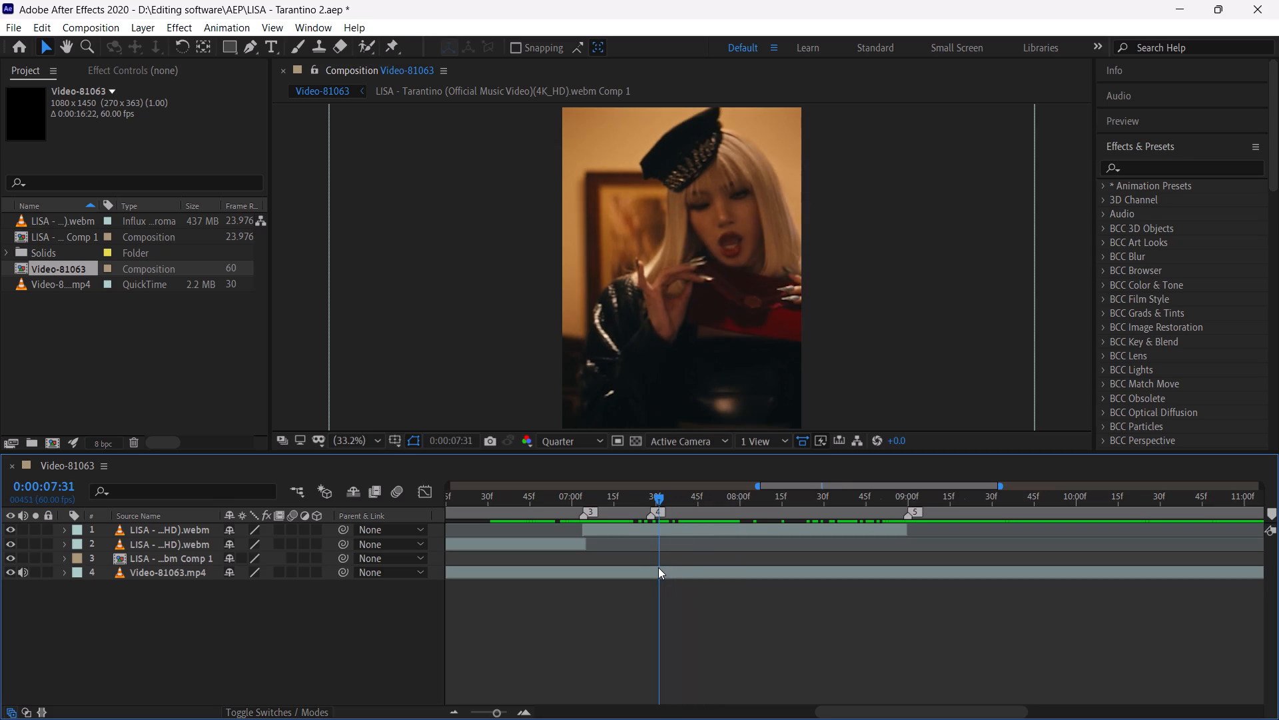
# Set the top LISA clip's horizontal position to 319 at marker 3 and add a Position keyframe there.
pyautogui.moveTo(658, 567); pyautogui.dragTo(581, 566)
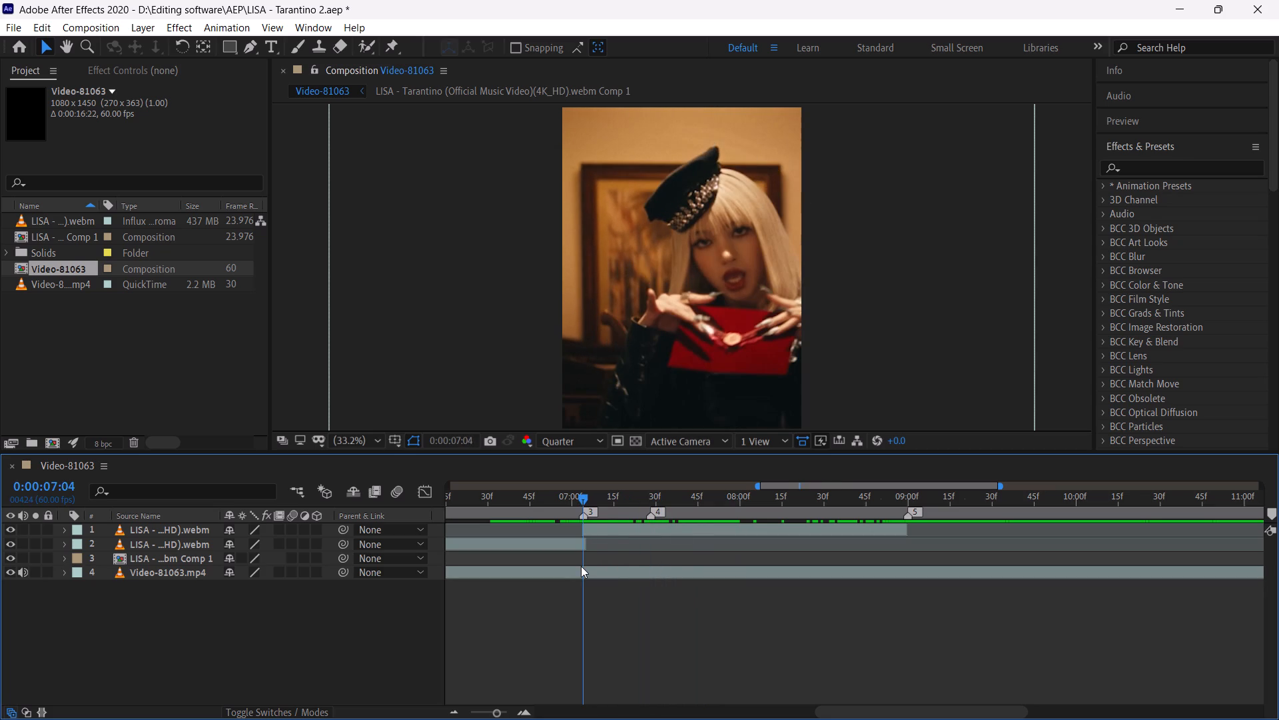
pyautogui.moveTo(581, 566); pyautogui.dragTo(583, 573)
pyautogui.click(612, 533)
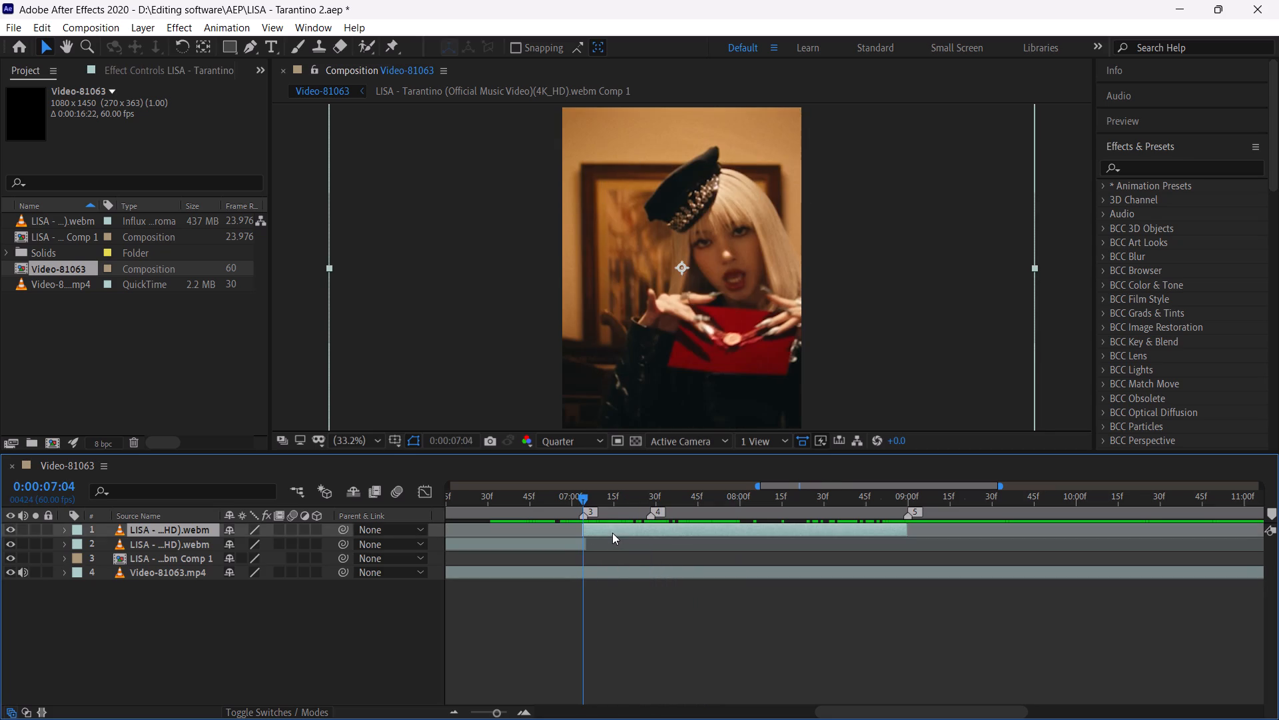
pyautogui.press('p')
pyautogui.moveTo(238, 541); pyautogui.dragTo(236, 541)
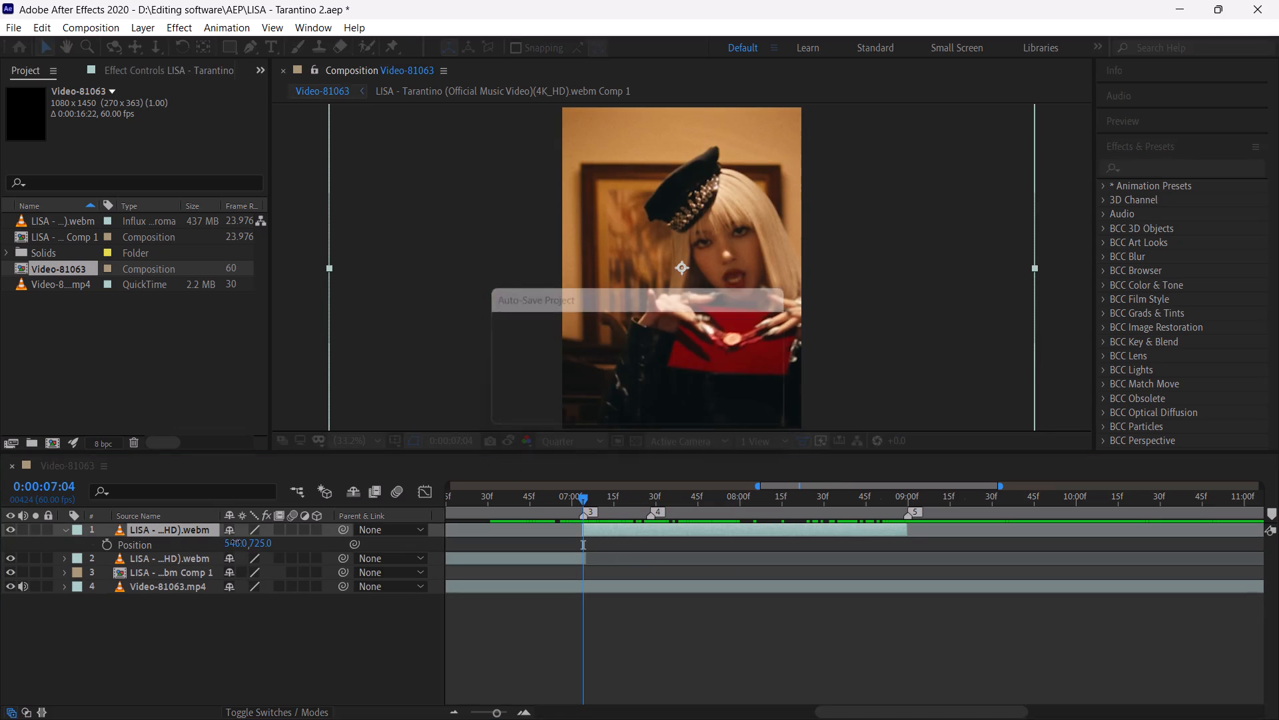
pyautogui.moveTo(236, 541); pyautogui.dragTo(74, 563)
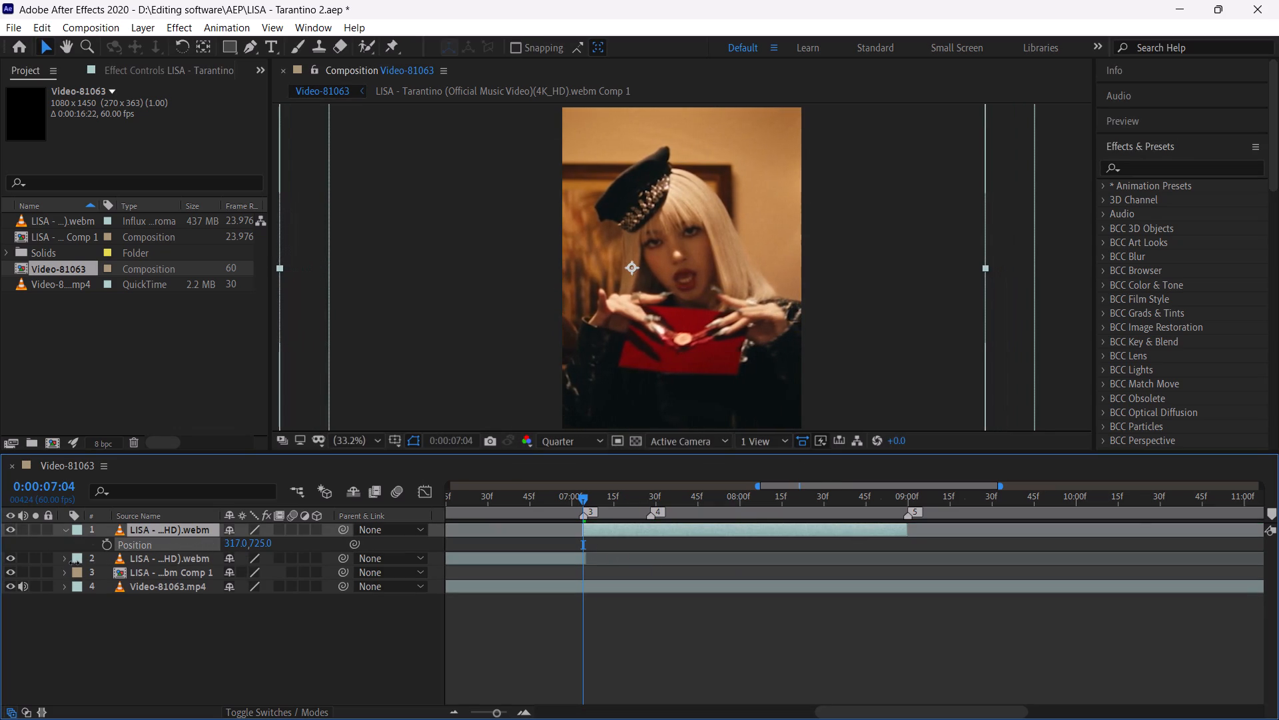
pyautogui.moveTo(74, 563); pyautogui.dragTo(80, 567)
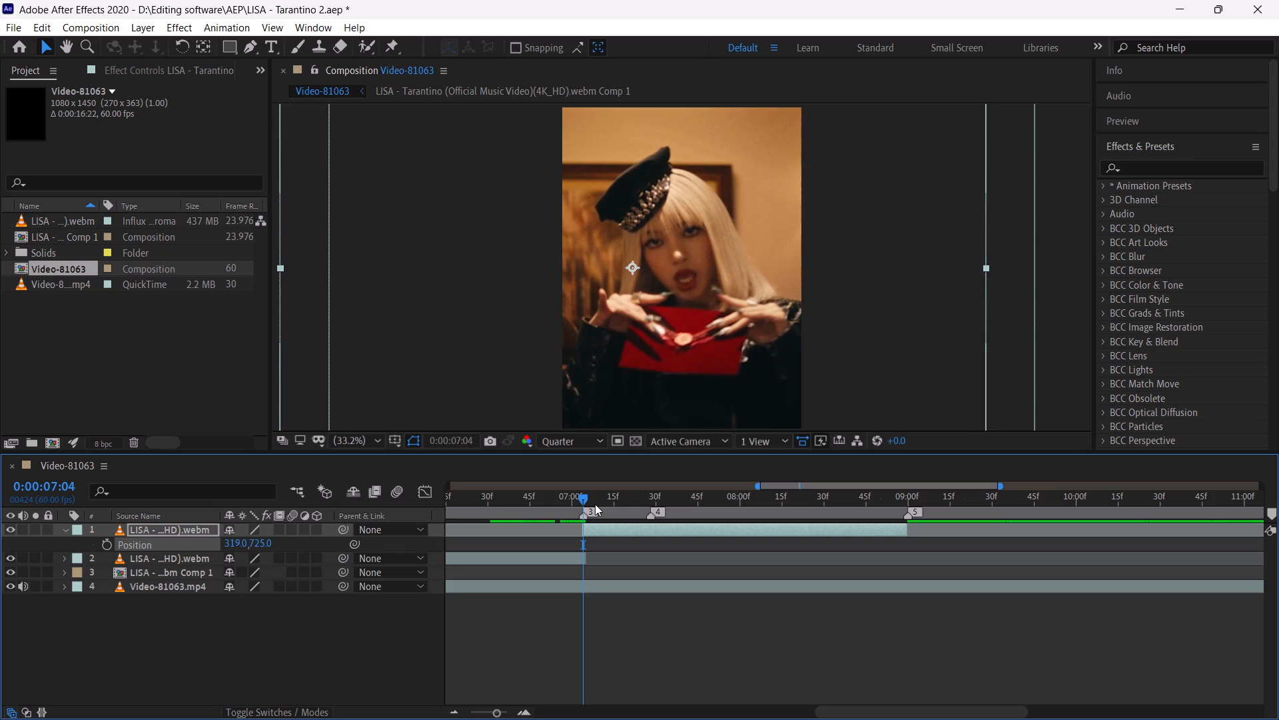
pyautogui.click(107, 545)
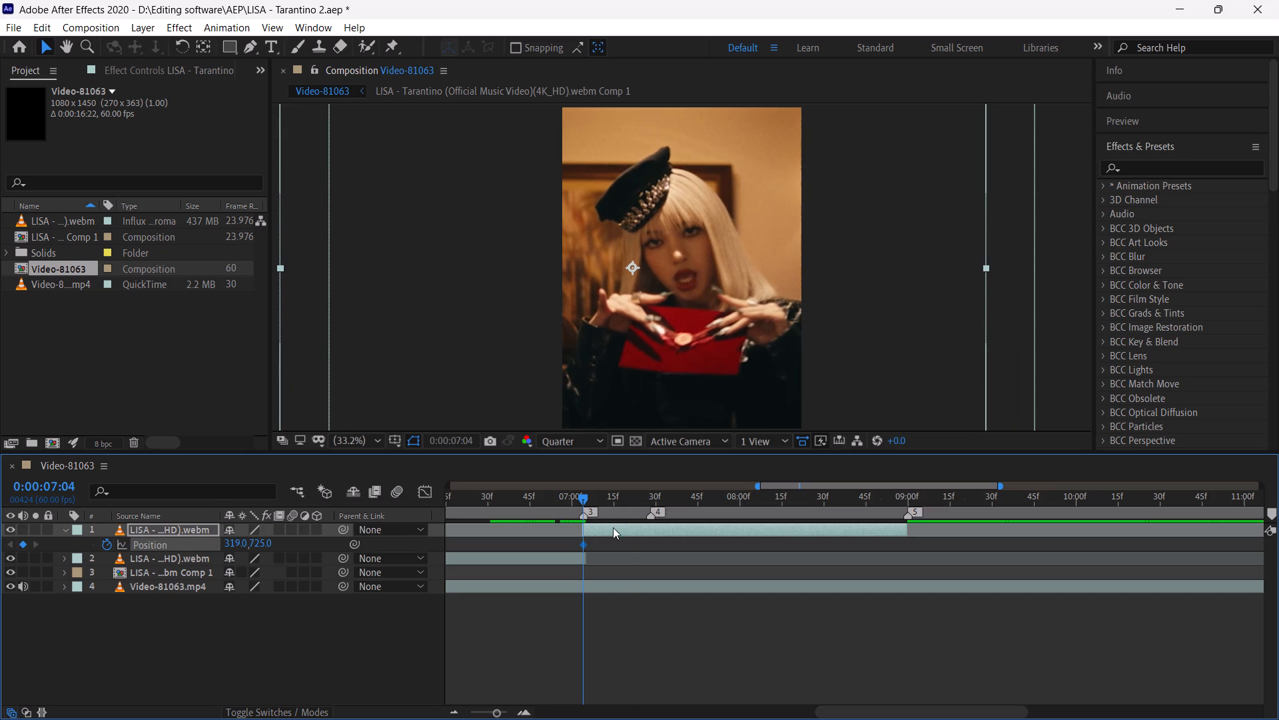
# Add a Position keyframe with the same value to the top LISA clip at marker 4, 0:00:07:28.
pyautogui.click(627, 503)
pyautogui.moveTo(627, 503); pyautogui.dragTo(673, 524)
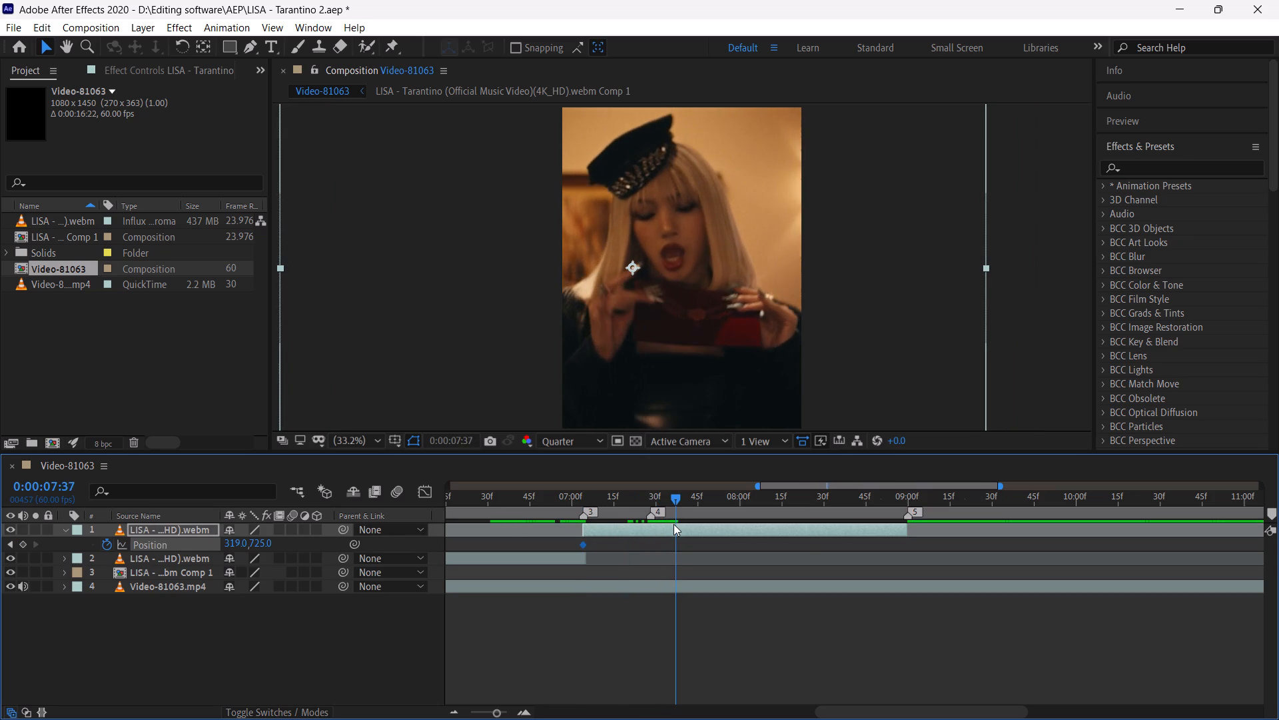
pyautogui.moveTo(673, 524); pyautogui.dragTo(649, 525)
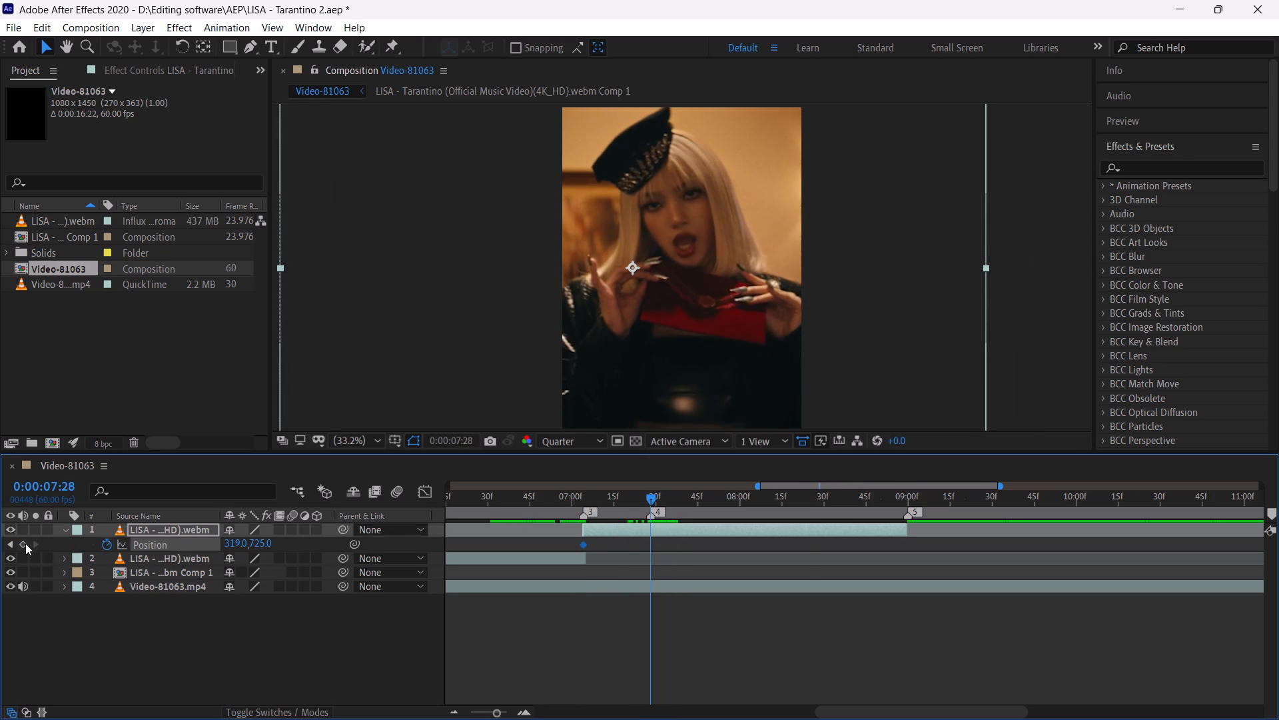
pyautogui.click(25, 543)
# Keyframe the top LISA clip's horizontal position at 406 on 0:00:07:40 and at 503 on 0:00:08:00.
pyautogui.click(669, 506)
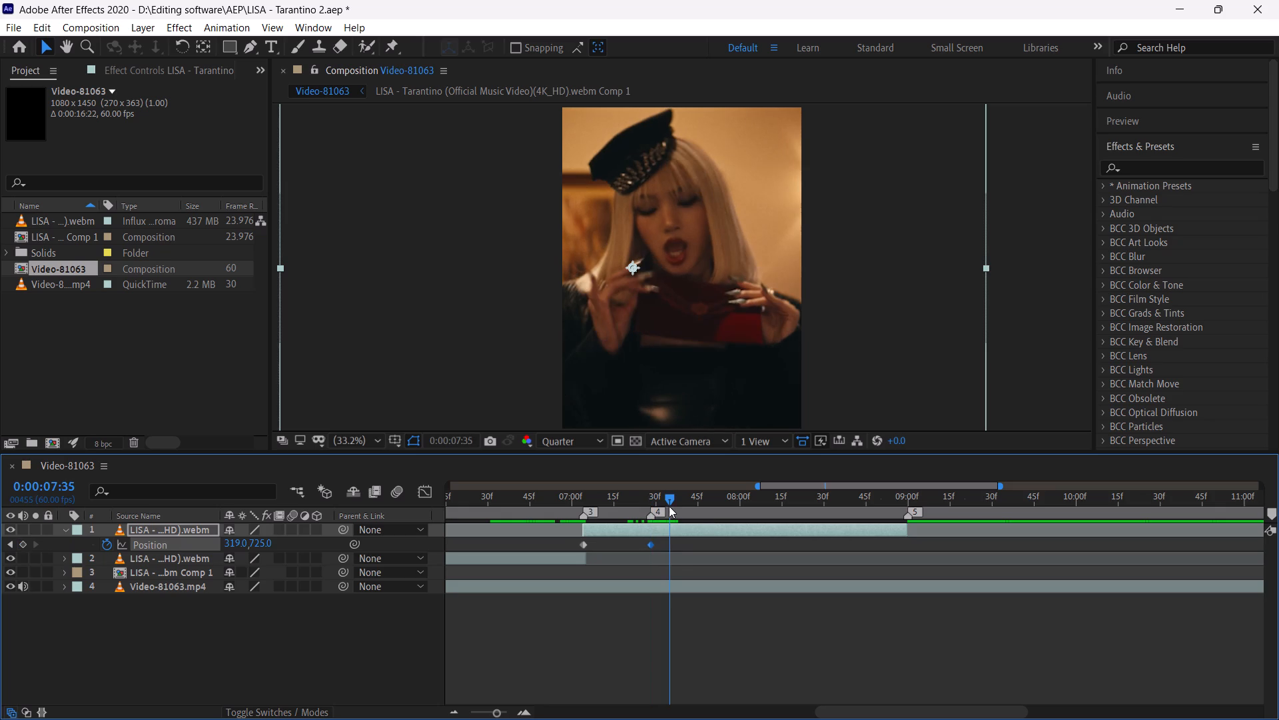
pyautogui.moveTo(669, 506); pyautogui.dragTo(683, 514)
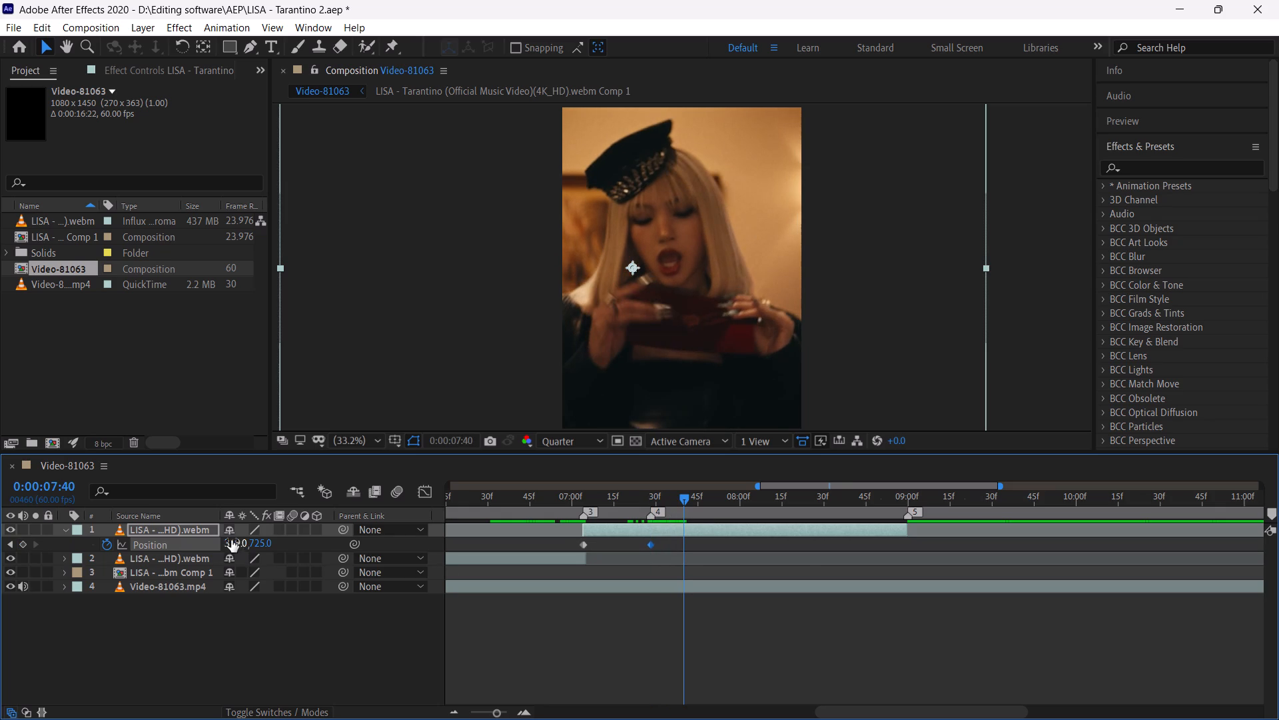
pyautogui.moveTo(230, 540); pyautogui.dragTo(314, 551)
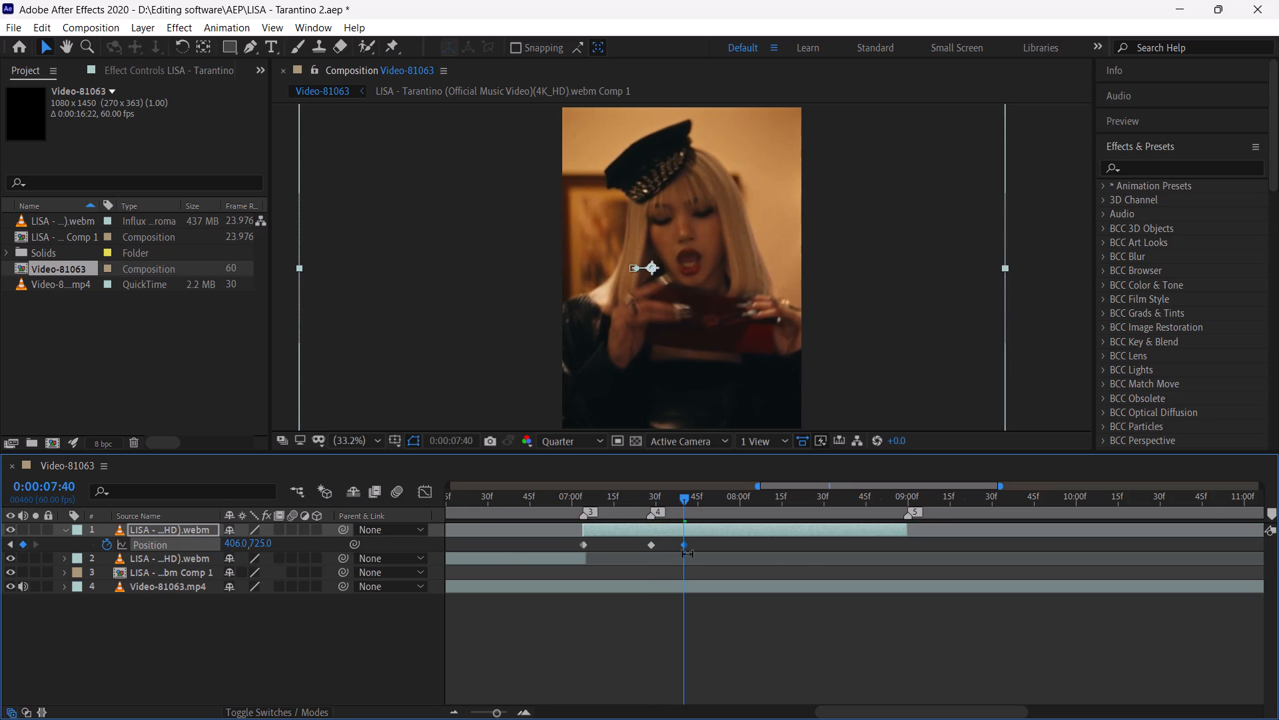
pyautogui.click(739, 509)
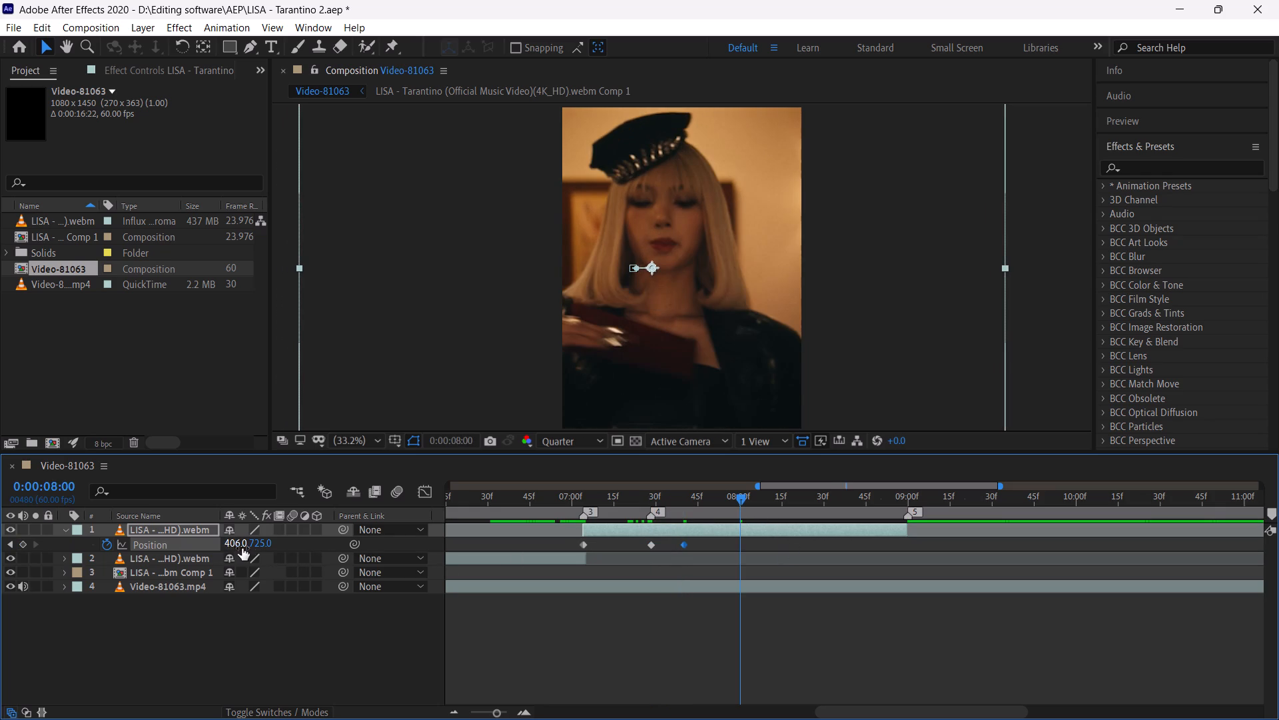
pyautogui.moveTo(233, 547); pyautogui.dragTo(308, 542)
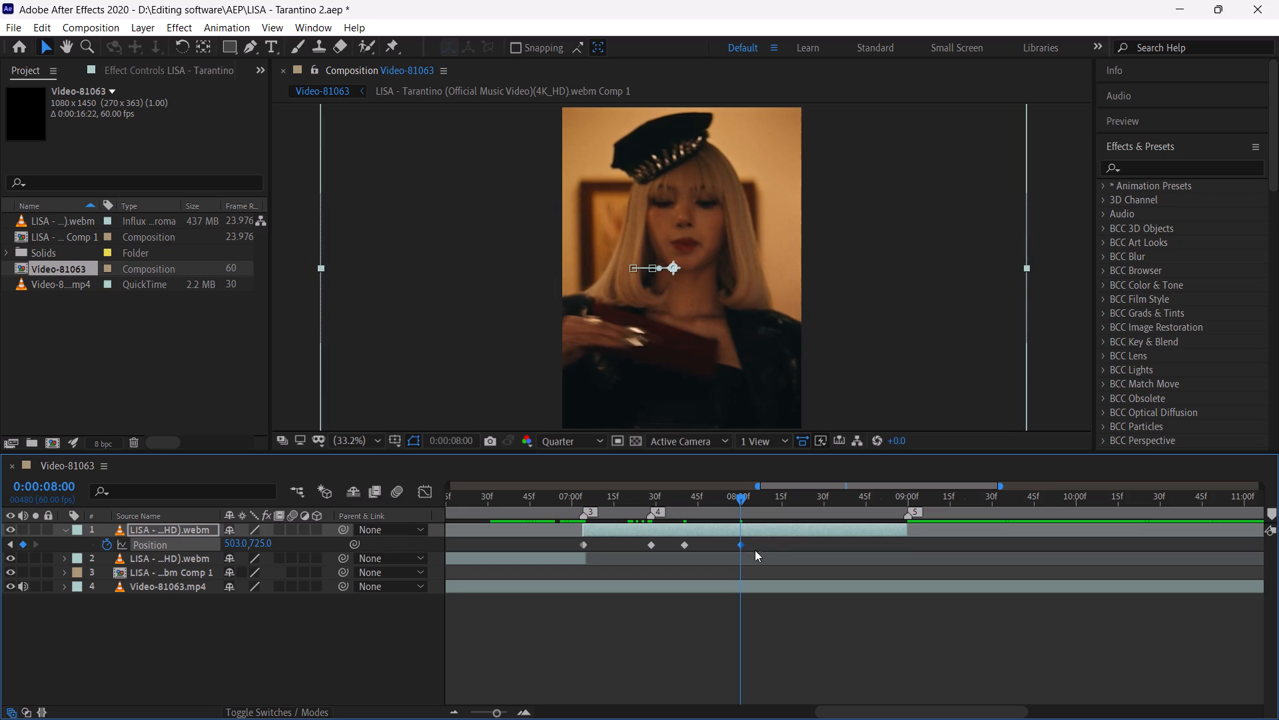
# Review the top LISA clip's position animation from marker 3 through marker 5 and play it back from 0:00:07:04.
pyautogui.click(790, 509)
pyautogui.moveTo(790, 509); pyautogui.dragTo(845, 533)
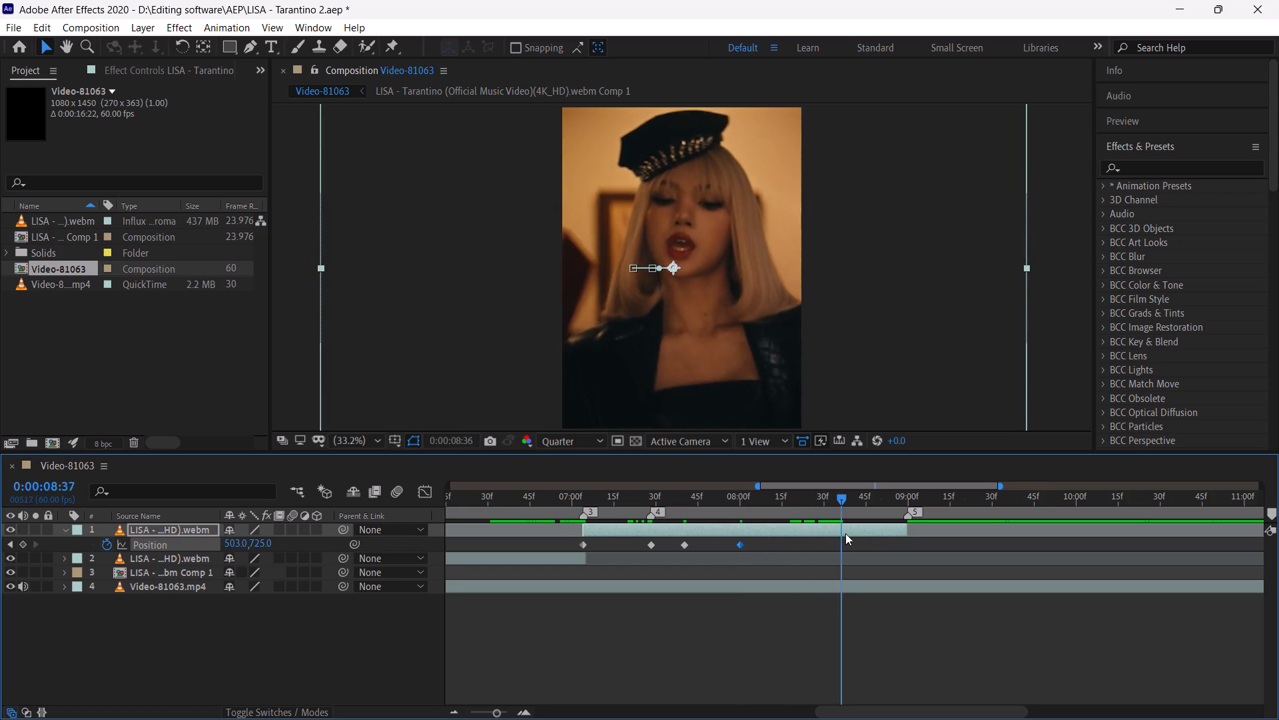
pyautogui.moveTo(845, 533); pyautogui.dragTo(908, 561)
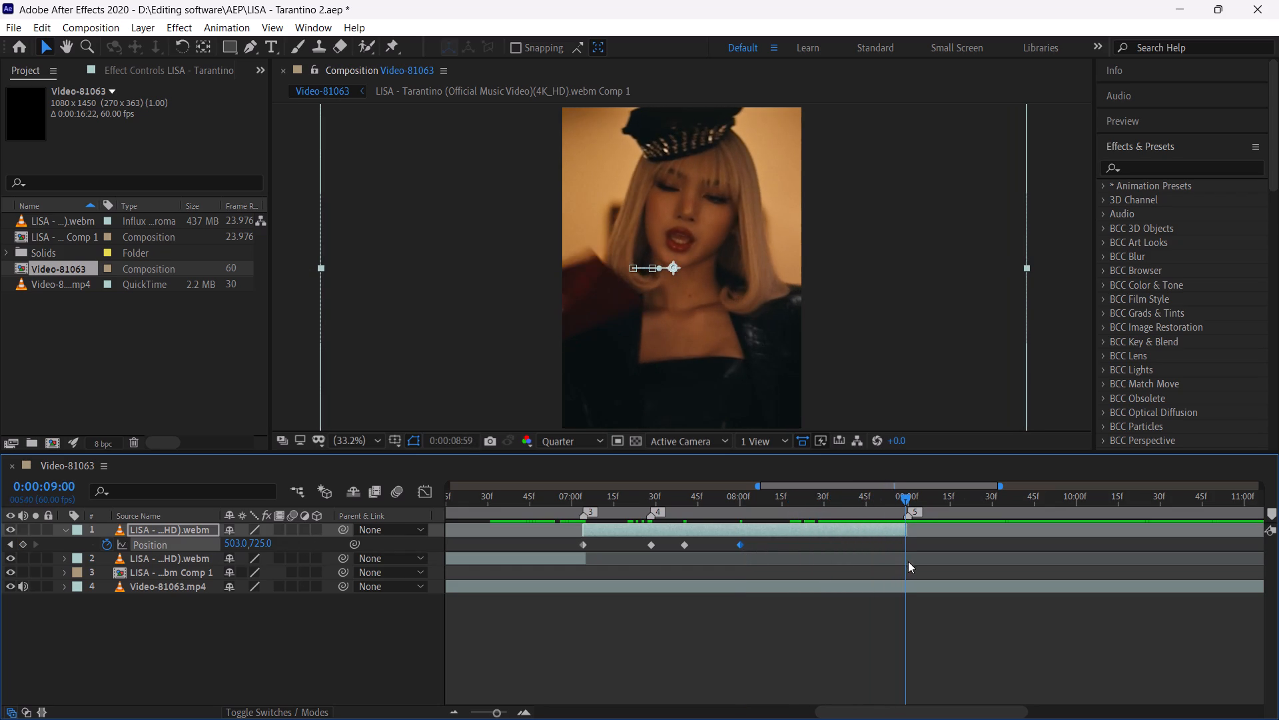
pyautogui.moveTo(908, 561); pyautogui.dragTo(584, 560)
pyautogui.press('space')
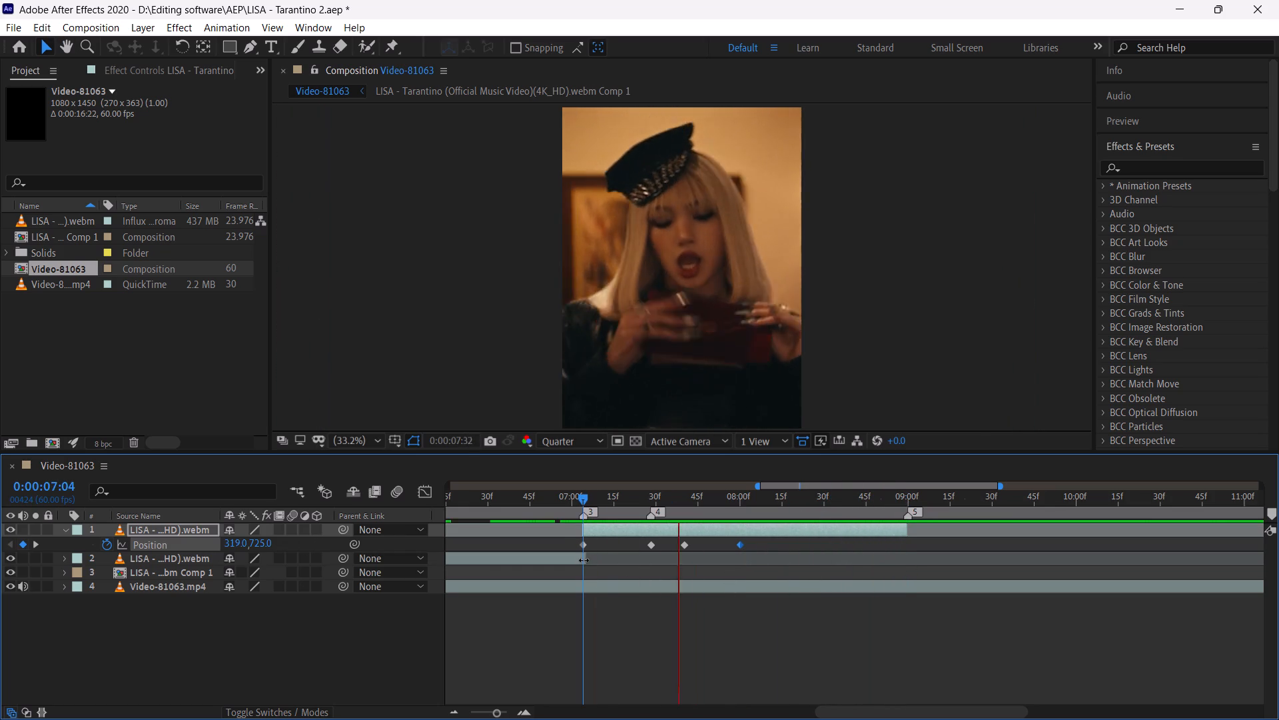
pyautogui.click(584, 501)
pyautogui.press('space')
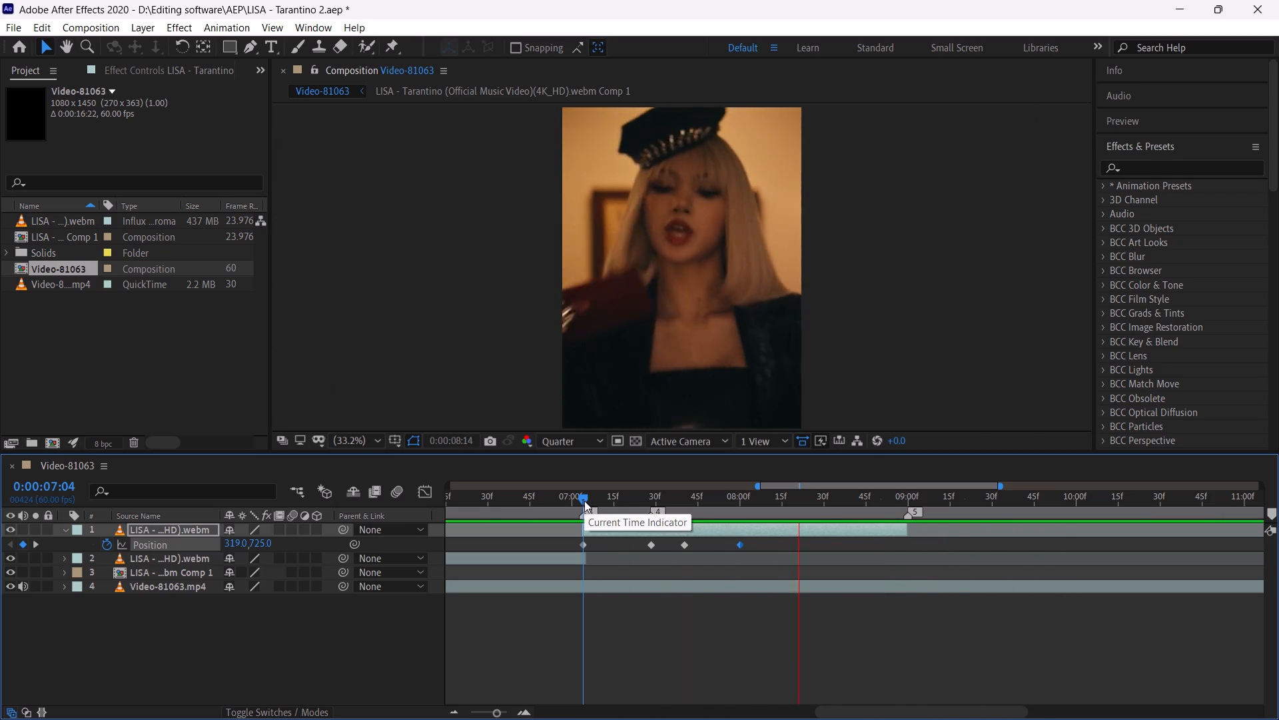
pyautogui.click(584, 501)
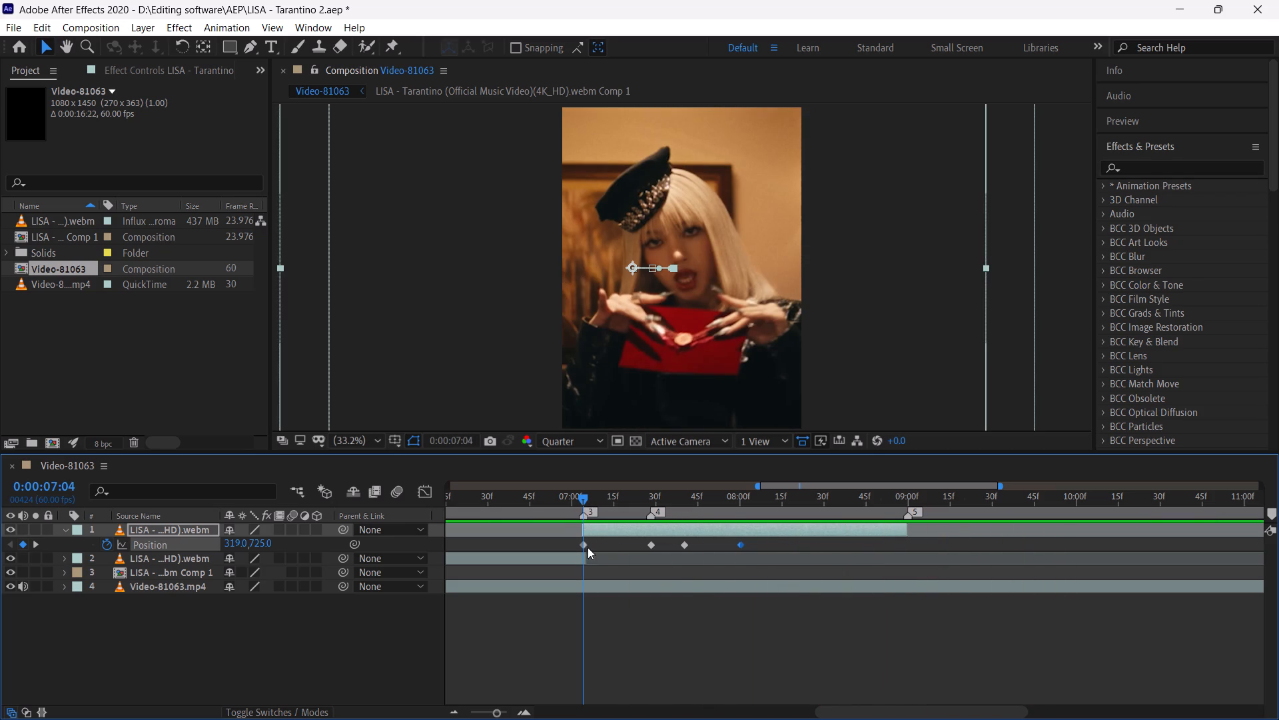
pyautogui.press('space')
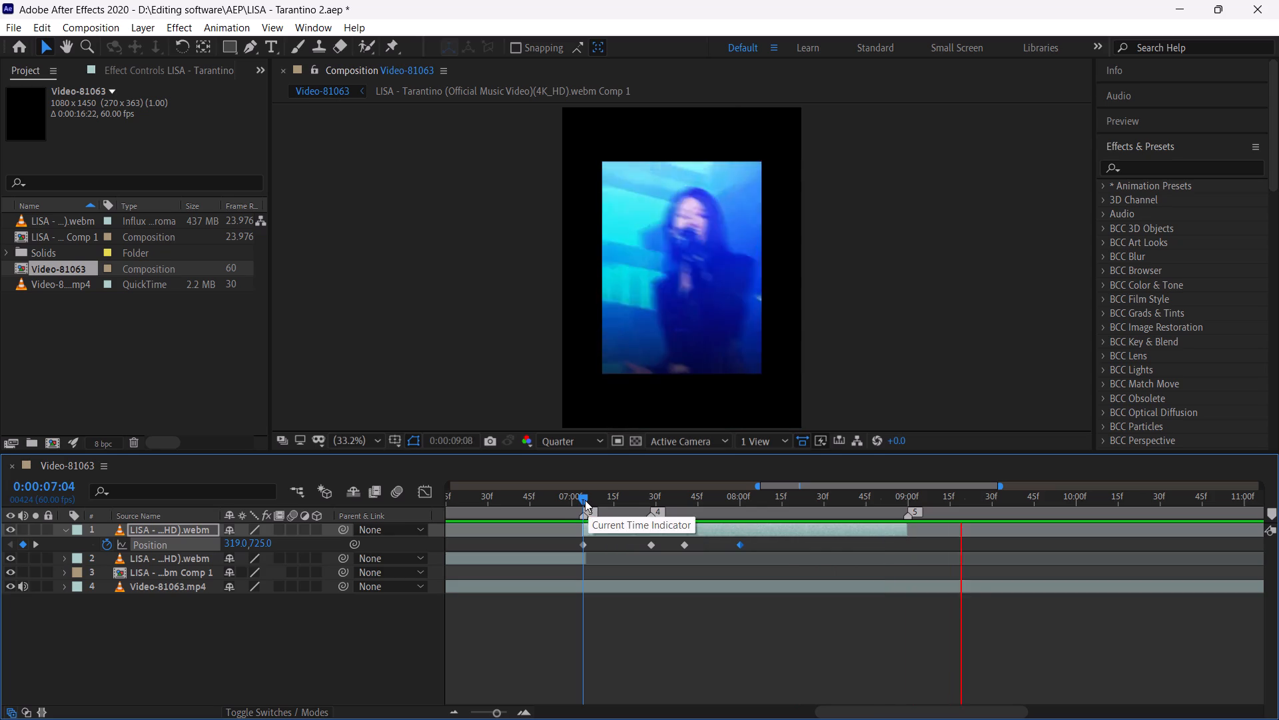
pyautogui.click(585, 500)
# Save the project.
pyautogui.hotkey('ctrl', 's')
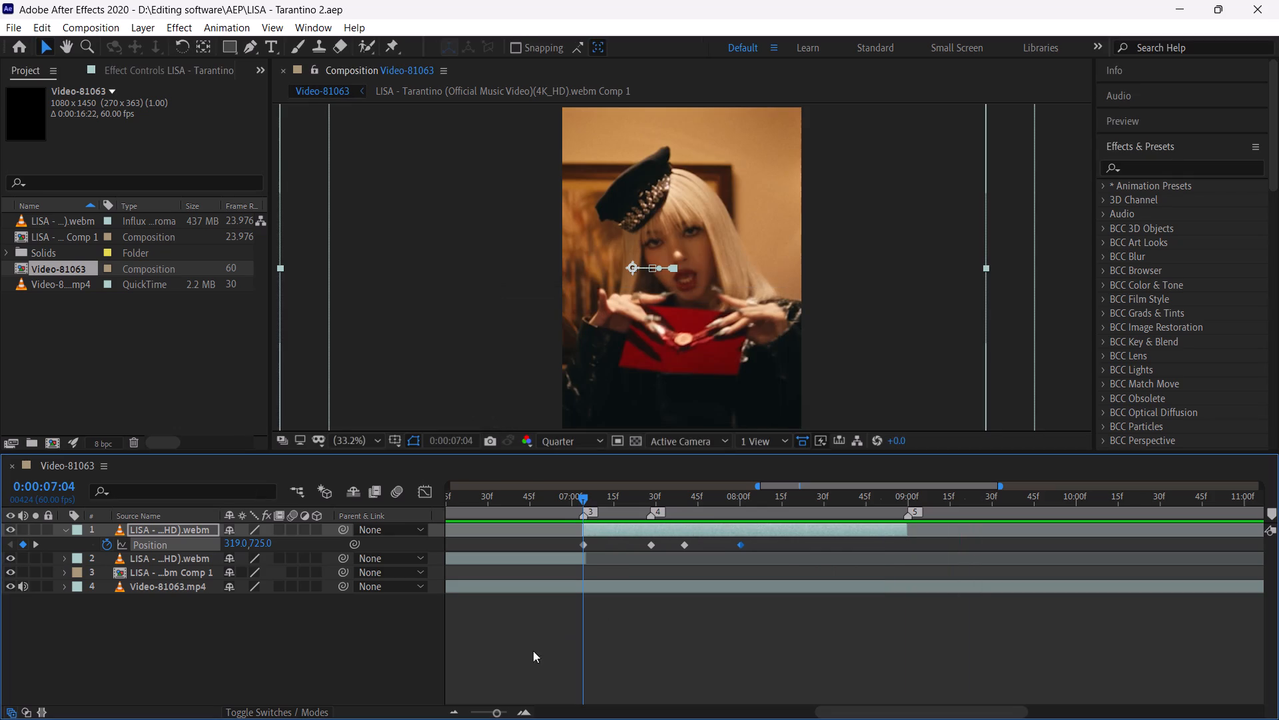
# Set the horizontal position of the second LISA clip, between markers 1 and 3, to 392.
pyautogui.moveTo(488, 713); pyautogui.dragTo(482, 713)
pyautogui.click(730, 496)
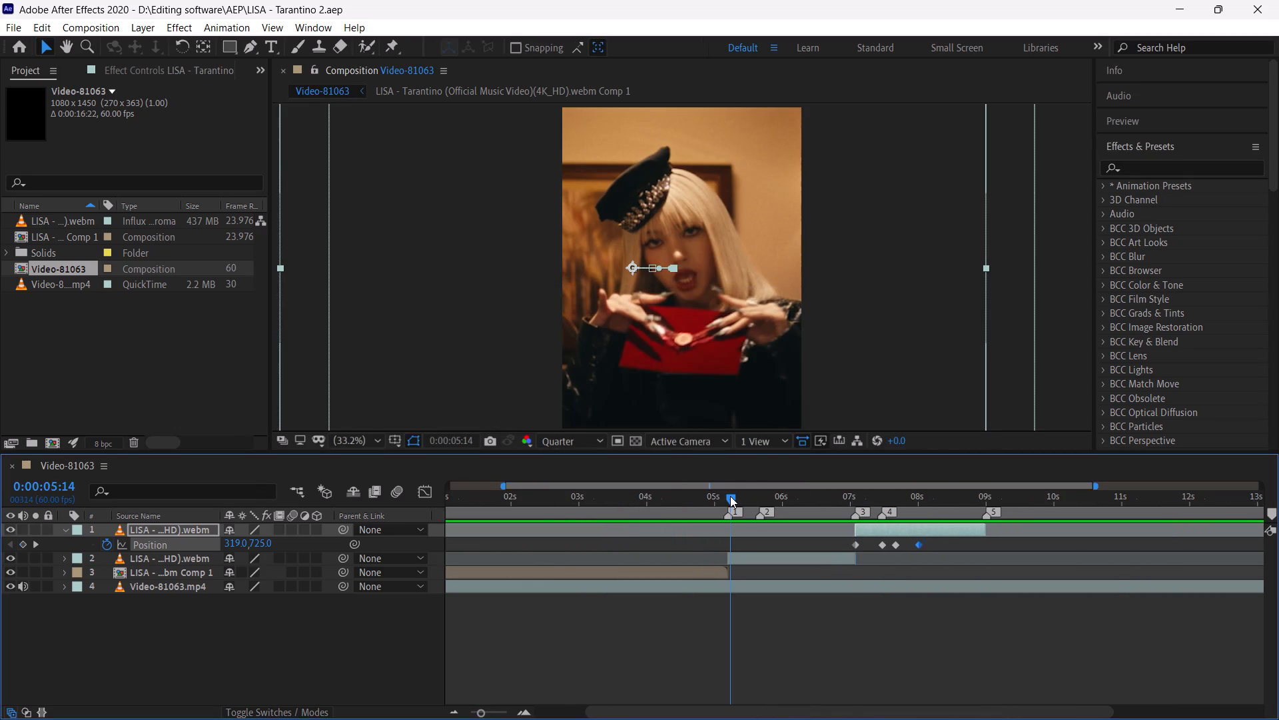
pyautogui.click(730, 496)
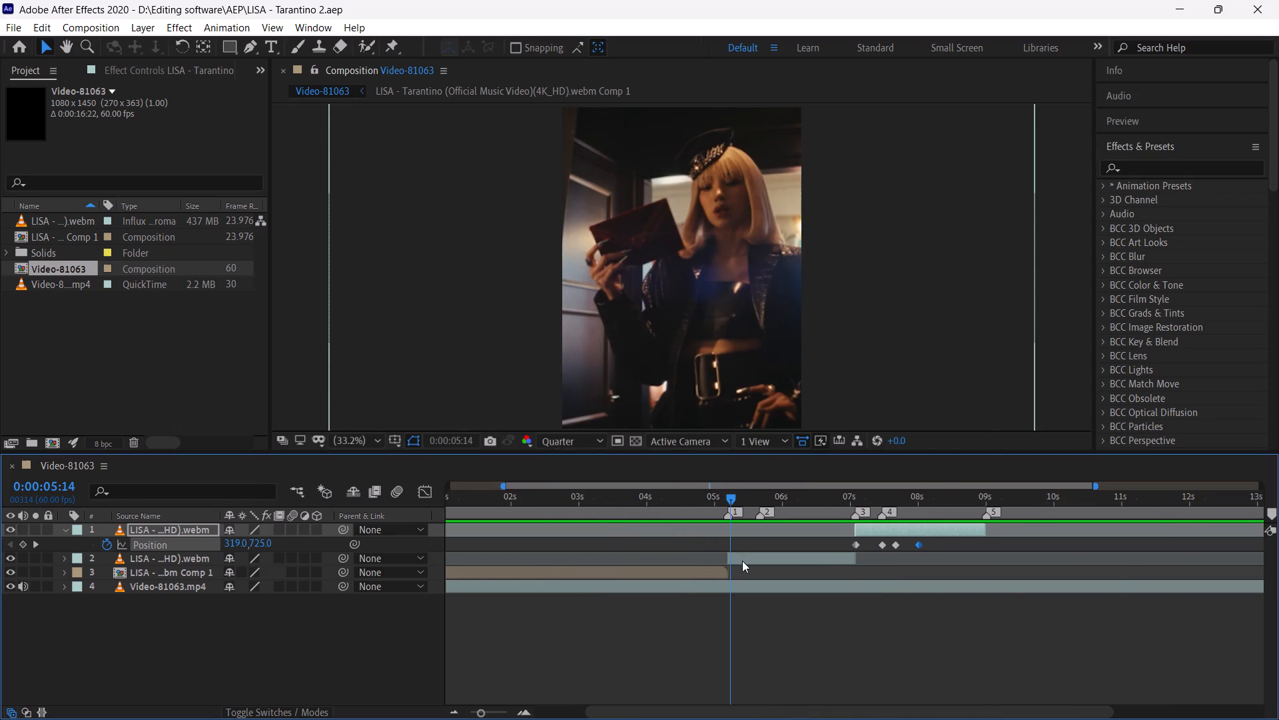
pyautogui.click(742, 561)
pyautogui.moveTo(487, 717); pyautogui.dragTo(498, 719)
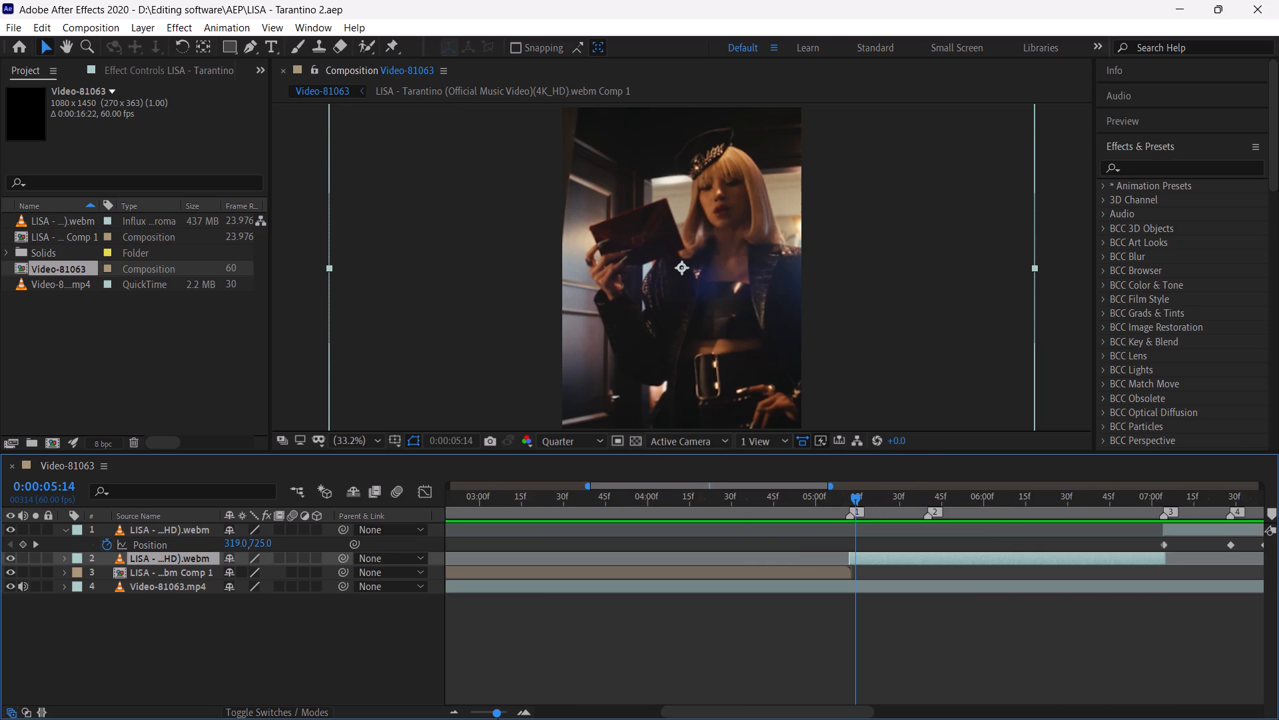
pyautogui.moveTo(498, 719); pyautogui.dragTo(499, 719)
pyautogui.press('p')
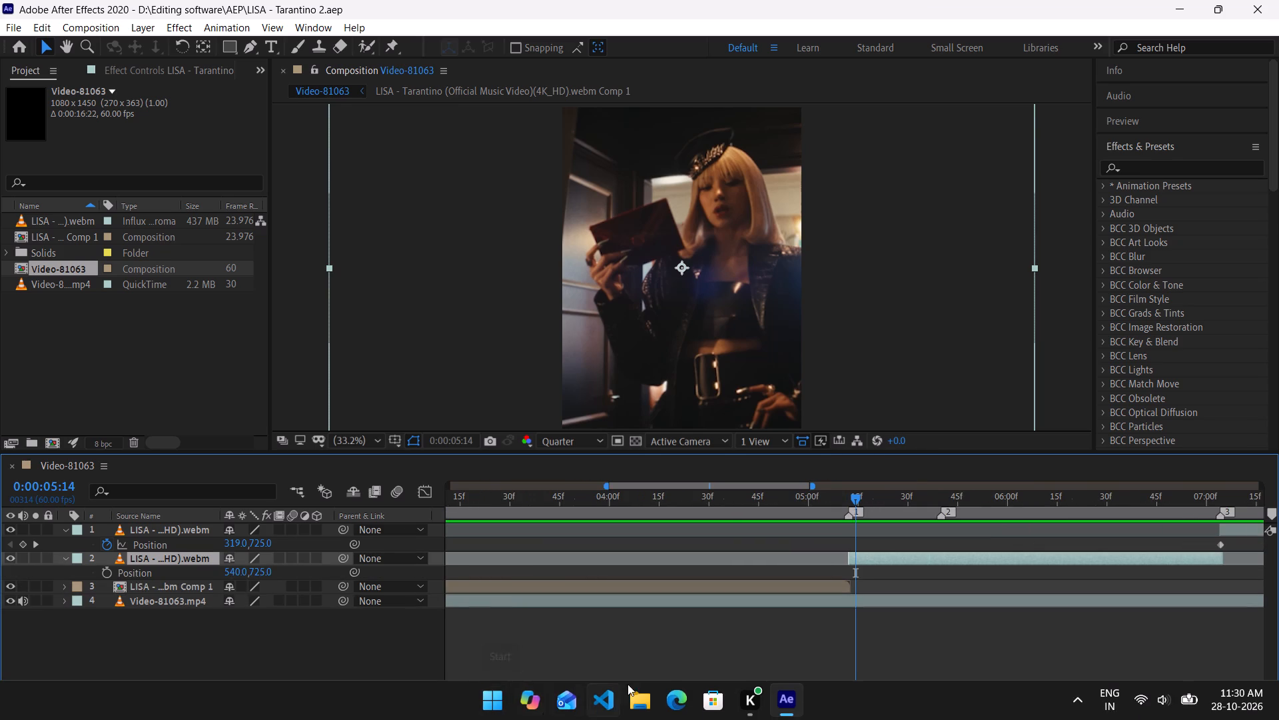
pyautogui.moveTo(232, 574); pyautogui.dragTo(226, 575)
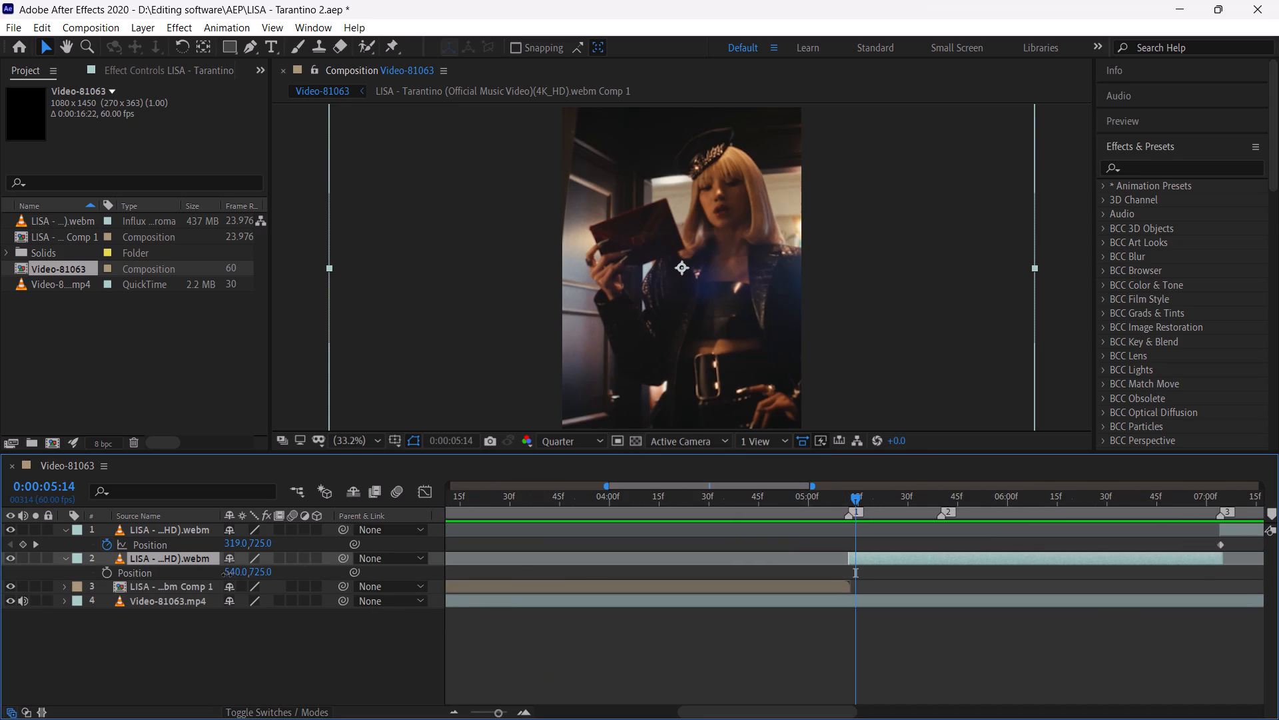
pyautogui.moveTo(226, 575); pyautogui.dragTo(119, 581)
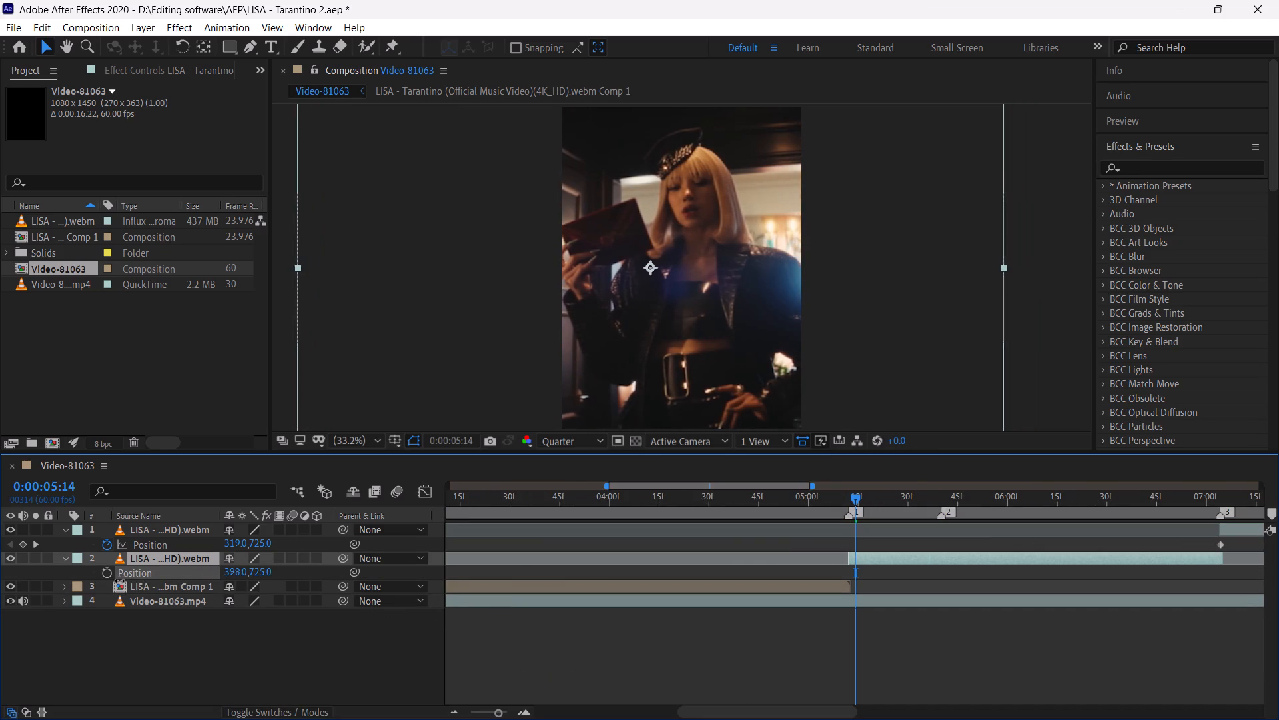
pyautogui.moveTo(119, 581); pyautogui.dragTo(115, 581)
# Enable Position keyframing on the second LISA clip at 0:00:05:32, just before marker 2.
pyautogui.moveTo(919, 504); pyautogui.dragTo(941, 515)
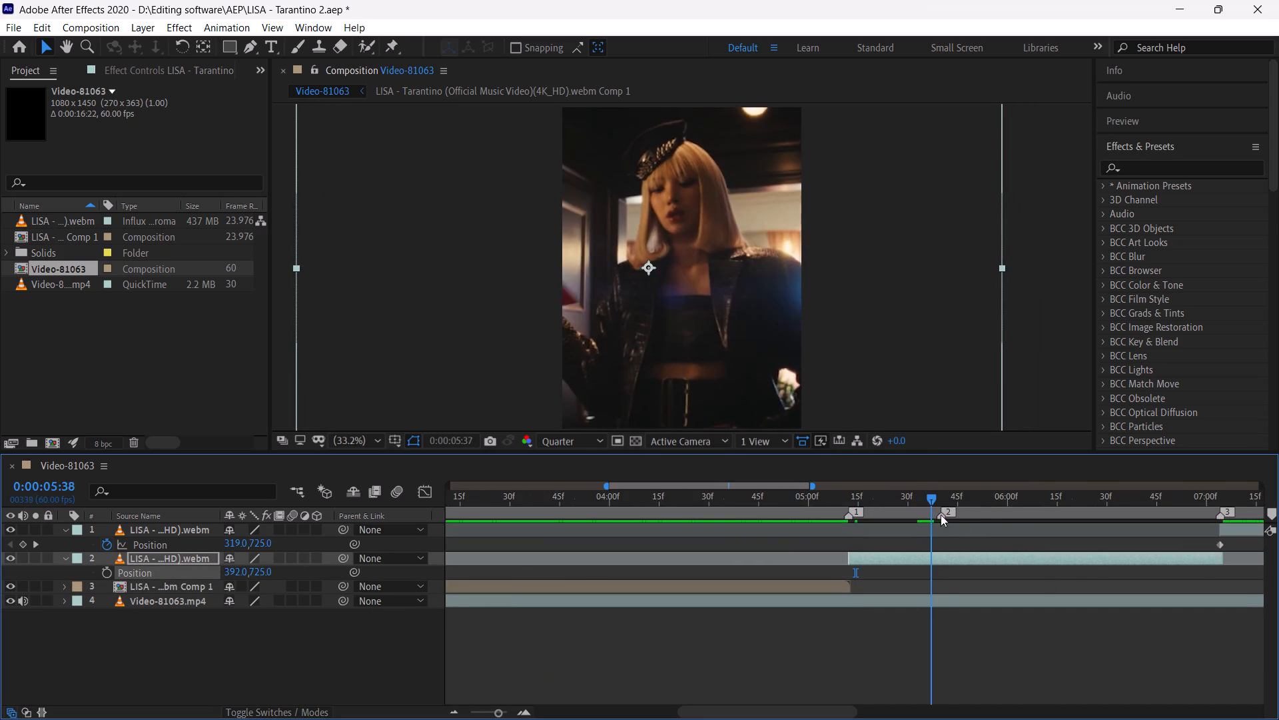
pyautogui.moveTo(941, 515); pyautogui.dragTo(929, 558)
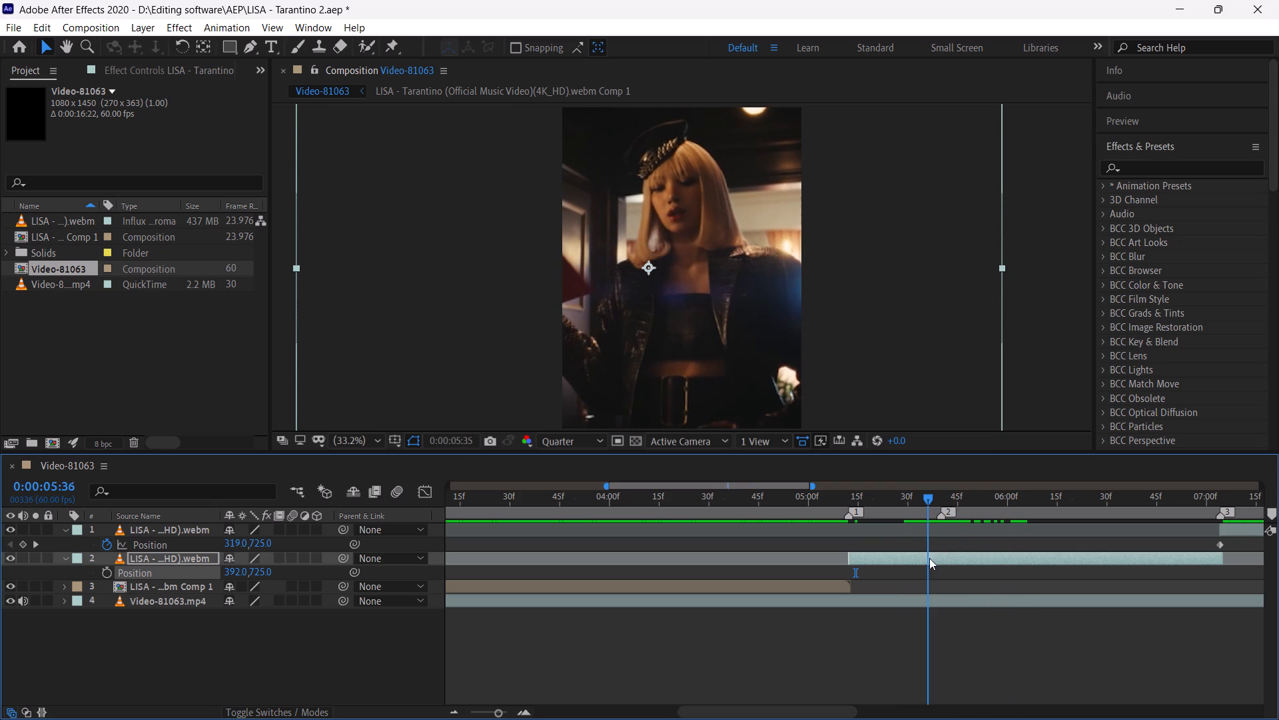
pyautogui.moveTo(929, 558); pyautogui.dragTo(916, 559)
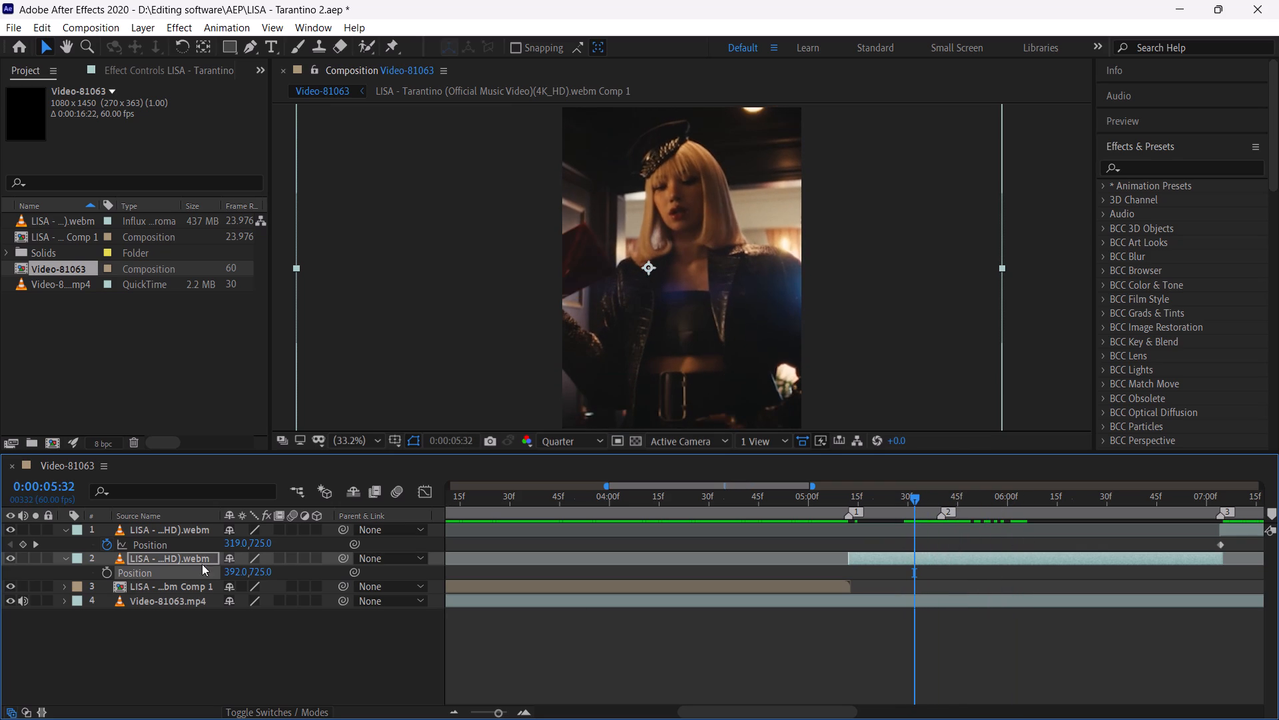
pyautogui.click(107, 575)
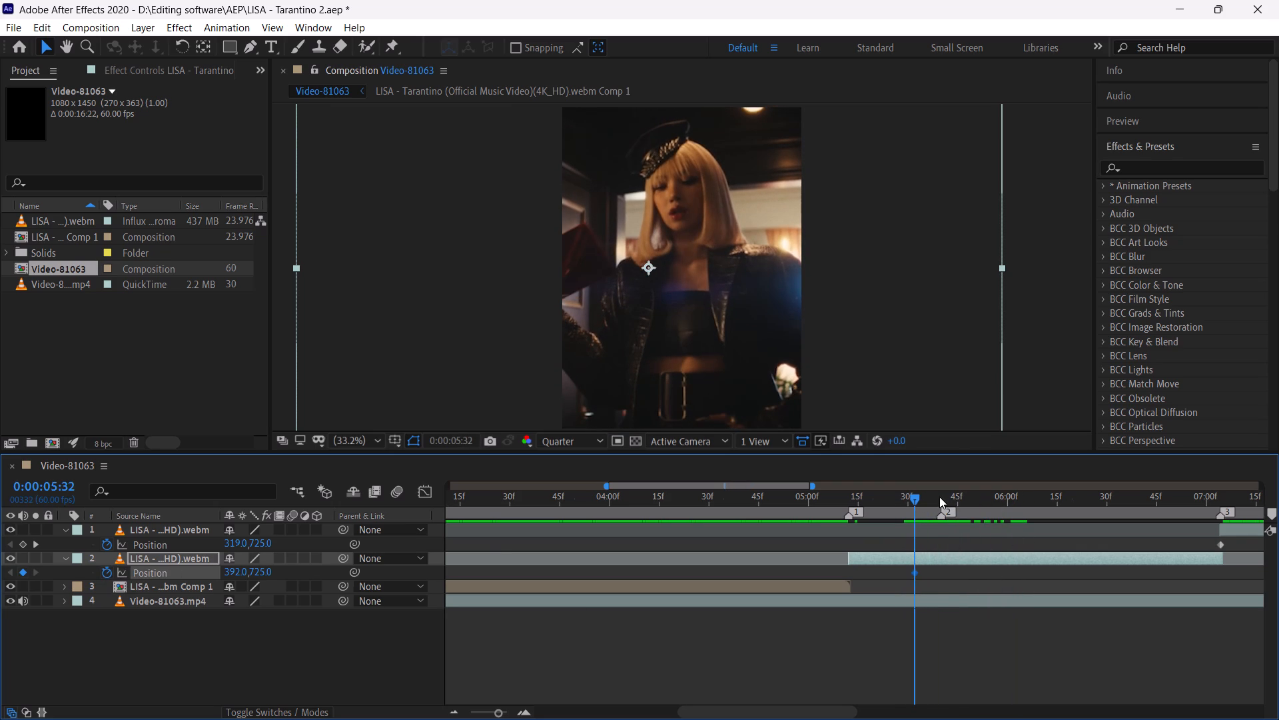
# Keyframe the second LISA clip's horizontal position at 405 on 0:00:05:39 and at 435 on 0:00:05:54.
pyautogui.click(939, 497)
pyautogui.moveTo(230, 571); pyautogui.dragTo(241, 577)
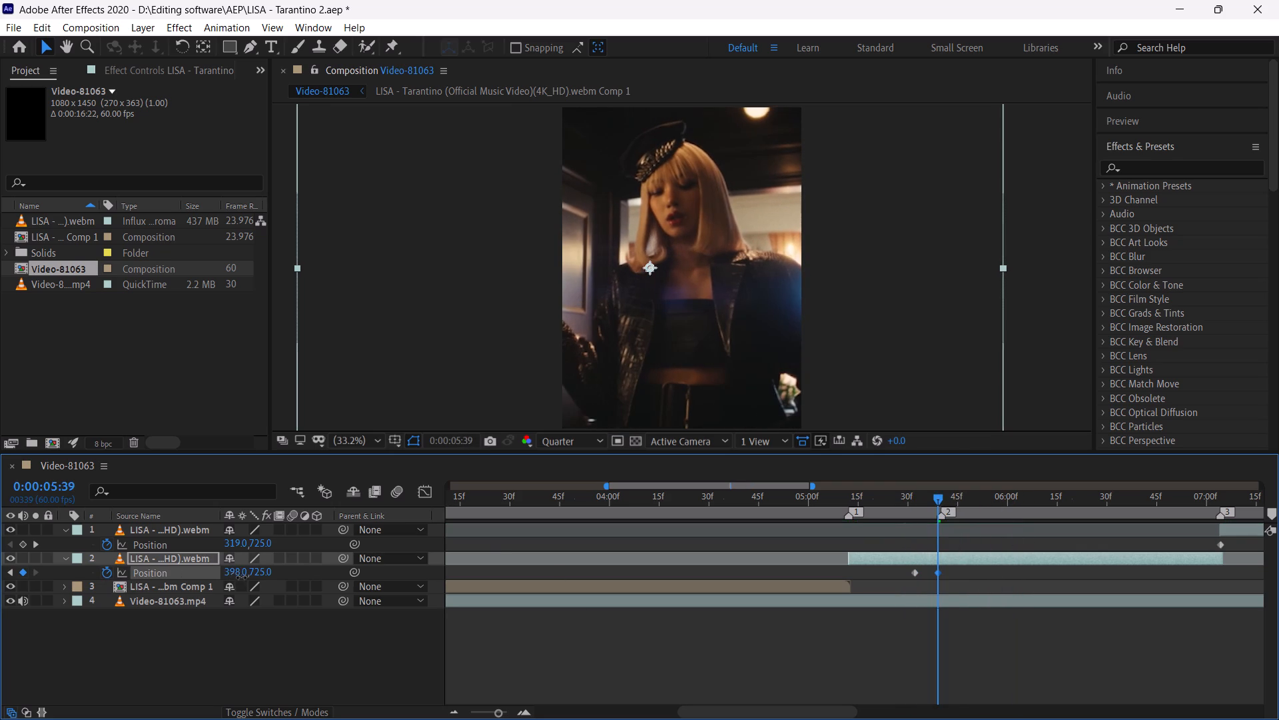
pyautogui.moveTo(241, 577); pyautogui.dragTo(247, 577)
pyautogui.click(986, 499)
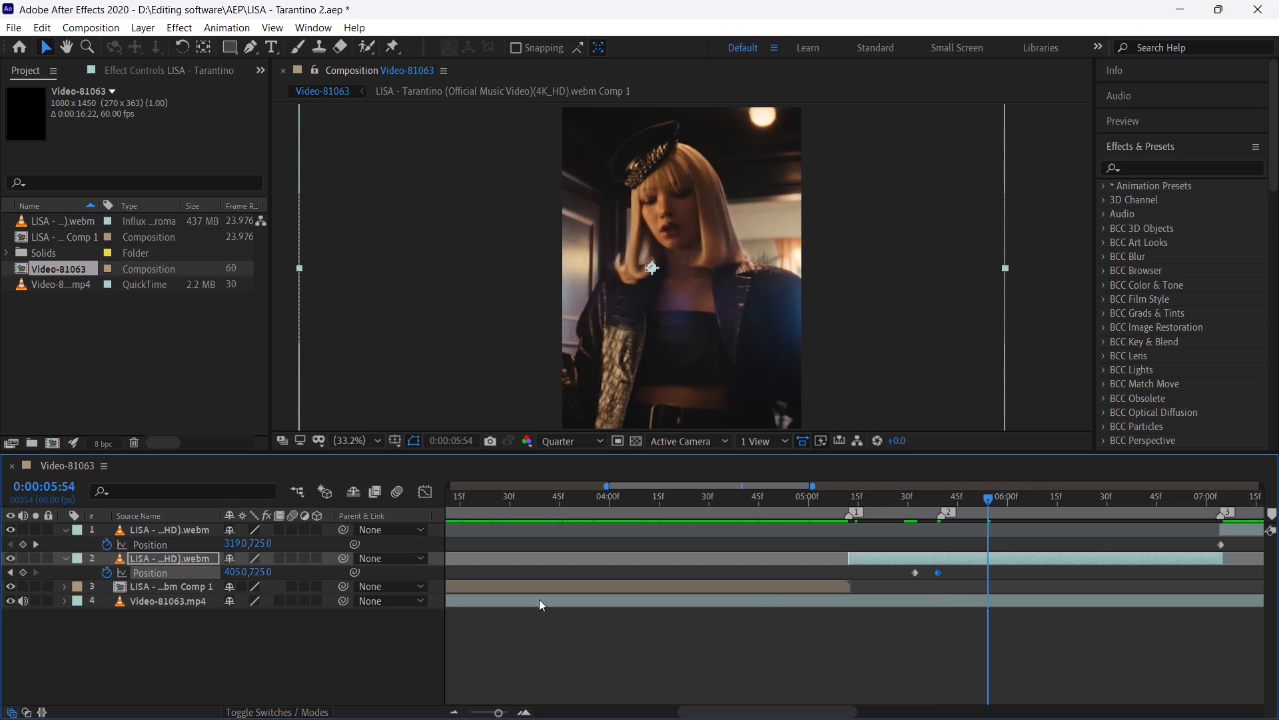
pyautogui.moveTo(237, 575); pyautogui.dragTo(263, 575)
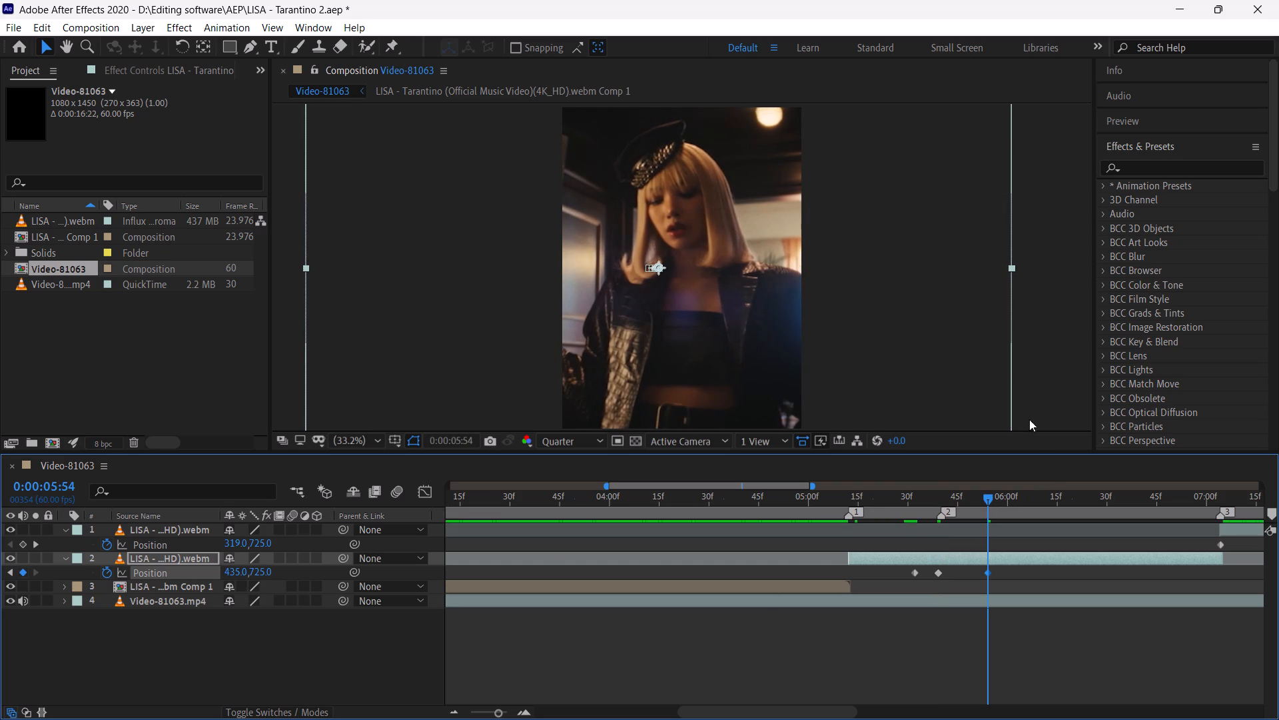
# Keyframe the second LISA clip's horizontal position at 471 on 0:00:06:07 and at 490 on 0:00:06:27.
pyautogui.scroll(-1, 967, 351)
pyautogui.click(1021, 501)
pyautogui.moveTo(1021, 501); pyautogui.dragTo(1030, 507)
pyautogui.moveTo(232, 575); pyautogui.dragTo(267, 580)
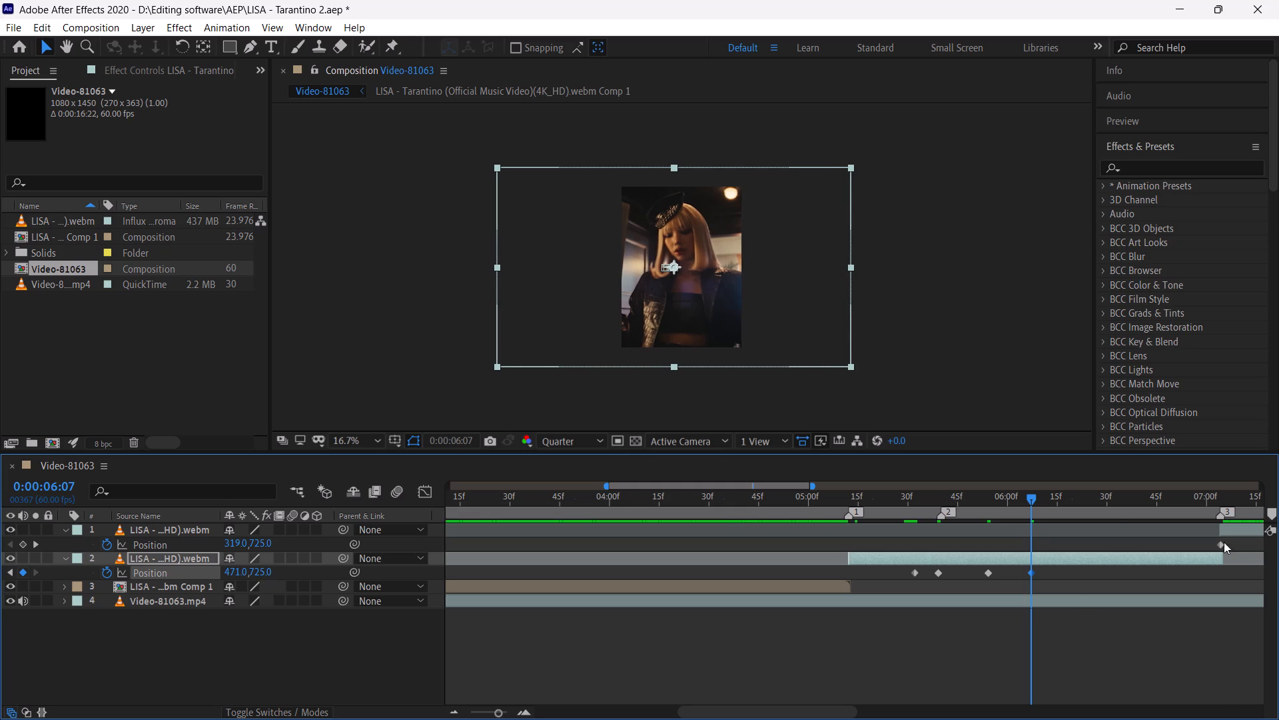
pyautogui.click(1097, 503)
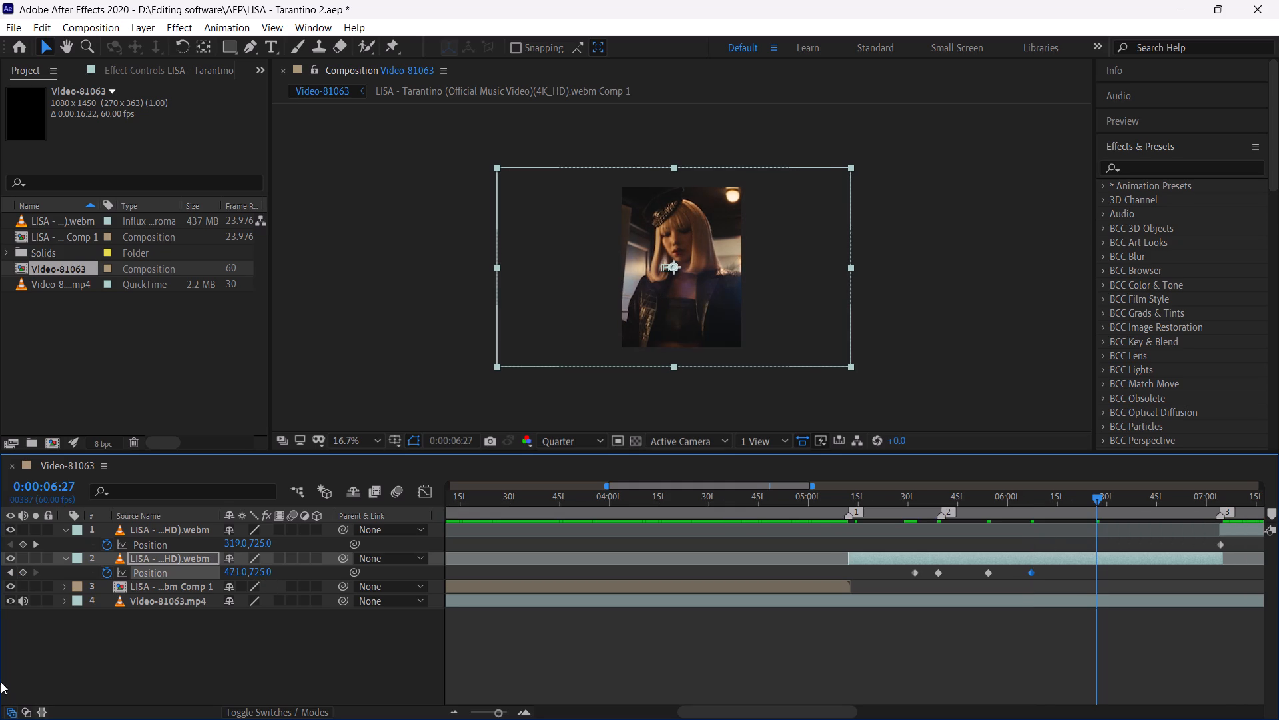
pyautogui.moveTo(234, 573); pyautogui.dragTo(250, 573)
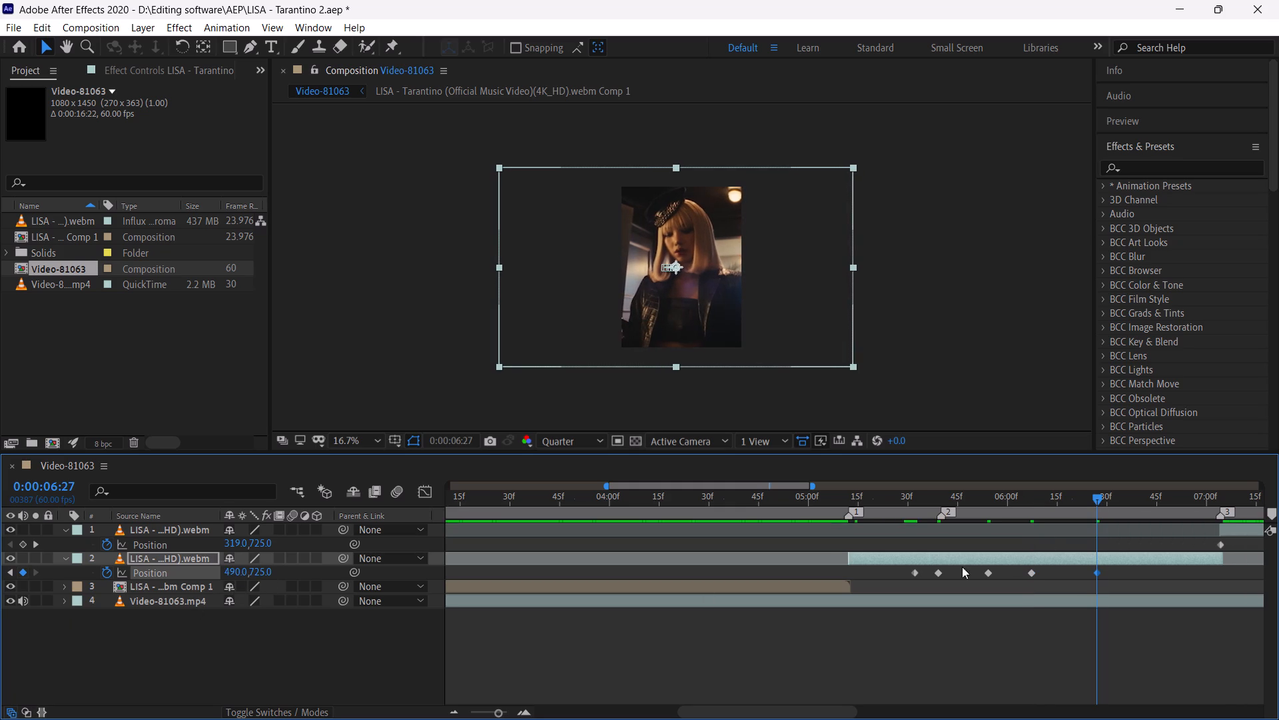
# Keyframe the second LISA clip's horizontal position at 433 on 0:00:06:45 and at 357 on 0:00:06:59.
pyautogui.click(1157, 505)
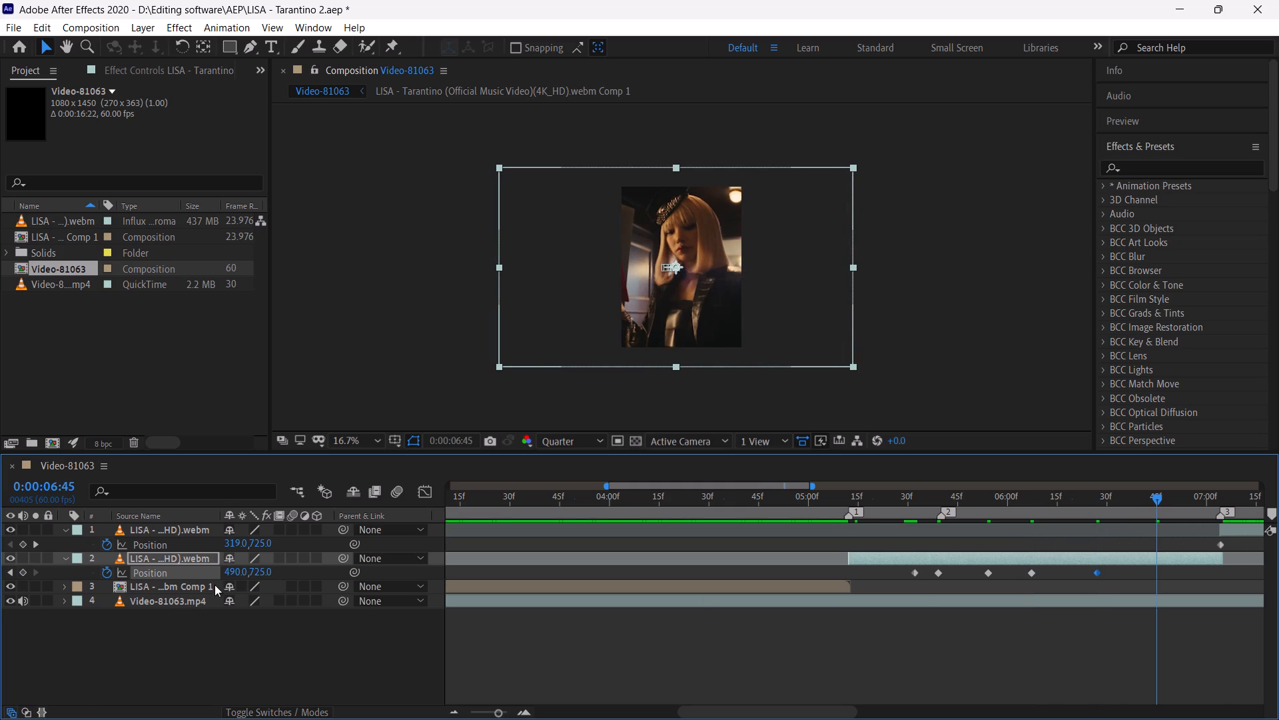
pyautogui.moveTo(239, 571); pyautogui.dragTo(189, 569)
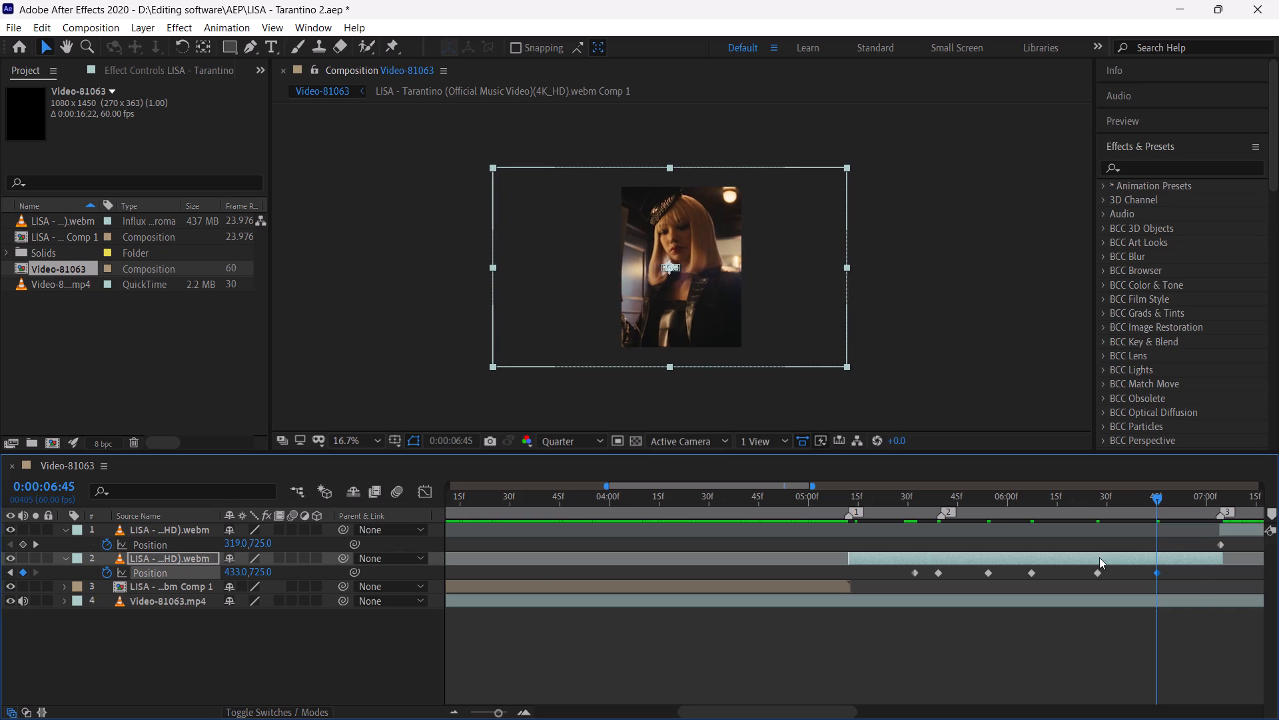
pyautogui.click(1202, 499)
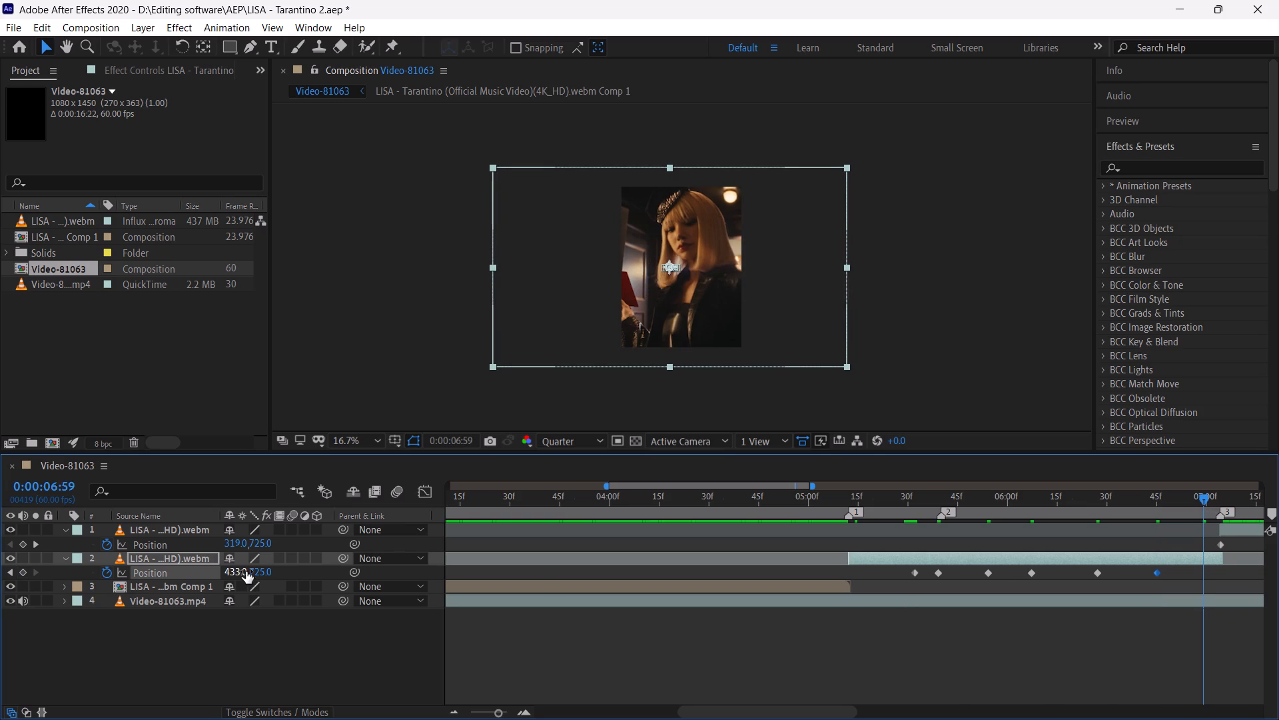
pyautogui.moveTo(236, 571); pyautogui.dragTo(175, 571)
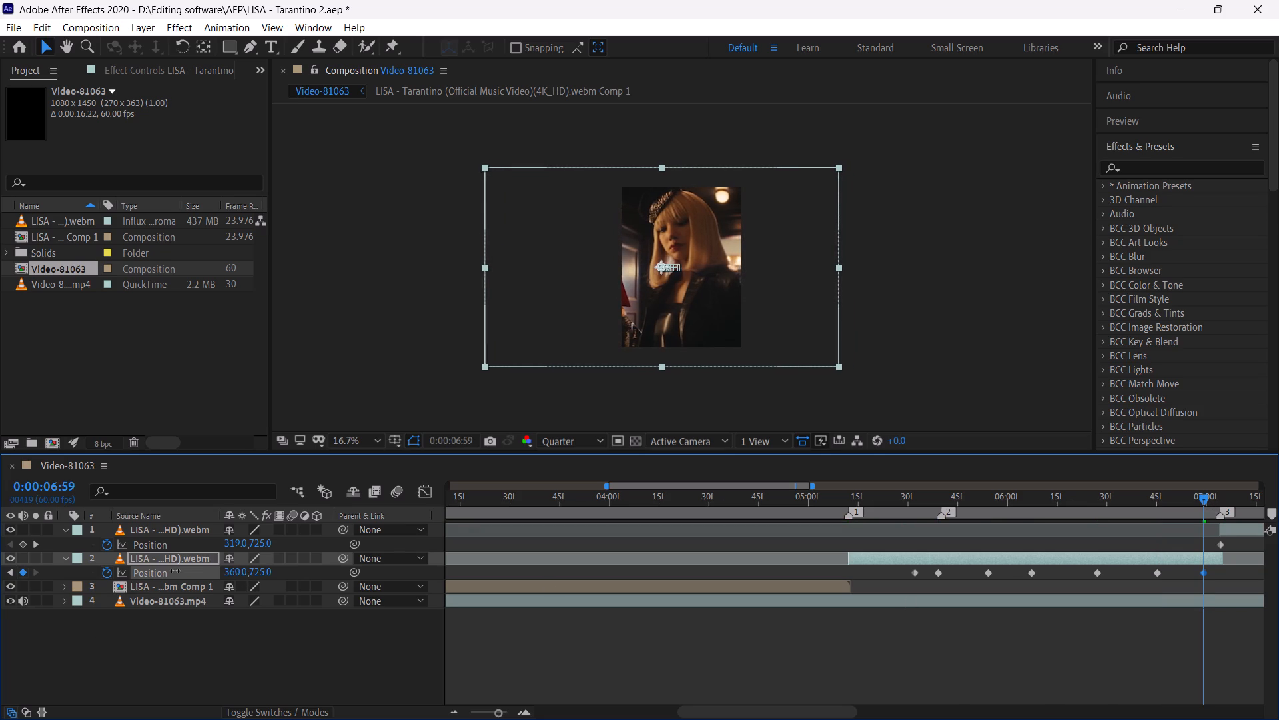
pyautogui.moveTo(175, 571); pyautogui.dragTo(173, 571)
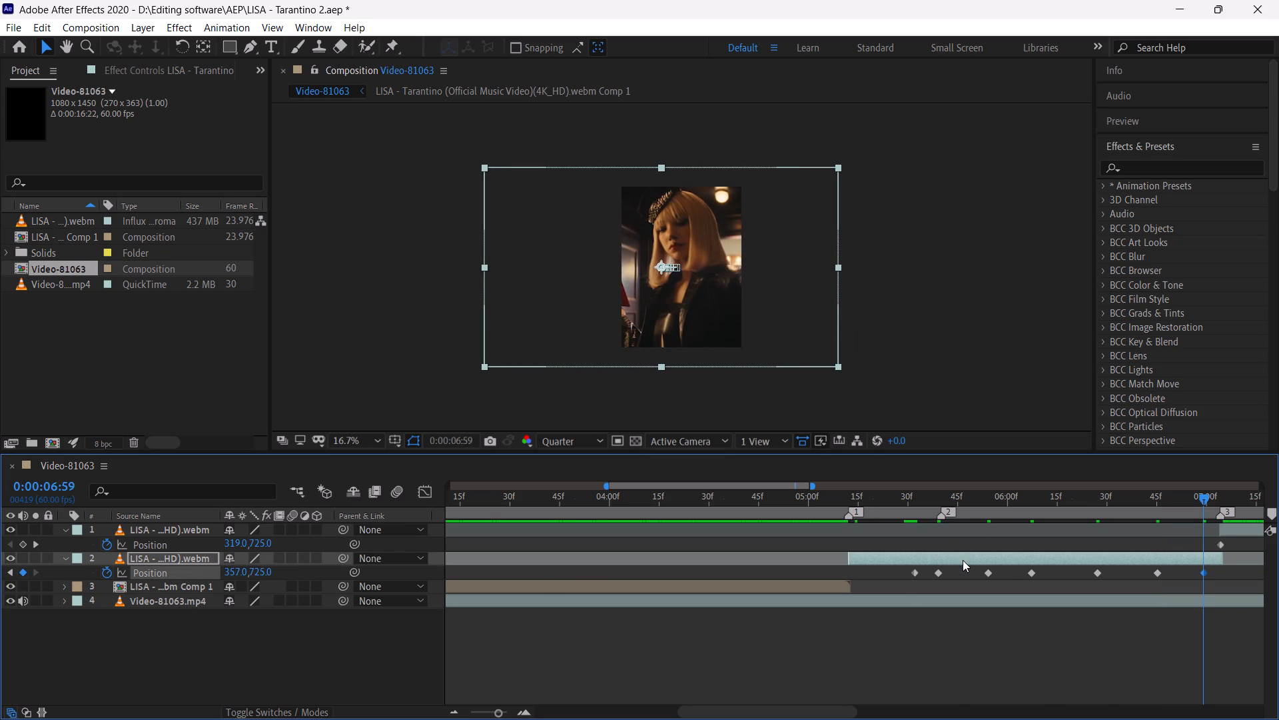
# Pre-compose the position-keyframed second LISA clip, moving all attributes into the new composition with its duration adjusted to the clip's time span.
pyautogui.rightClick(963, 560)
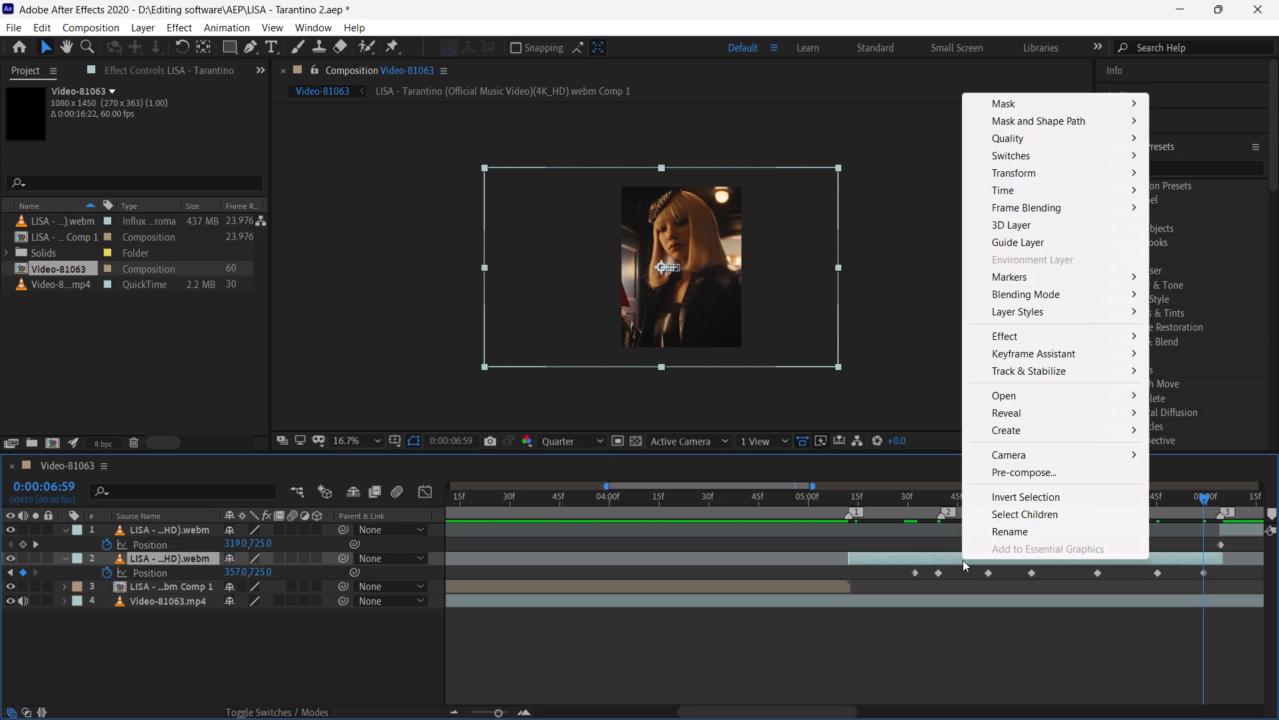
pyautogui.click(1021, 473)
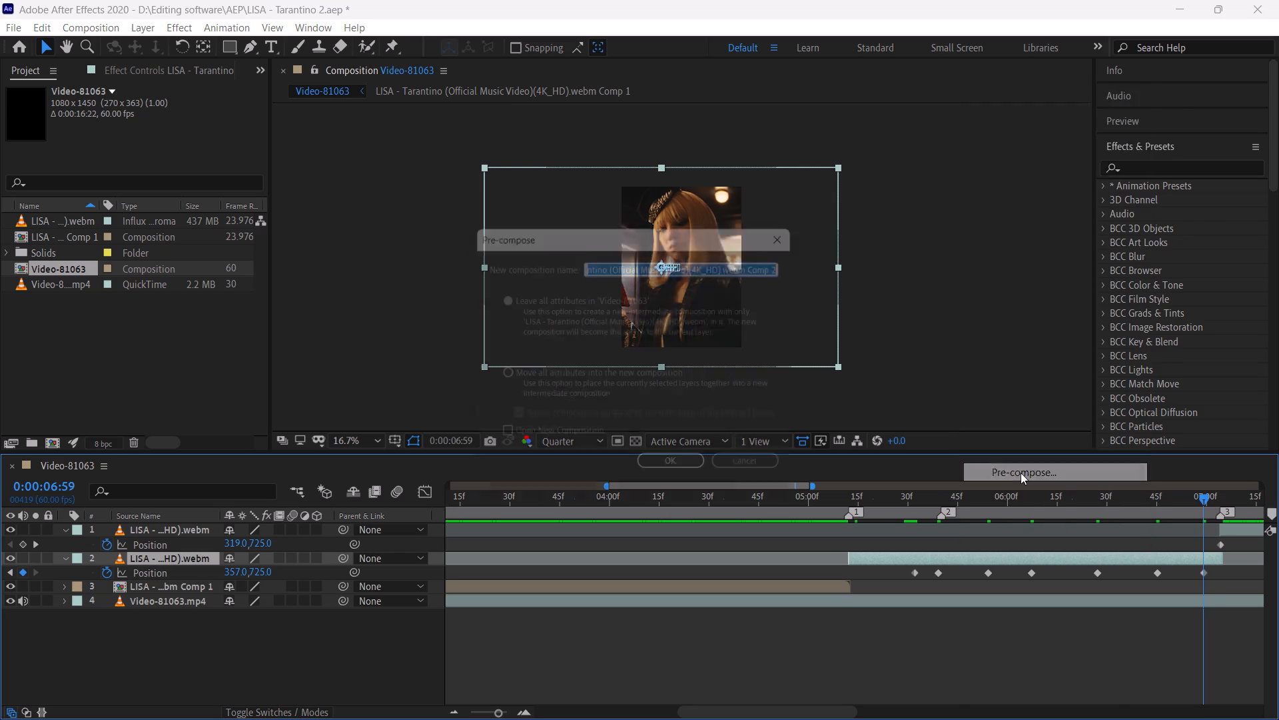
pyautogui.click(496, 377)
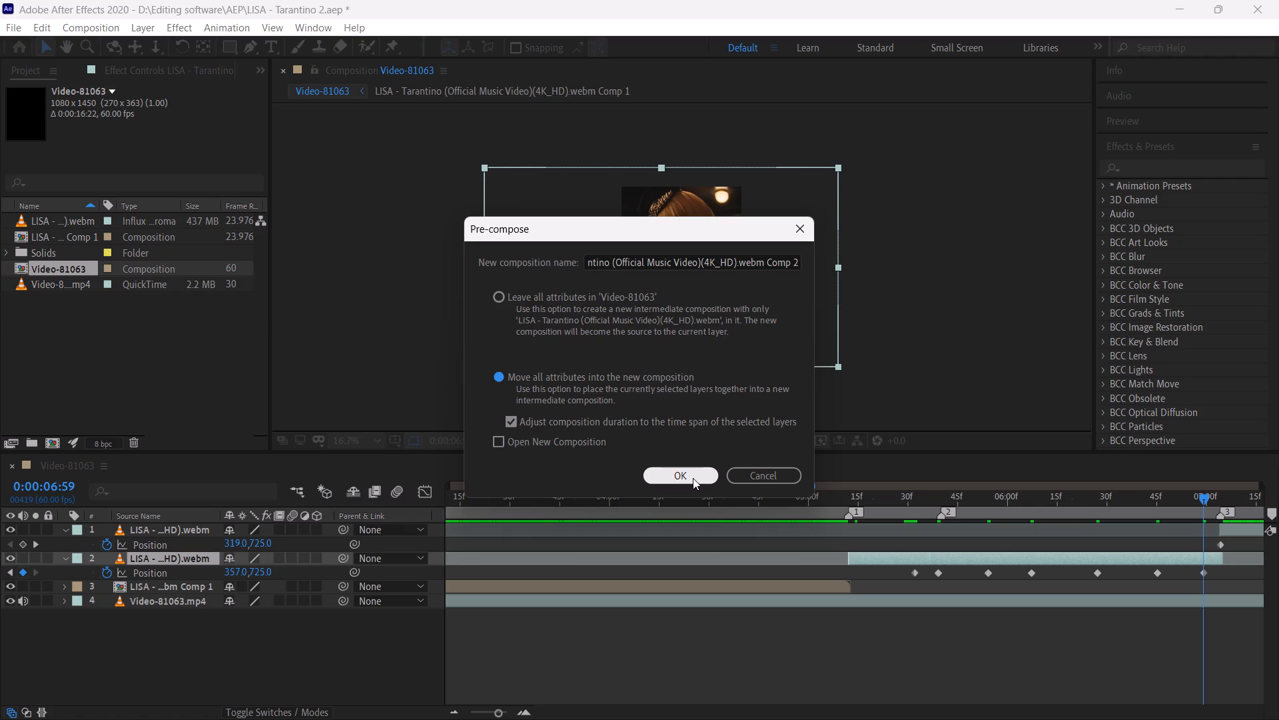
pyautogui.click(693, 478)
# Pre-compose the LISA clip starting at marker 3, moving all attributes into the new composition.
pyautogui.moveTo(1206, 501); pyautogui.dragTo(1222, 517)
pyautogui.click(1238, 526)
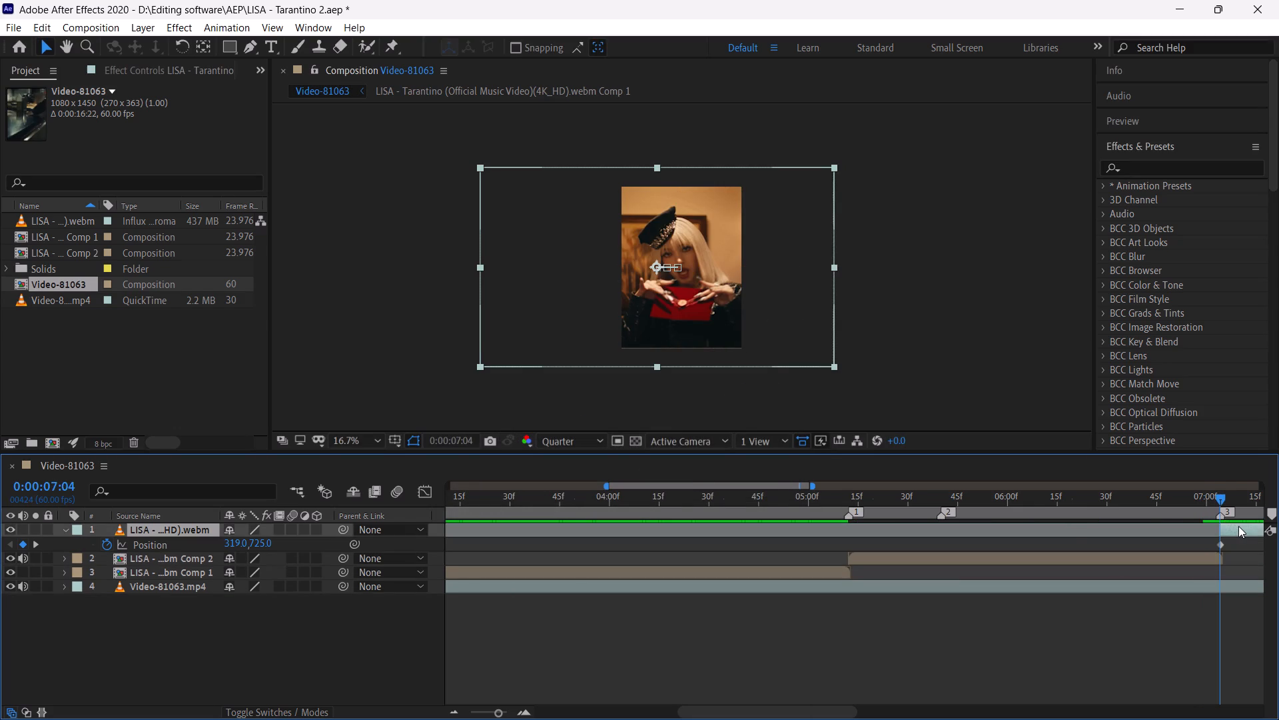
pyautogui.rightClick(1238, 526)
pyautogui.click(1146, 436)
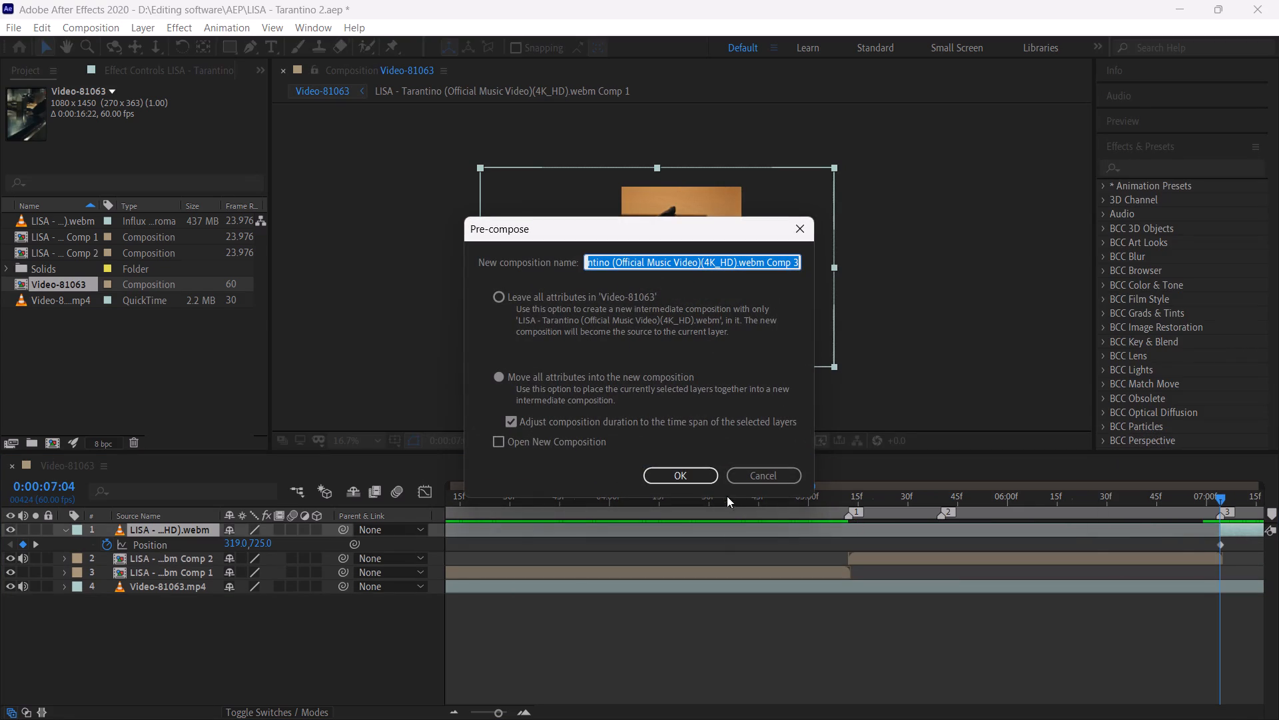
pyautogui.click(691, 478)
# With the Comp 2 layer selected at marker 1, 0:00:05:12, enlarge the composition viewer and set its magnification to Fit.
pyautogui.moveTo(860, 501); pyautogui.dragTo(850, 501)
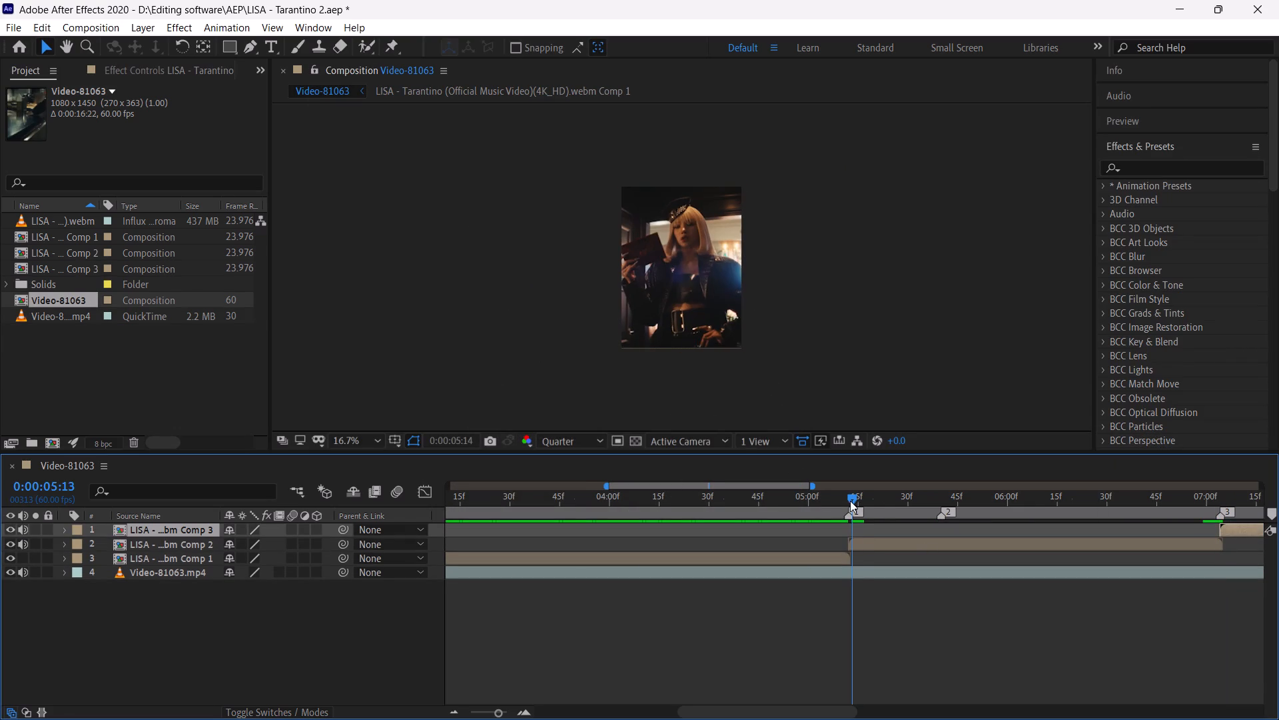
pyautogui.moveTo(850, 501); pyautogui.dragTo(850, 505)
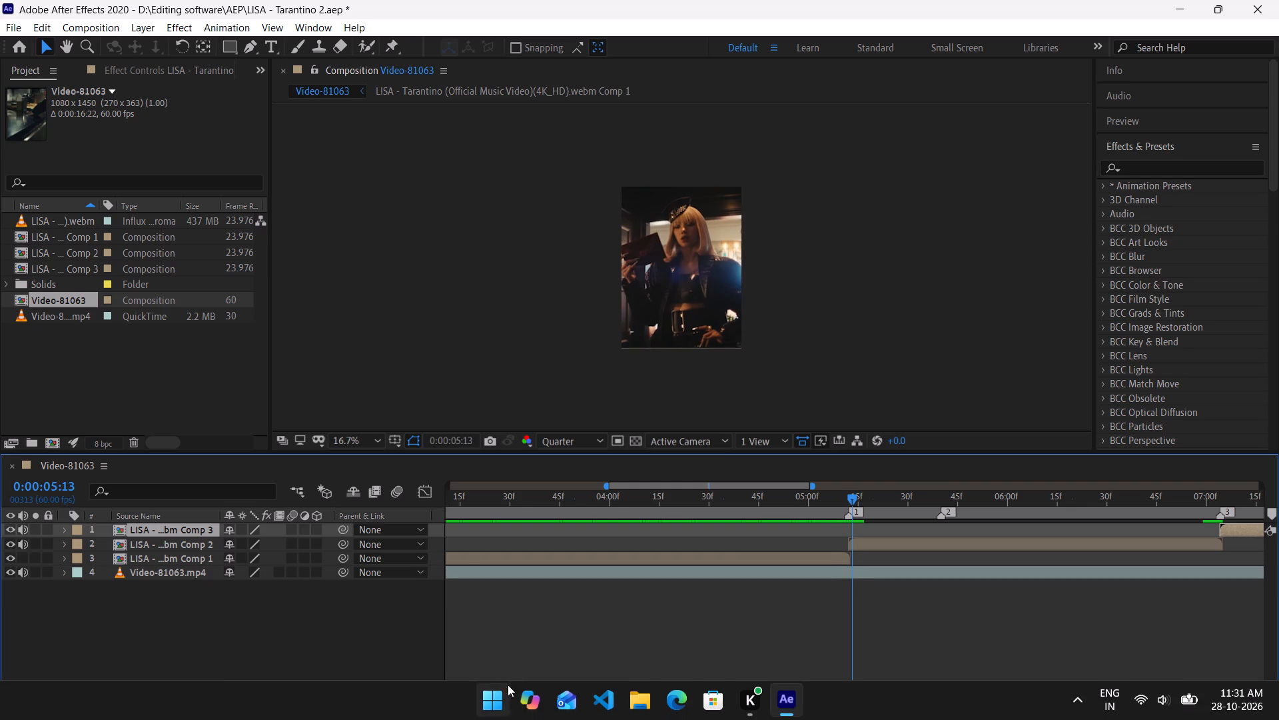
pyautogui.doubleClick(522, 713)
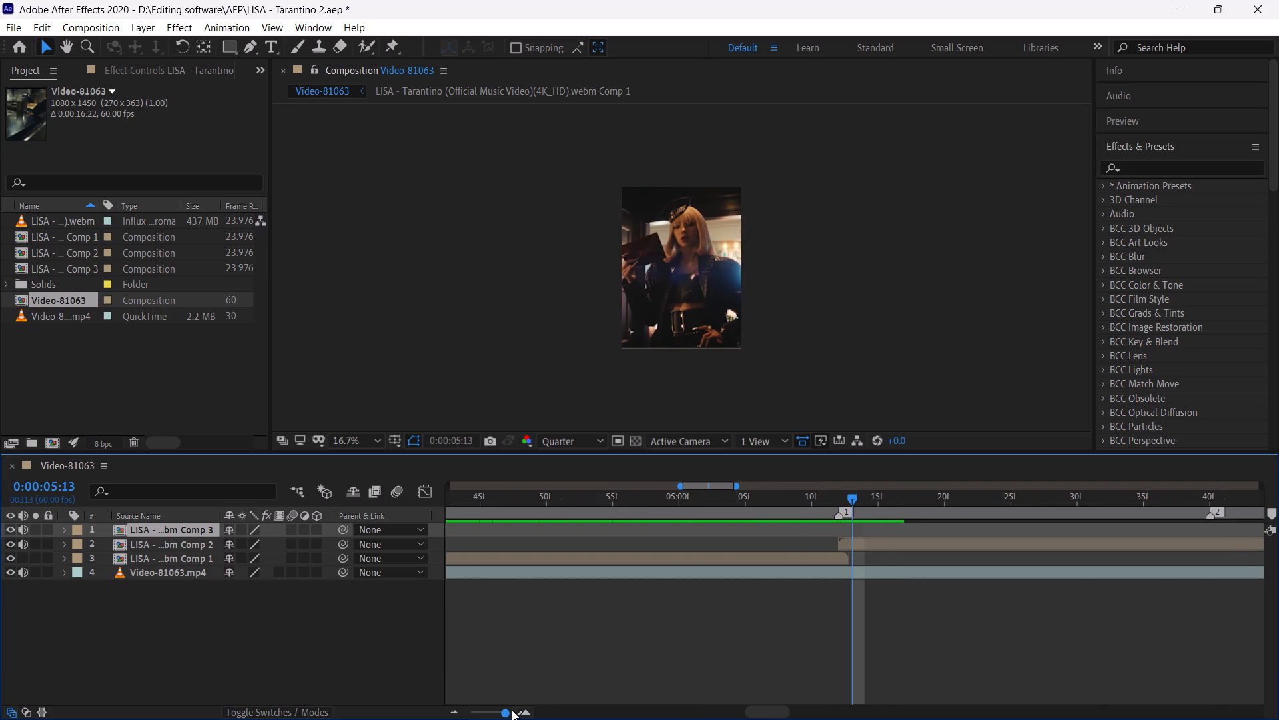
pyautogui.moveTo(821, 504); pyautogui.dragTo(843, 517)
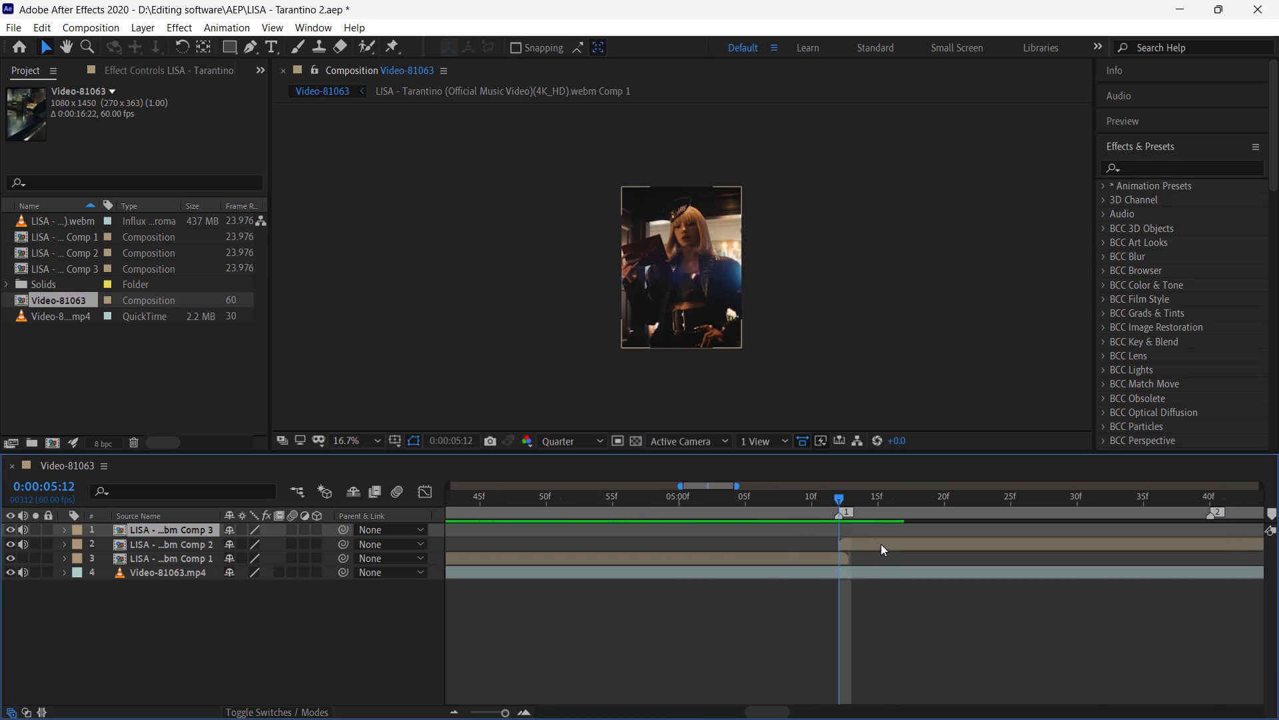
pyautogui.click(882, 543)
pyautogui.click(364, 434)
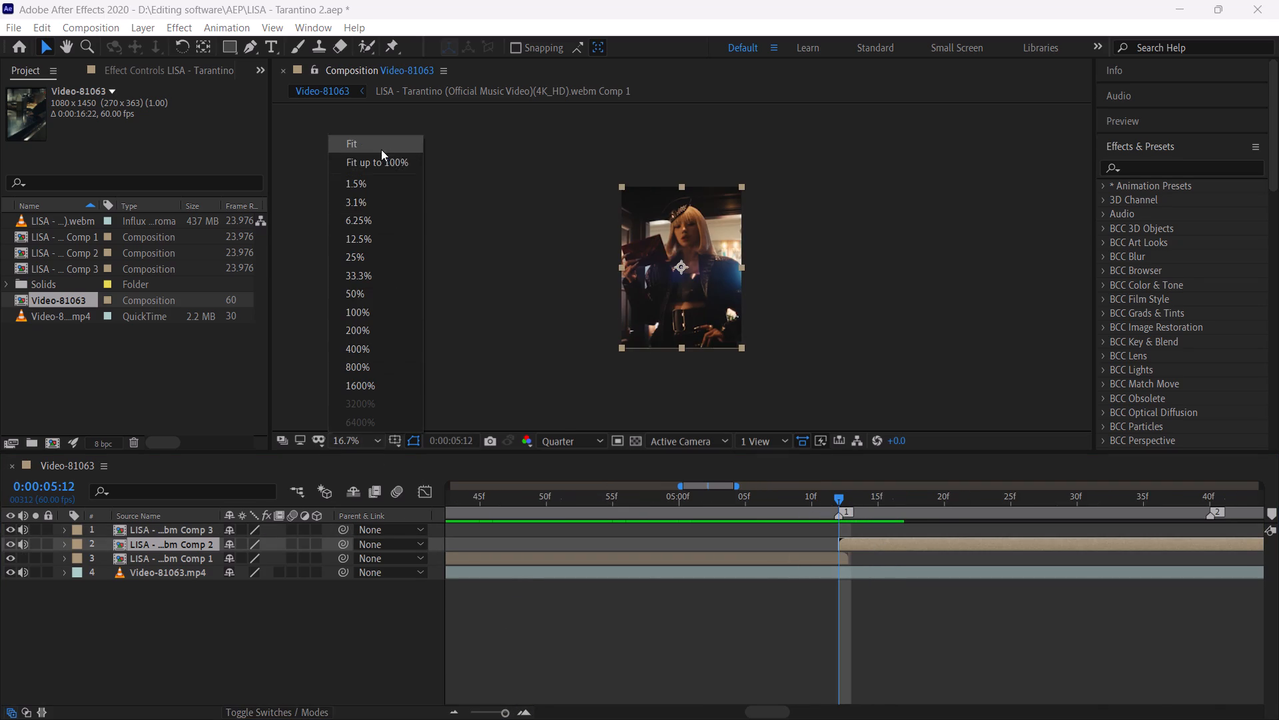
pyautogui.click(381, 149)
pyautogui.scroll(-2, 789, 310)
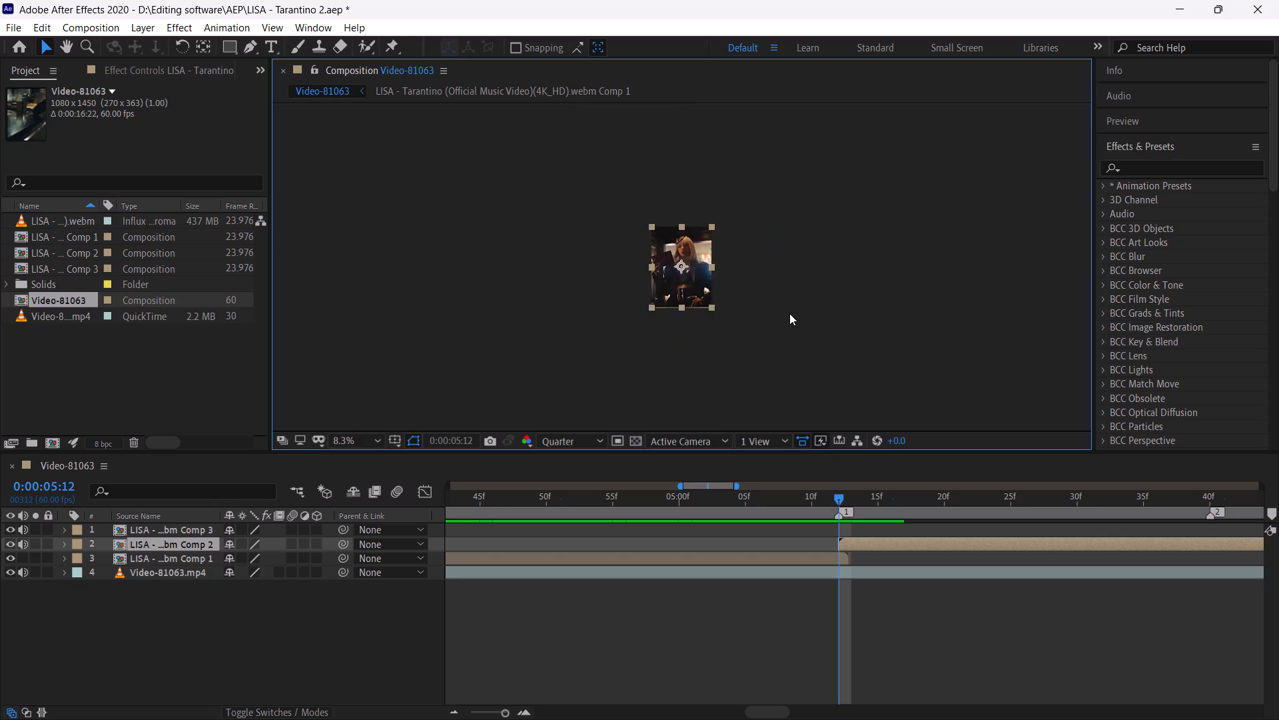
pyautogui.scroll(-4, 789, 313)
pyautogui.click(350, 445)
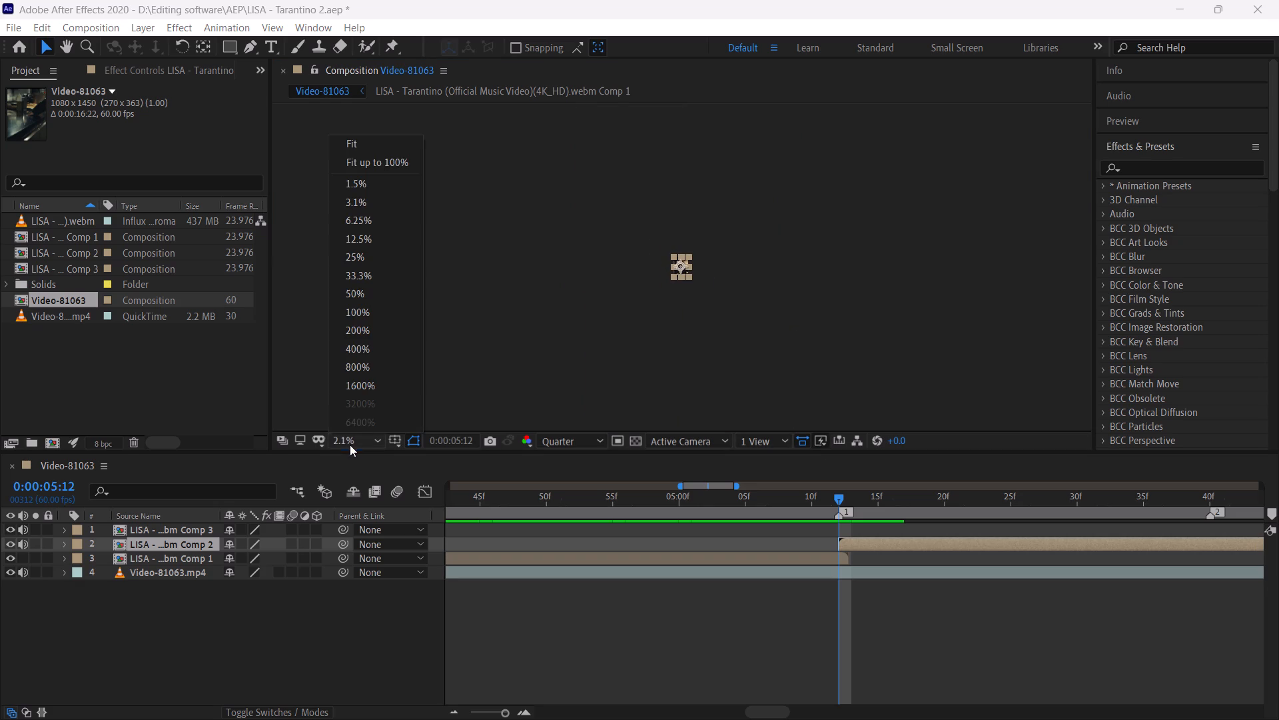
pyautogui.click(364, 151)
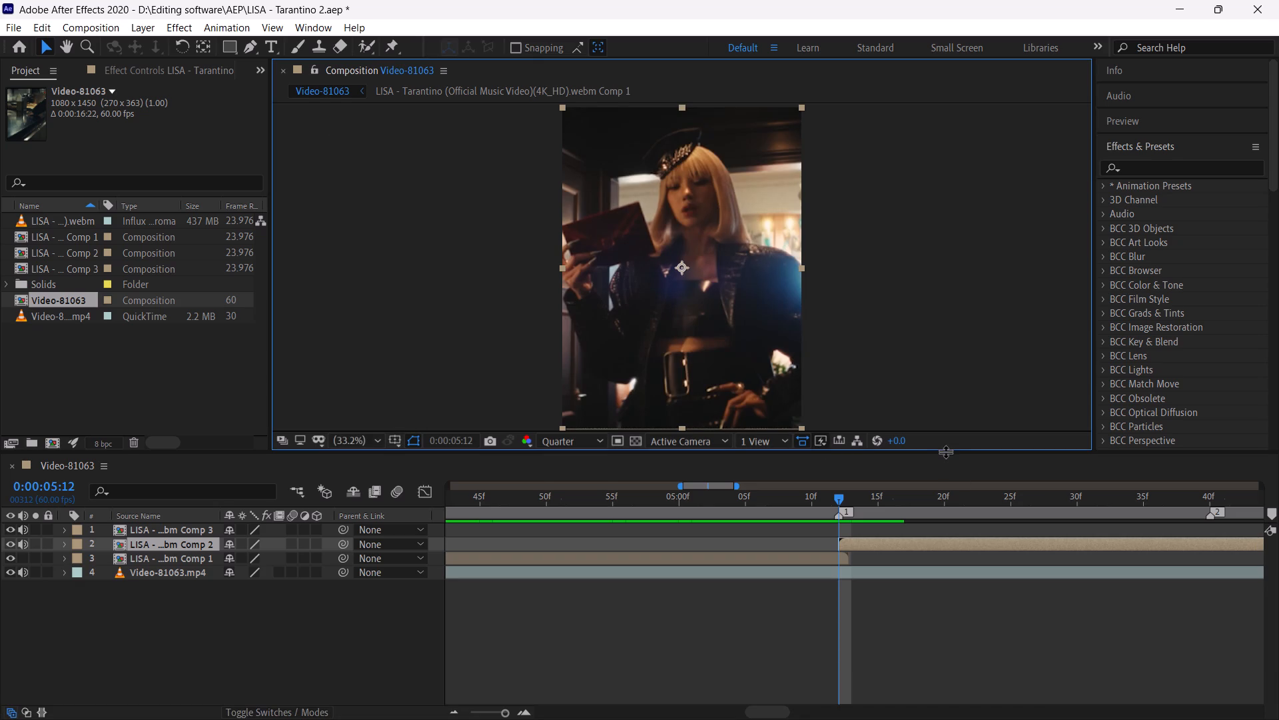
pyautogui.moveTo(945, 451); pyautogui.dragTo(936, 557)
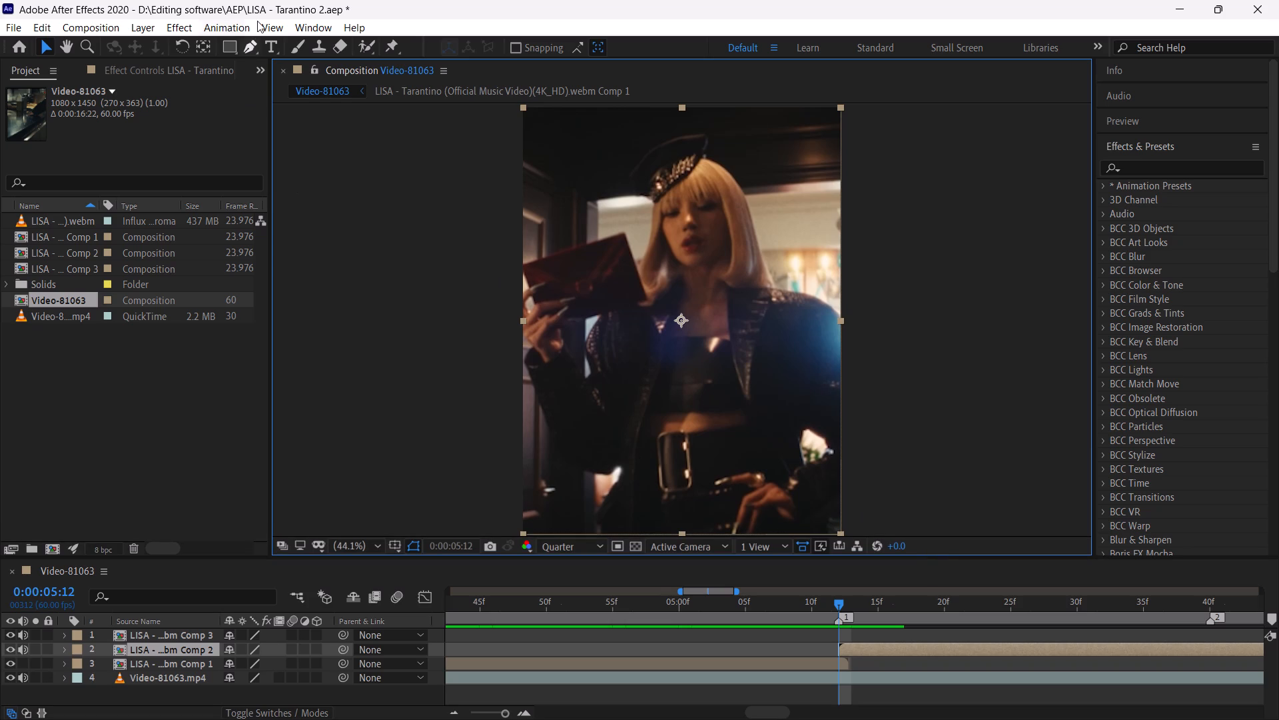
# Apply the TWIXTOR 30fps animation preset from the AE present pack's KBS folder to the Comp 2 layer at 0:00:05:12.
pyautogui.click(208, 29)
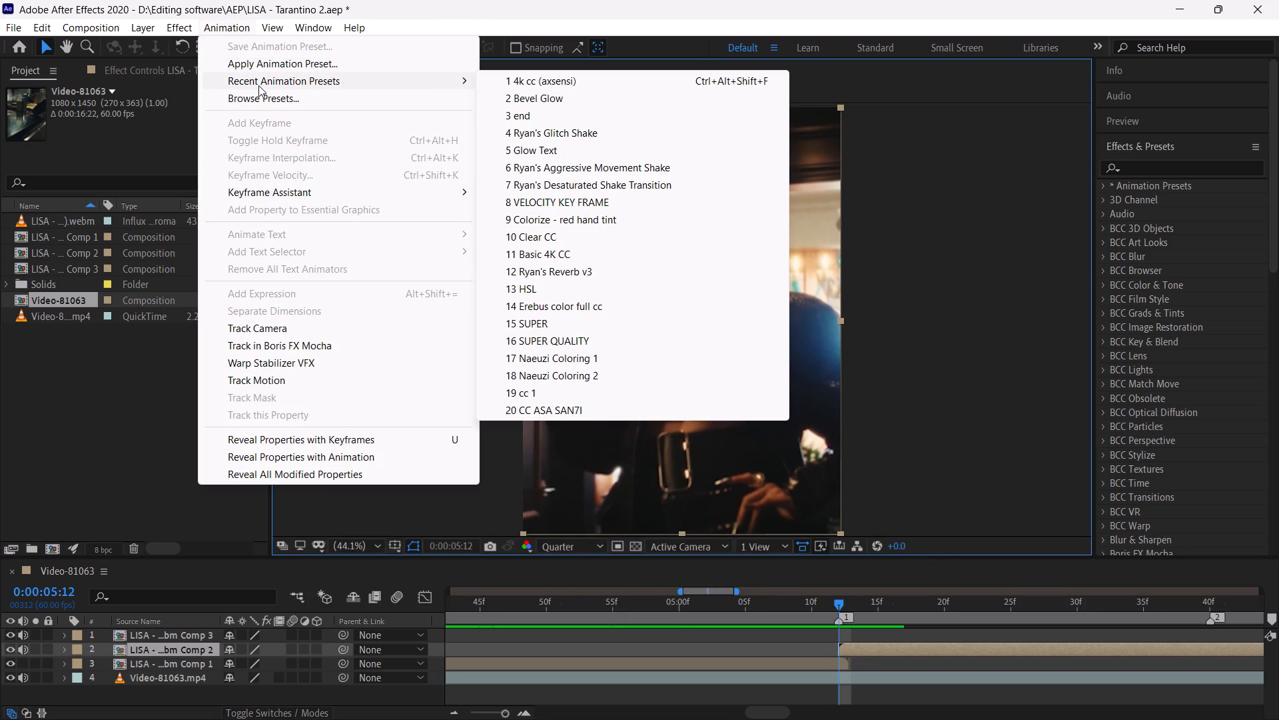
pyautogui.click(268, 67)
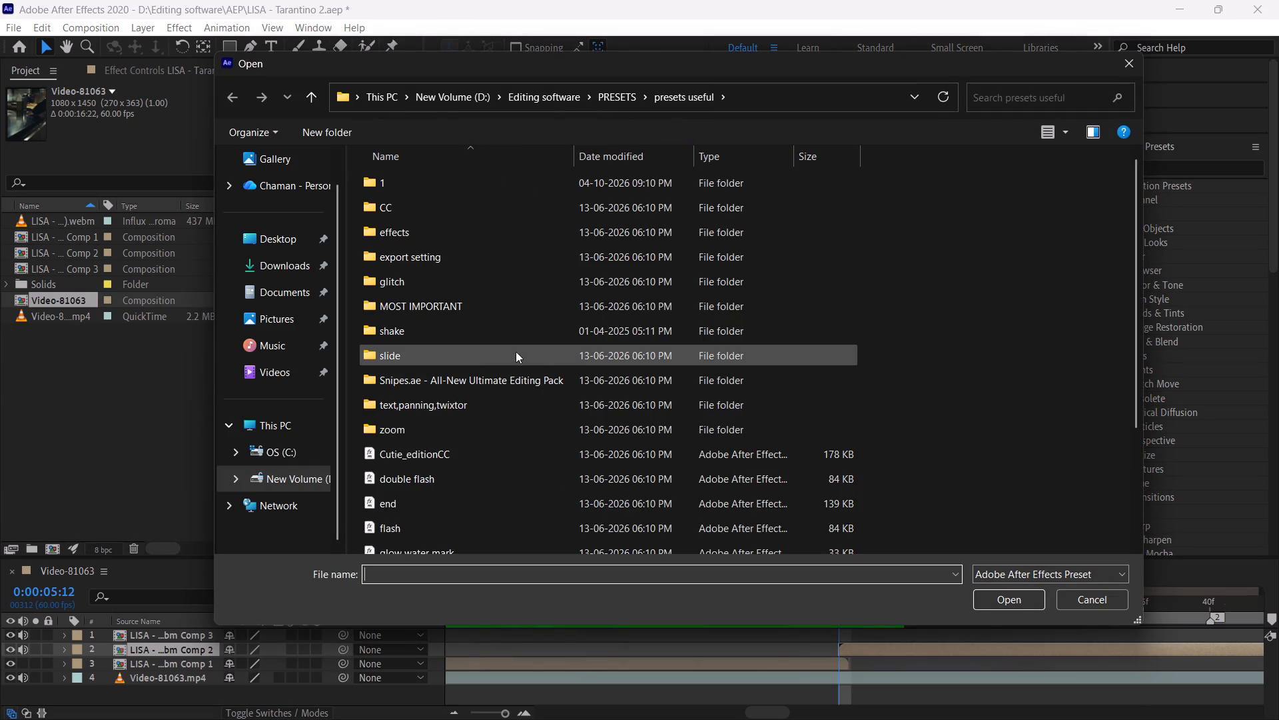
pyautogui.scroll(1, 555, 346)
pyautogui.scroll(-2, 555, 346)
pyautogui.scroll(2, 556, 347)
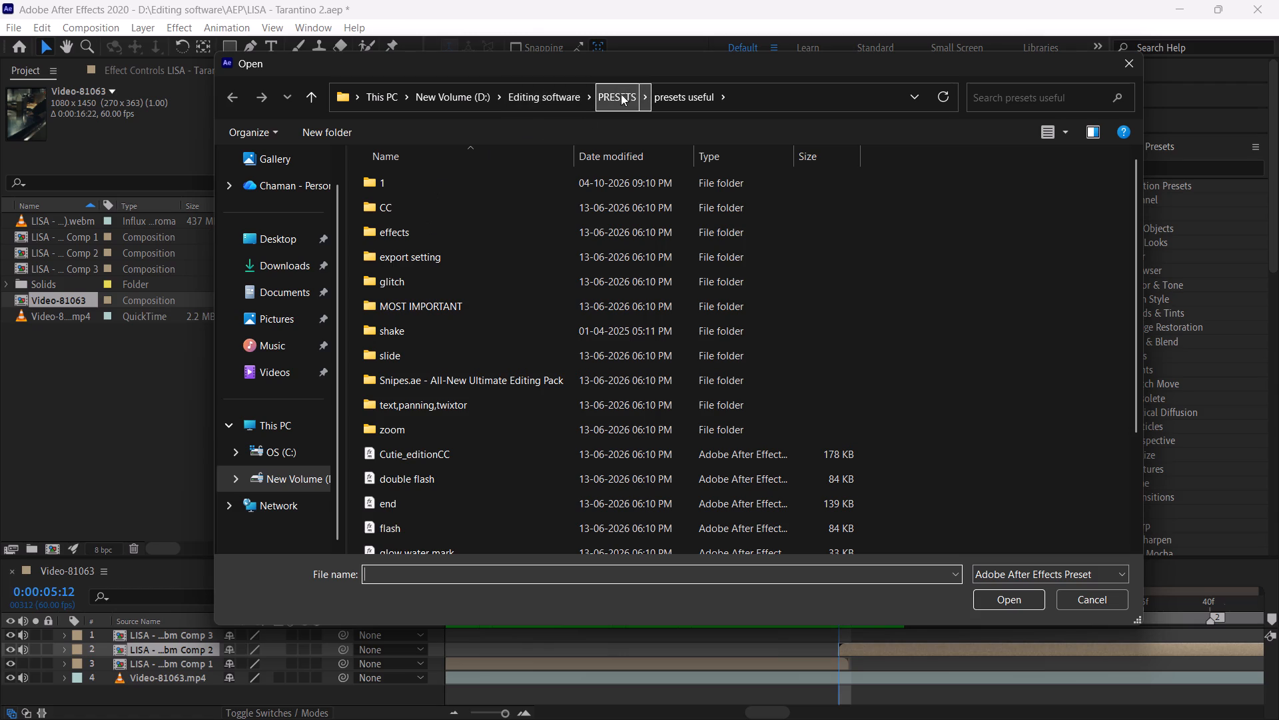
pyautogui.click(673, 91)
pyautogui.click(605, 100)
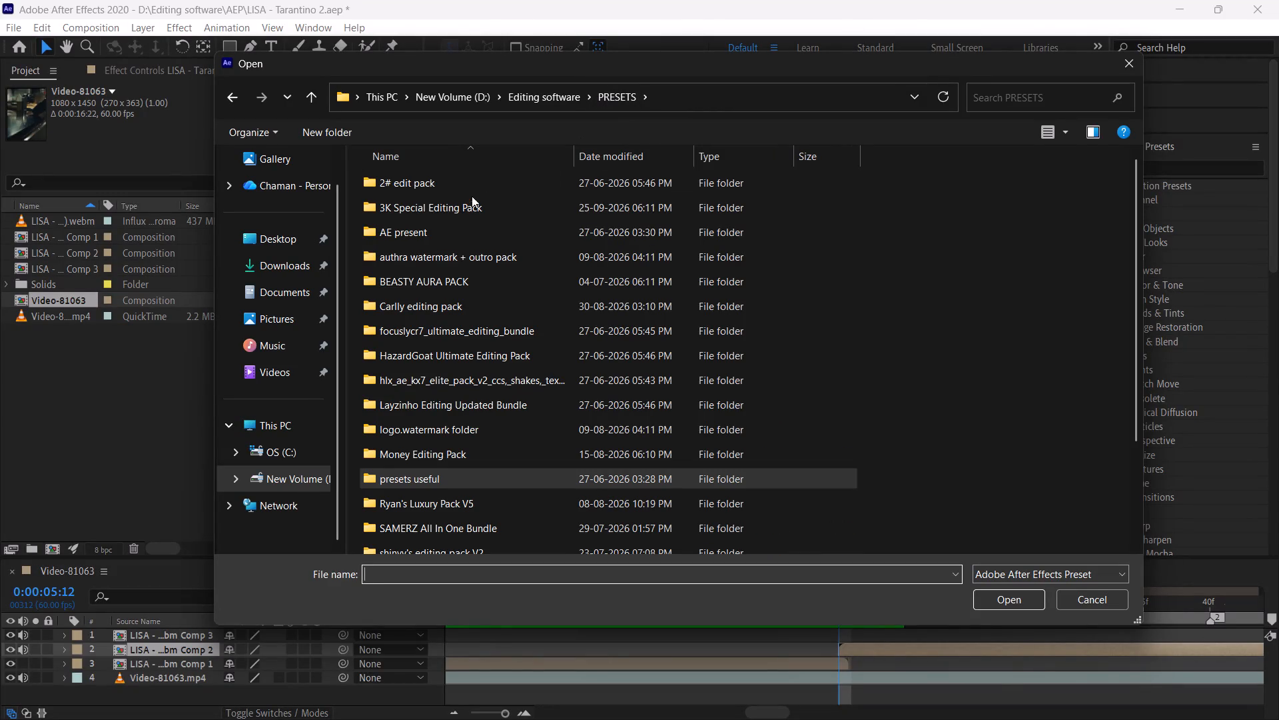
pyautogui.press('Down')
pyautogui.press('Right')
pyautogui.press('Down')
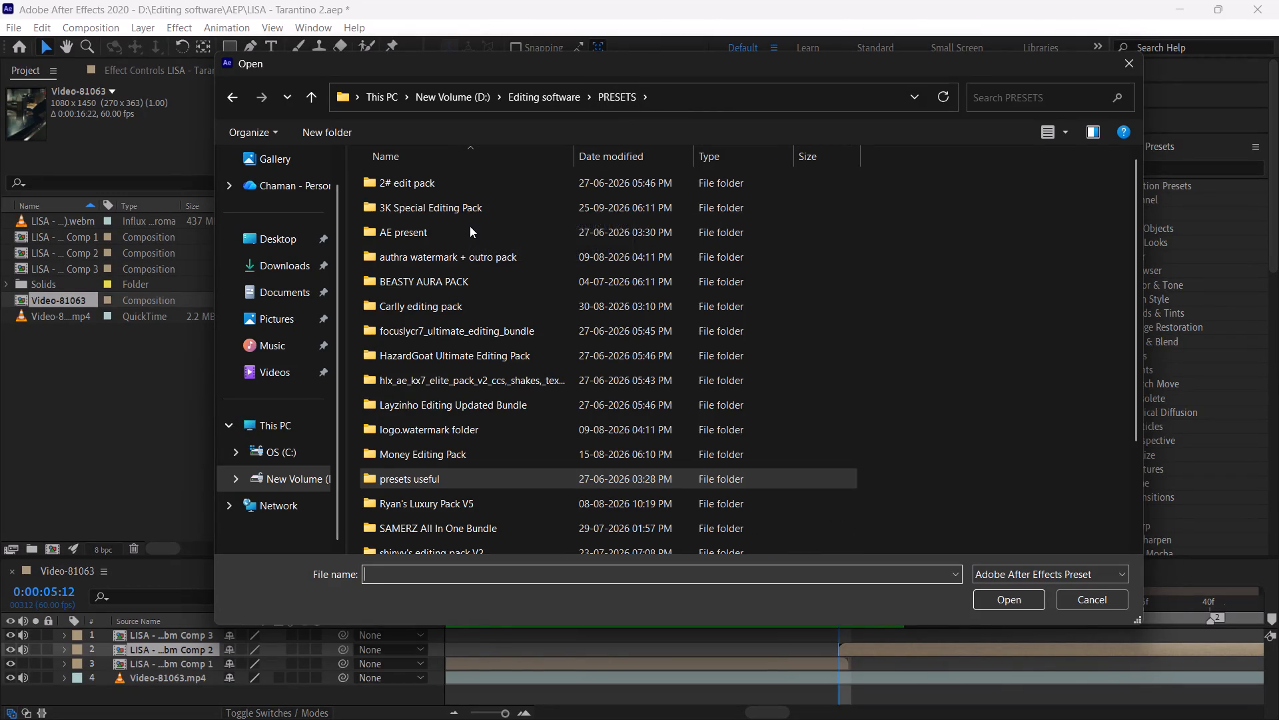
pyautogui.tripleClick(470, 227)
pyautogui.tripleClick(475, 186)
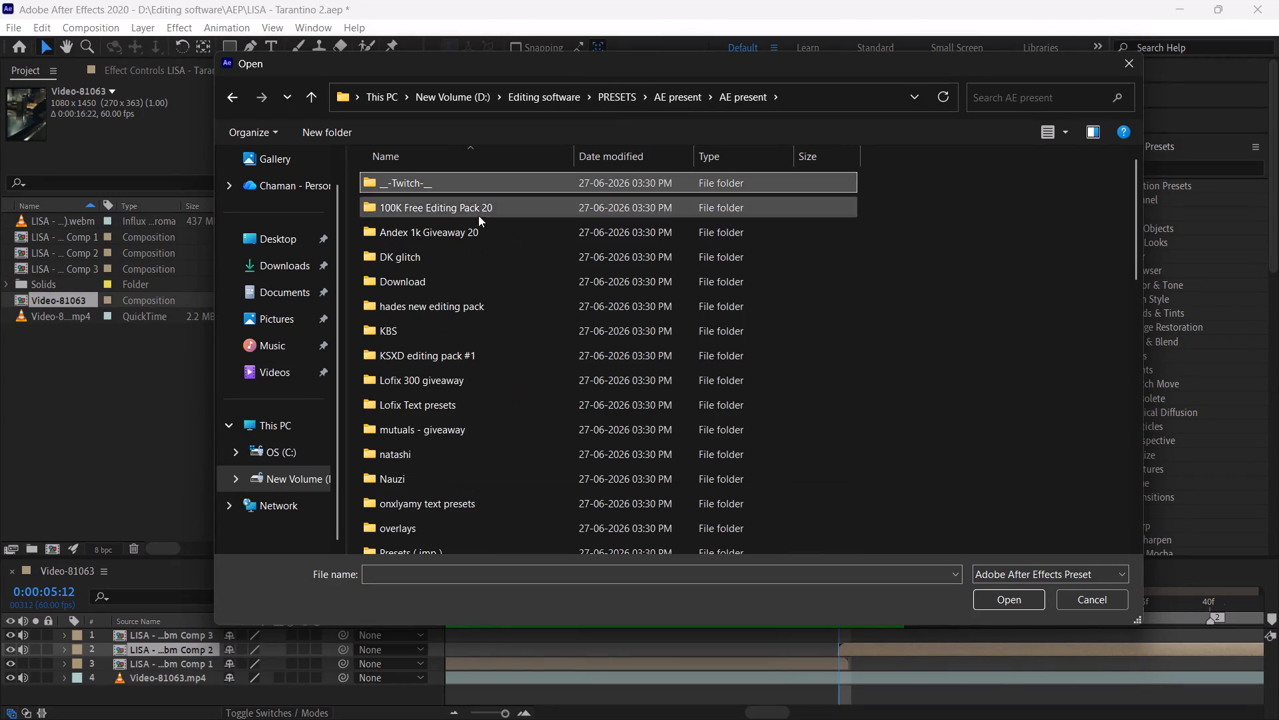
pyautogui.doubleClick(448, 334)
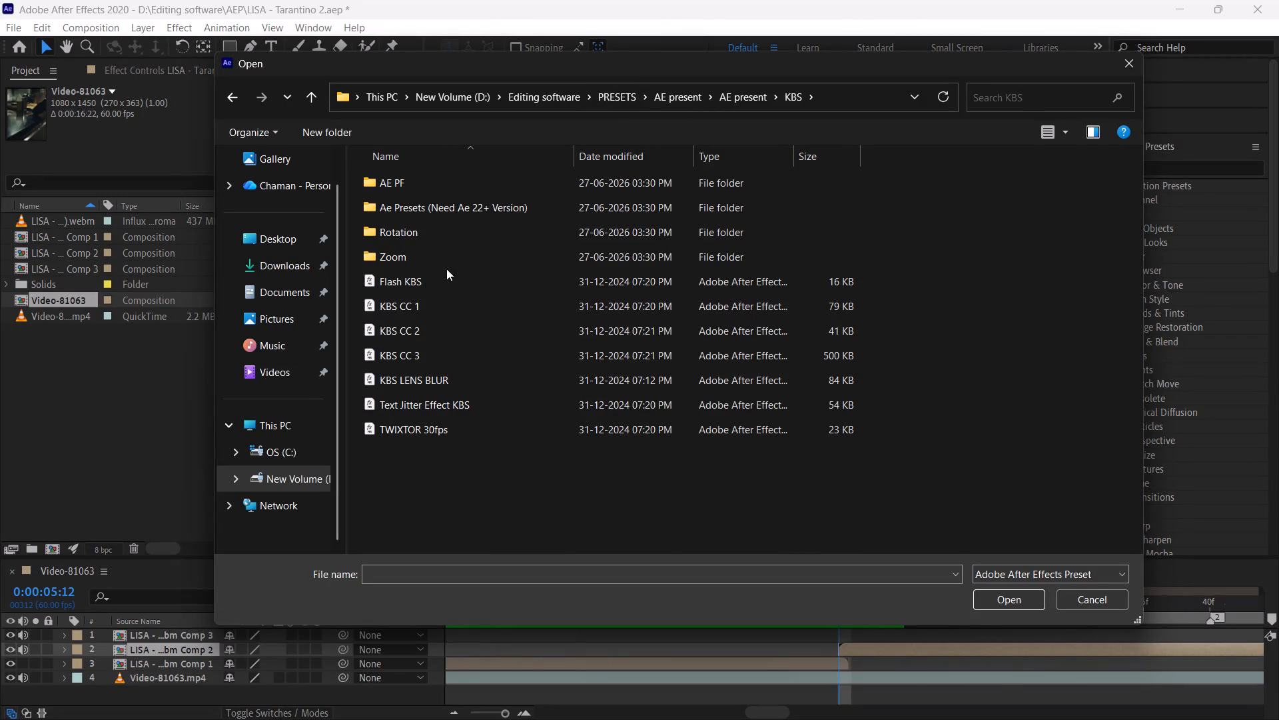
pyautogui.click(438, 422)
pyautogui.press('Return')
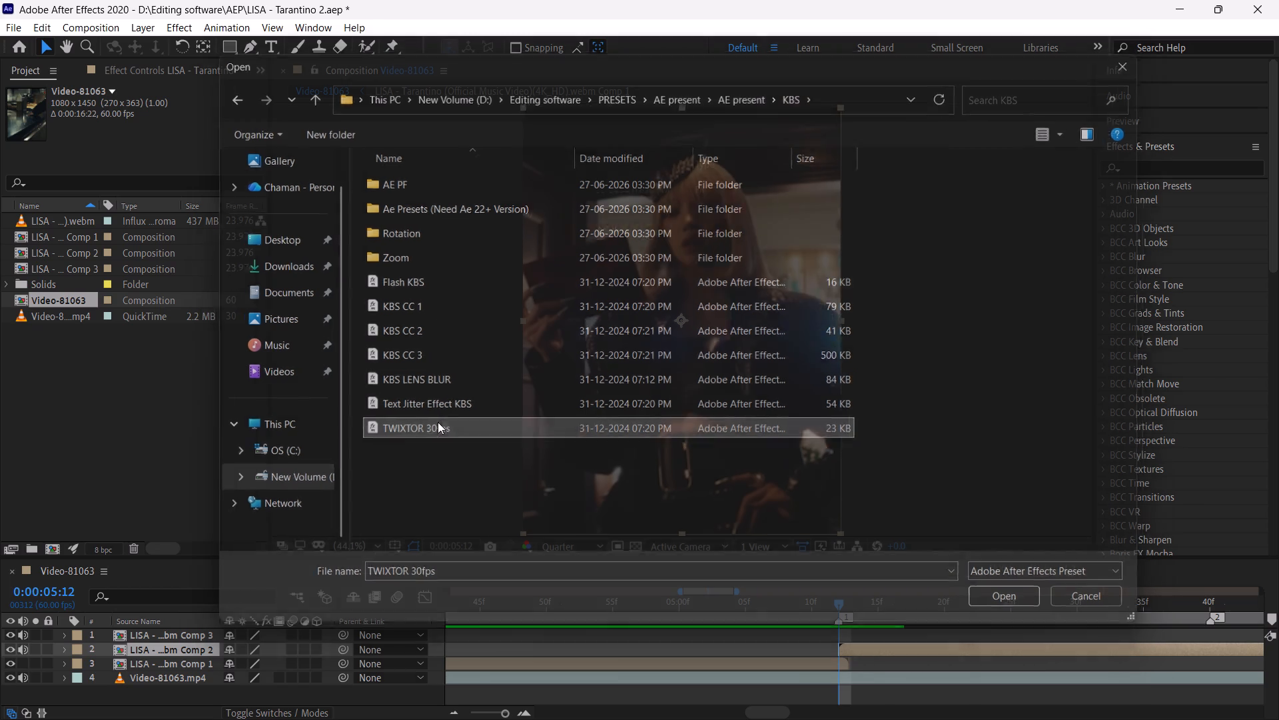
# Play back the Comp 2 clip repeatedly from marker 1 to check the Twixtor speed ramp against the music.
pyautogui.write('uu')
pyautogui.click(492, 715)
pyautogui.press('space')
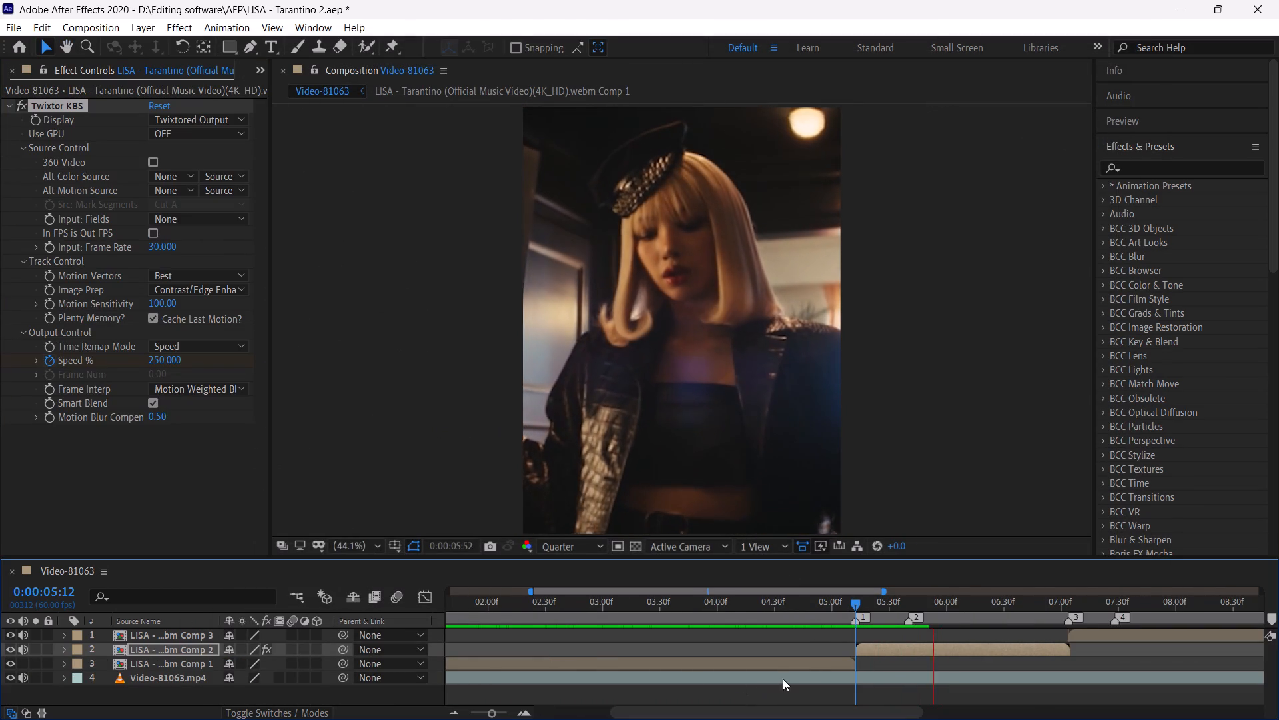
pyautogui.click(859, 605)
pyautogui.press('space')
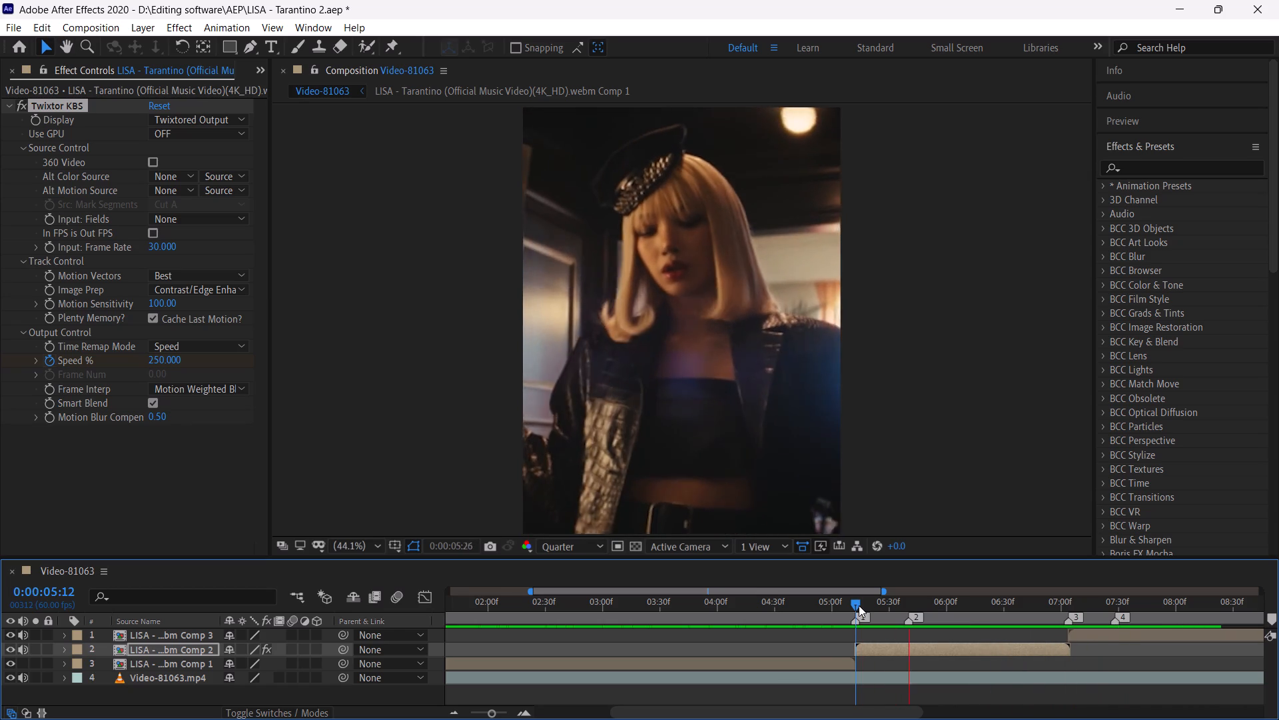
pyautogui.click(859, 605)
pyautogui.press('space')
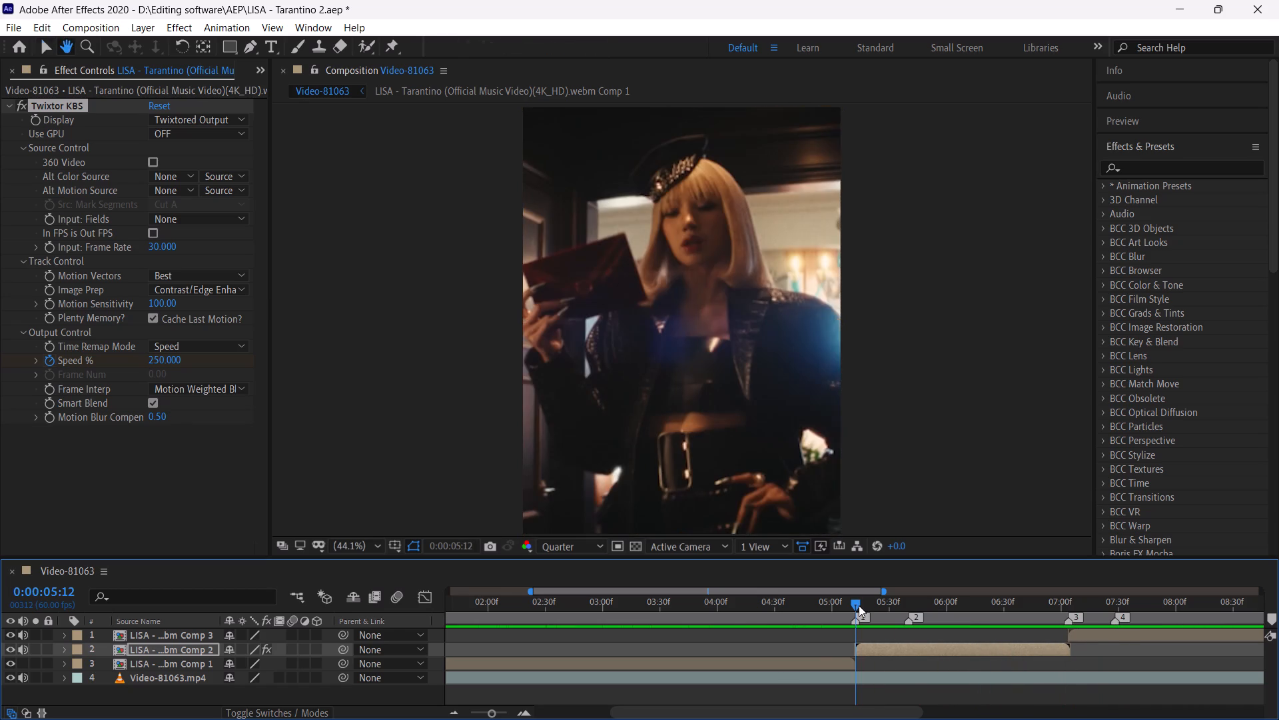
pyautogui.click(859, 605)
pyautogui.press('space')
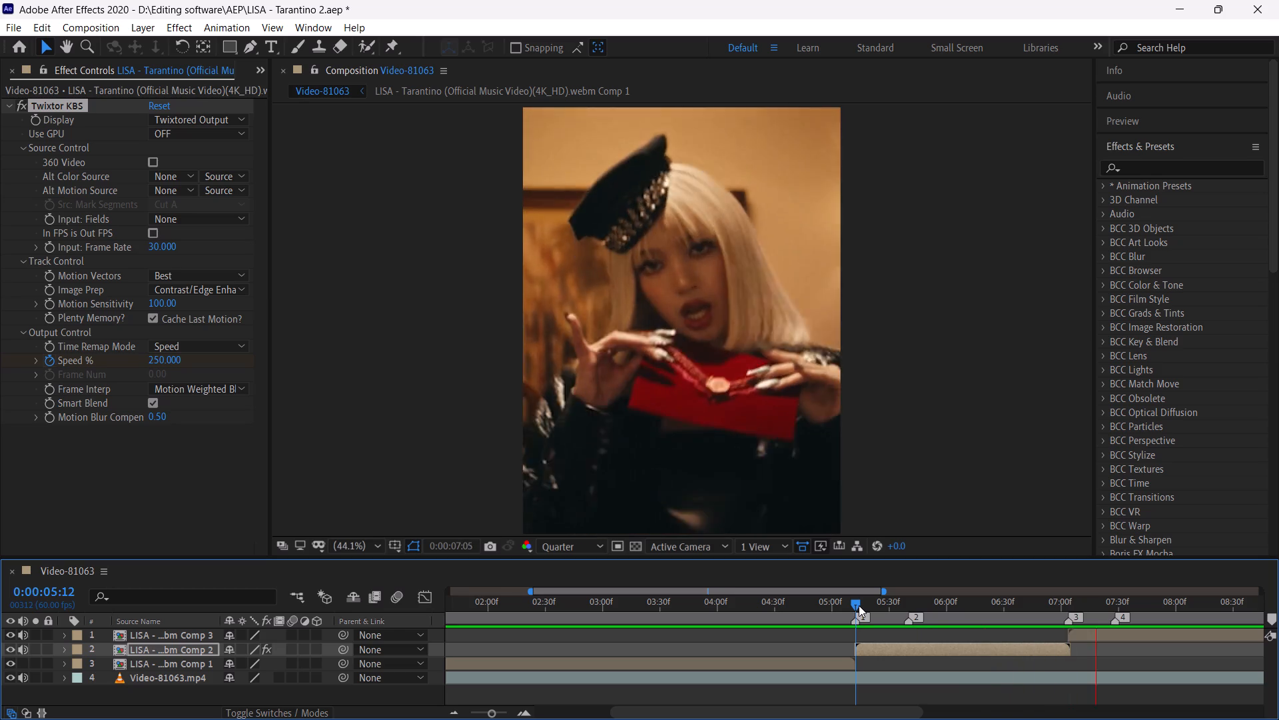
pyautogui.click(859, 605)
pyautogui.press('space')
pyautogui.click(859, 605)
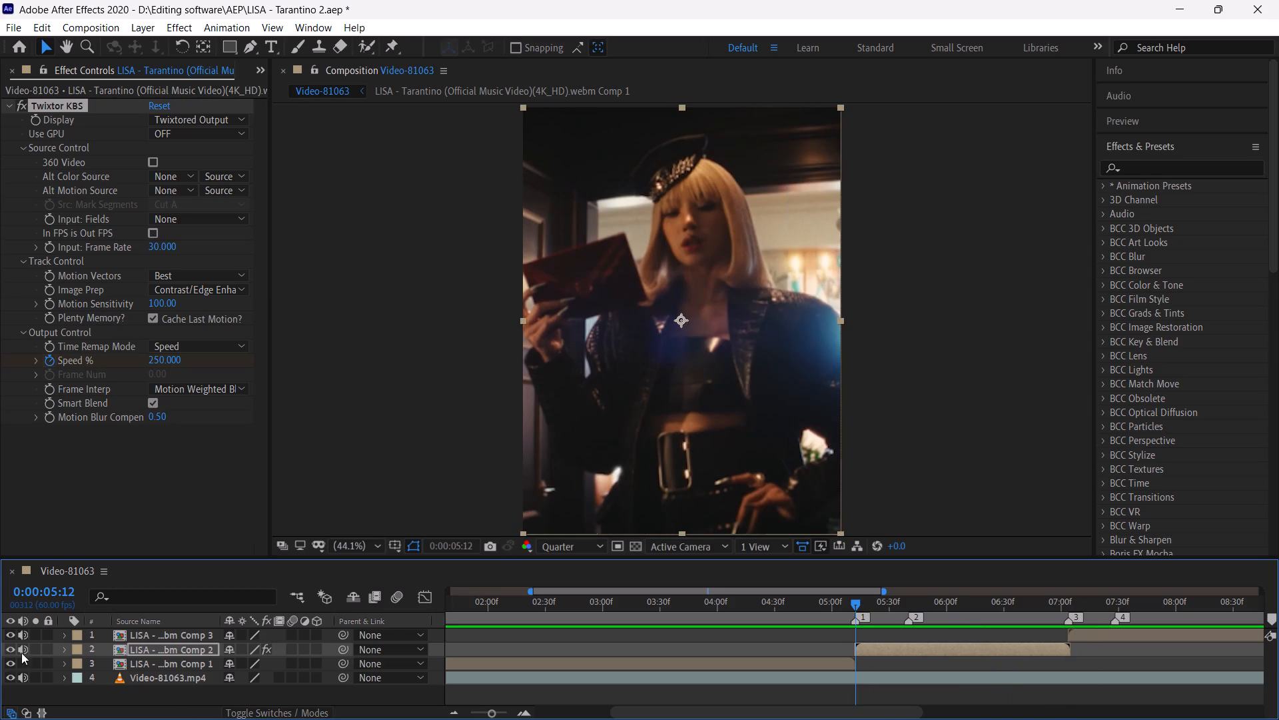
# Temporarily hide the Comp 2 layer and play the reference video from marker 1 to compare its timing.
pyautogui.click(11, 649)
pyautogui.press('space')
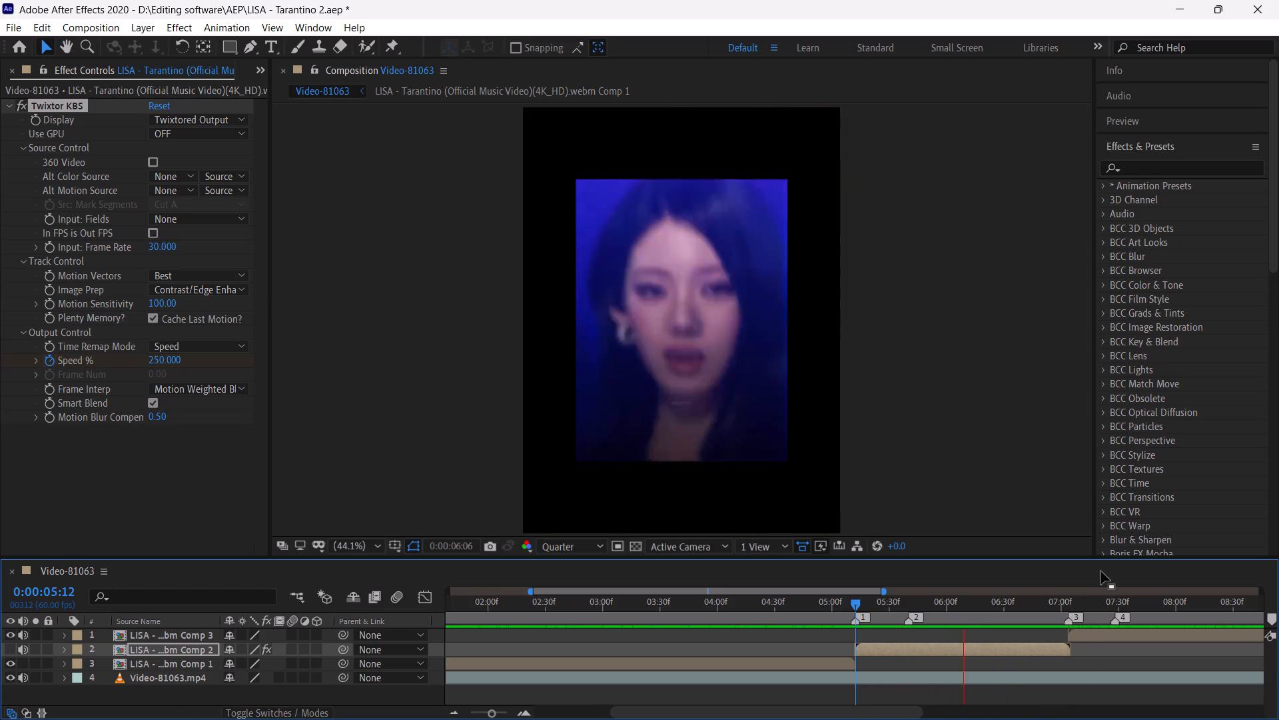
pyautogui.click(860, 599)
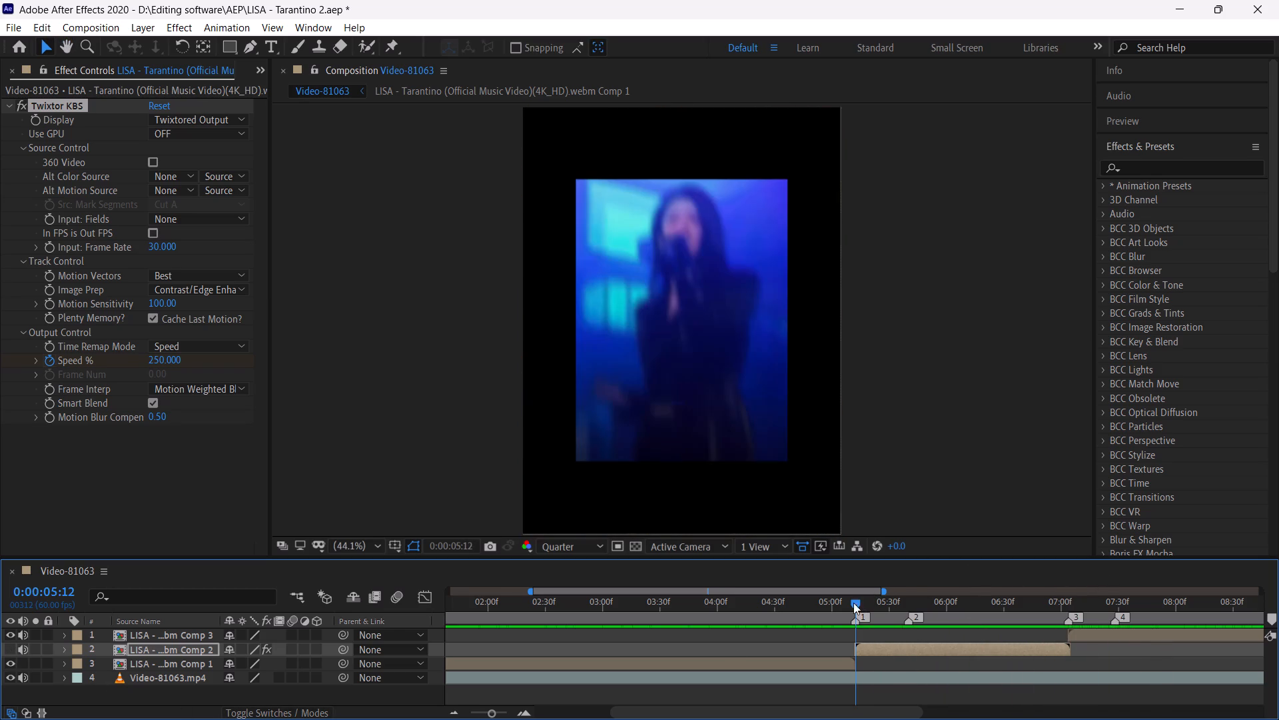
pyautogui.click(12, 649)
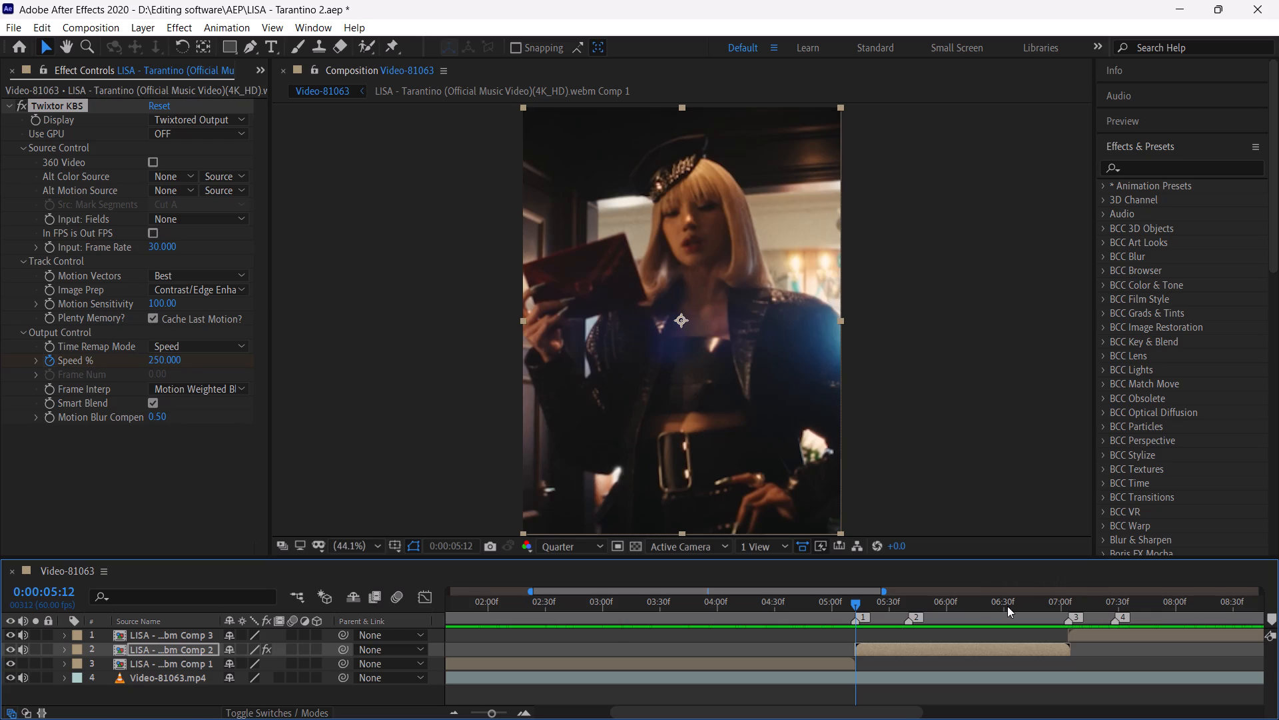
# Compress the Comp 2 layer's three Twixtor Speed % keyframes proportionally so the last one falls at 0:00:05:24, between markers 1 and 2.
pyautogui.press('u')
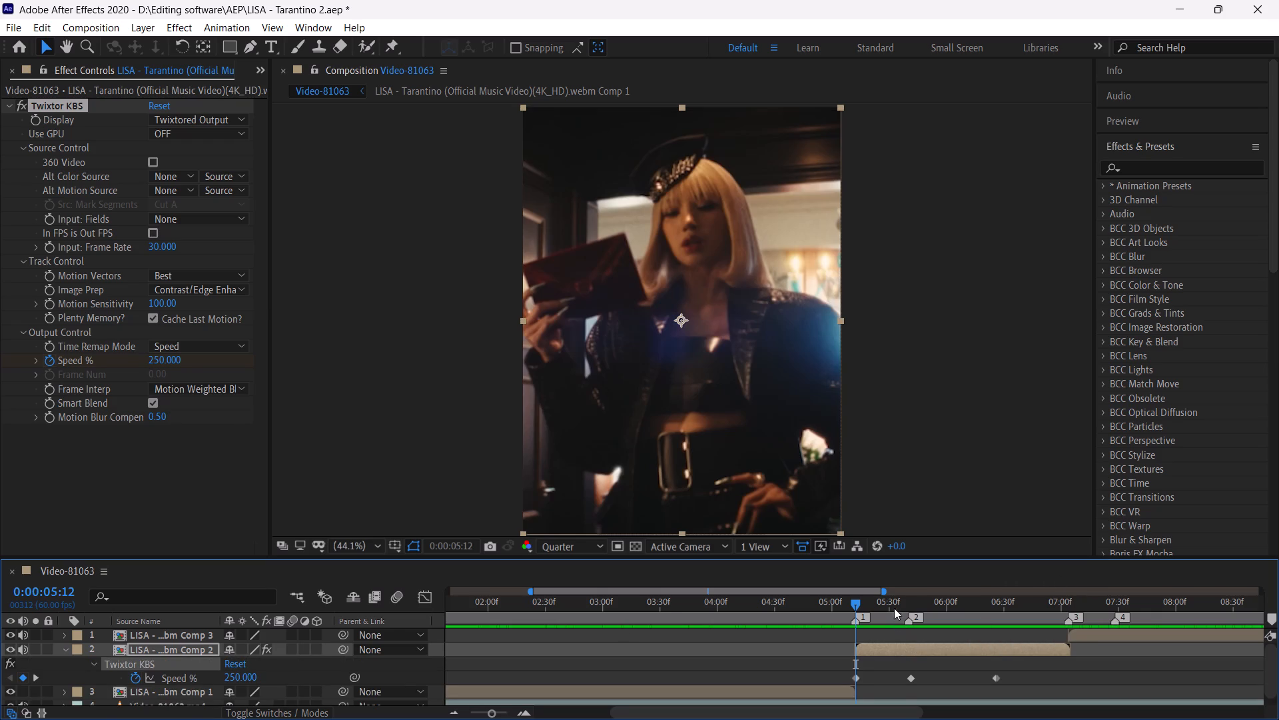
pyautogui.moveTo(895, 603); pyautogui.dragTo(909, 618)
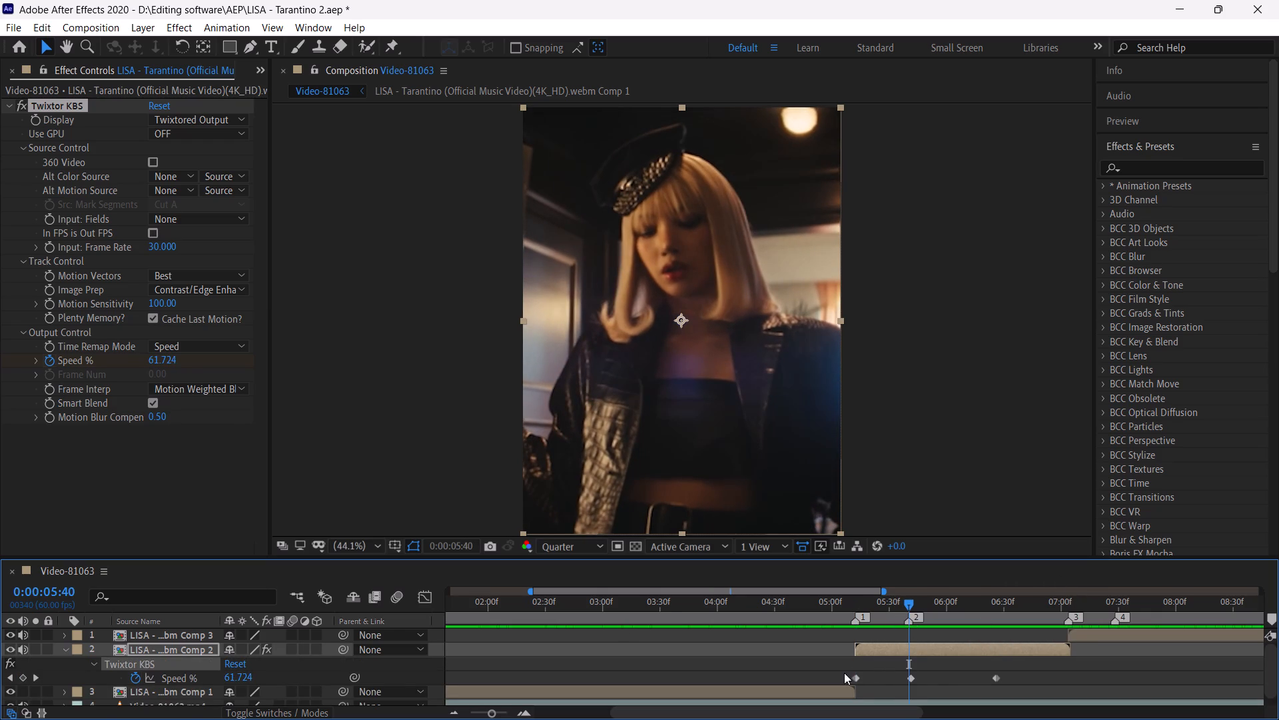
pyautogui.moveTo(844, 673); pyautogui.dragTo(1017, 682)
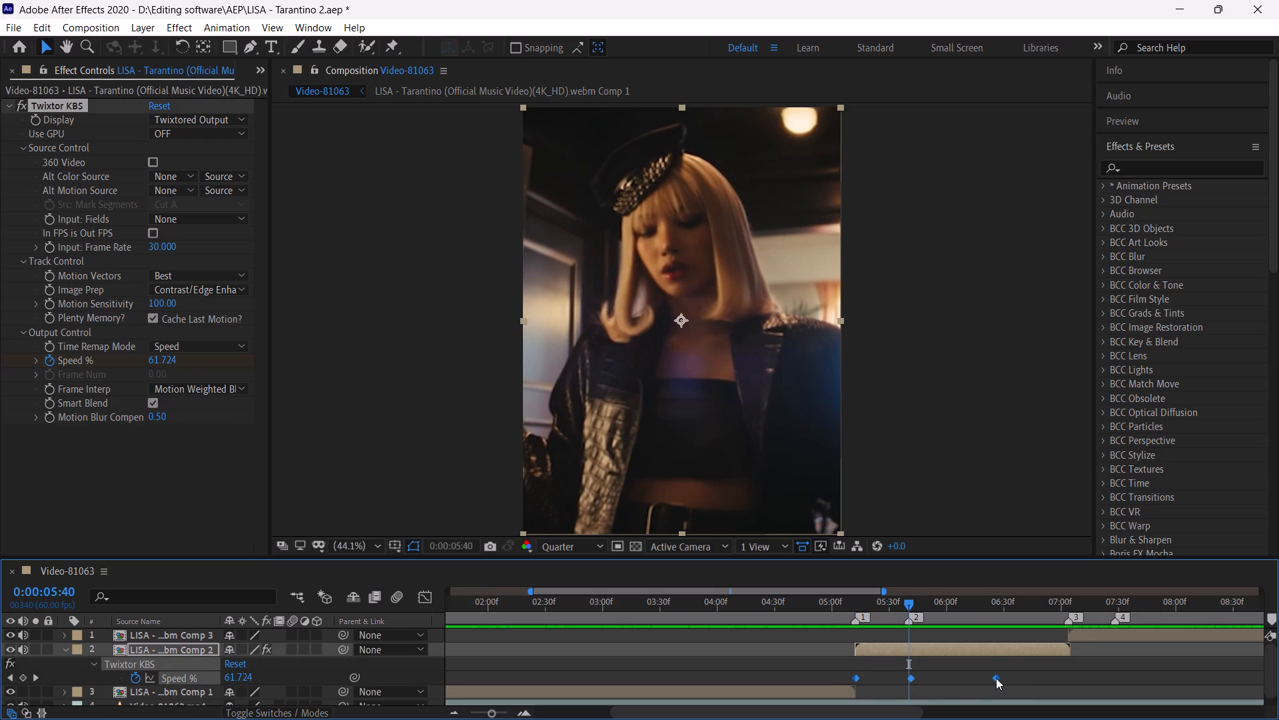
pyautogui.keyDown('alt'); pyautogui.moveTo(996, 678); pyautogui.dragTo(911, 690); pyautogui.keyUp('alt')
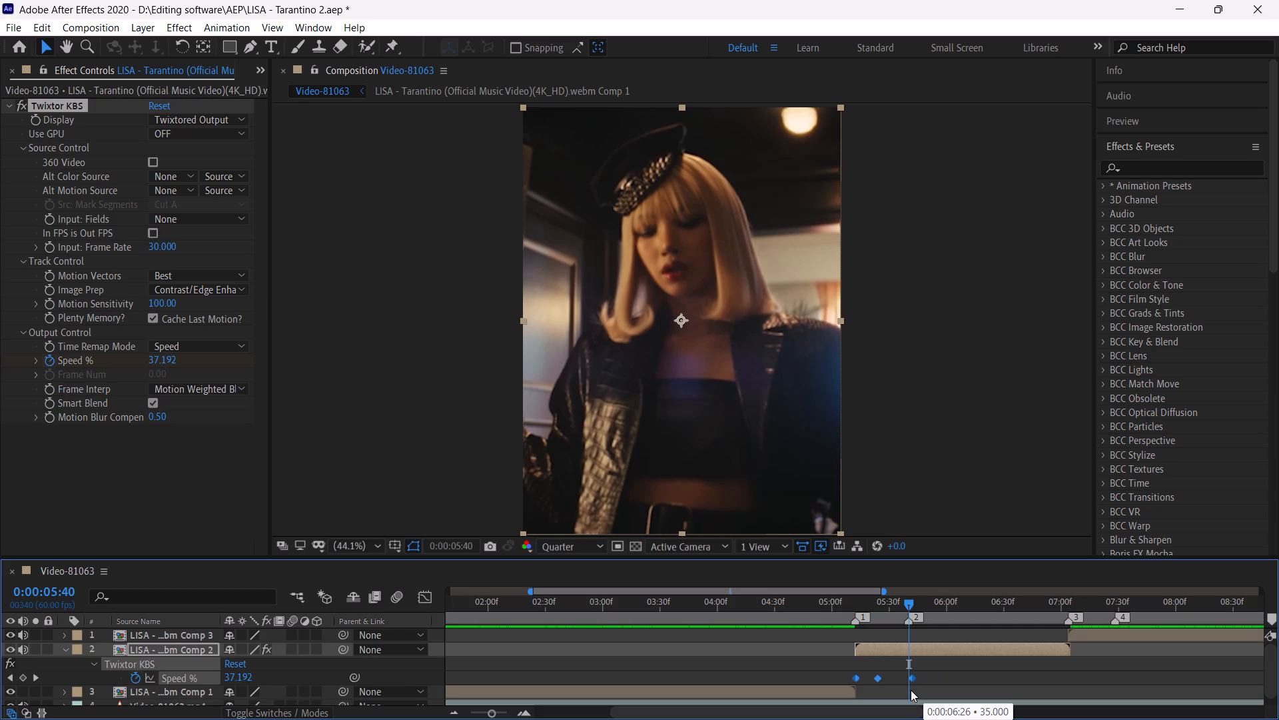
pyautogui.keyDown('alt'); pyautogui.moveTo(911, 690); pyautogui.dragTo(877, 692); pyautogui.keyUp('alt')
pyautogui.click(877, 610)
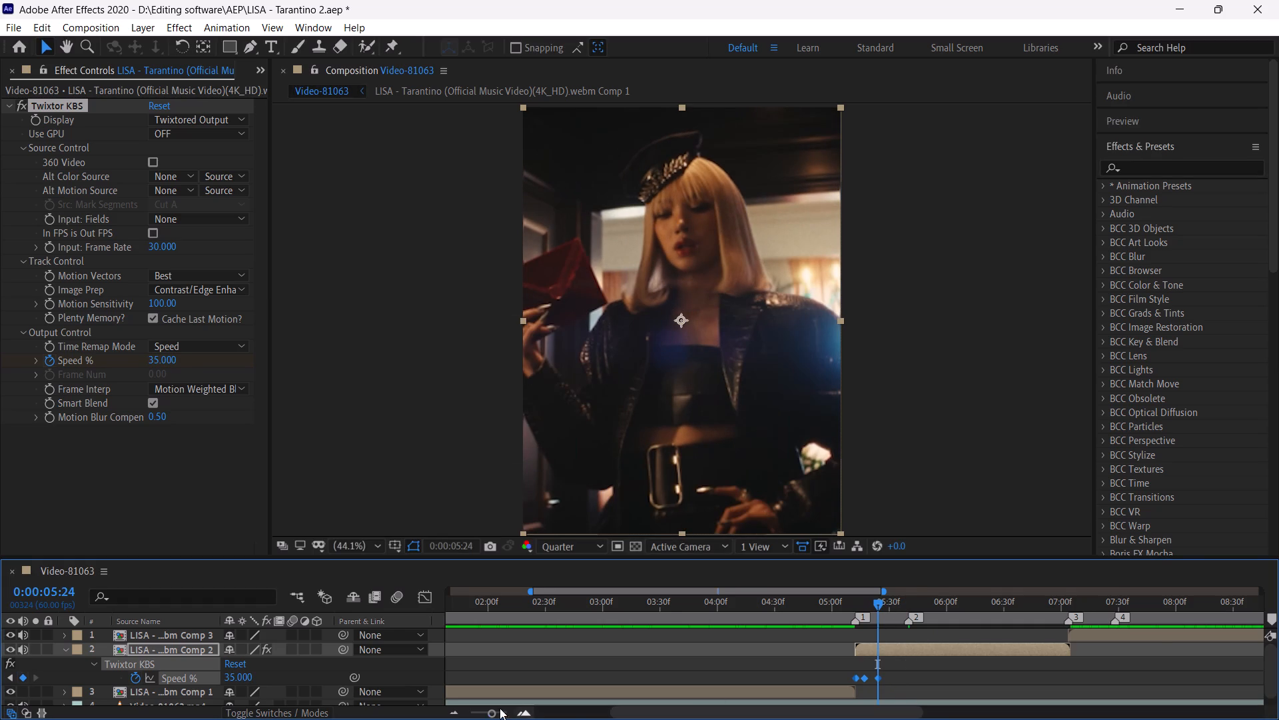
# Set the last Twixtor Speed % keyframe of the Comp 2 layer, at 0:00:05:24, to 60.
pyautogui.moveTo(495, 711); pyautogui.dragTo(503, 717)
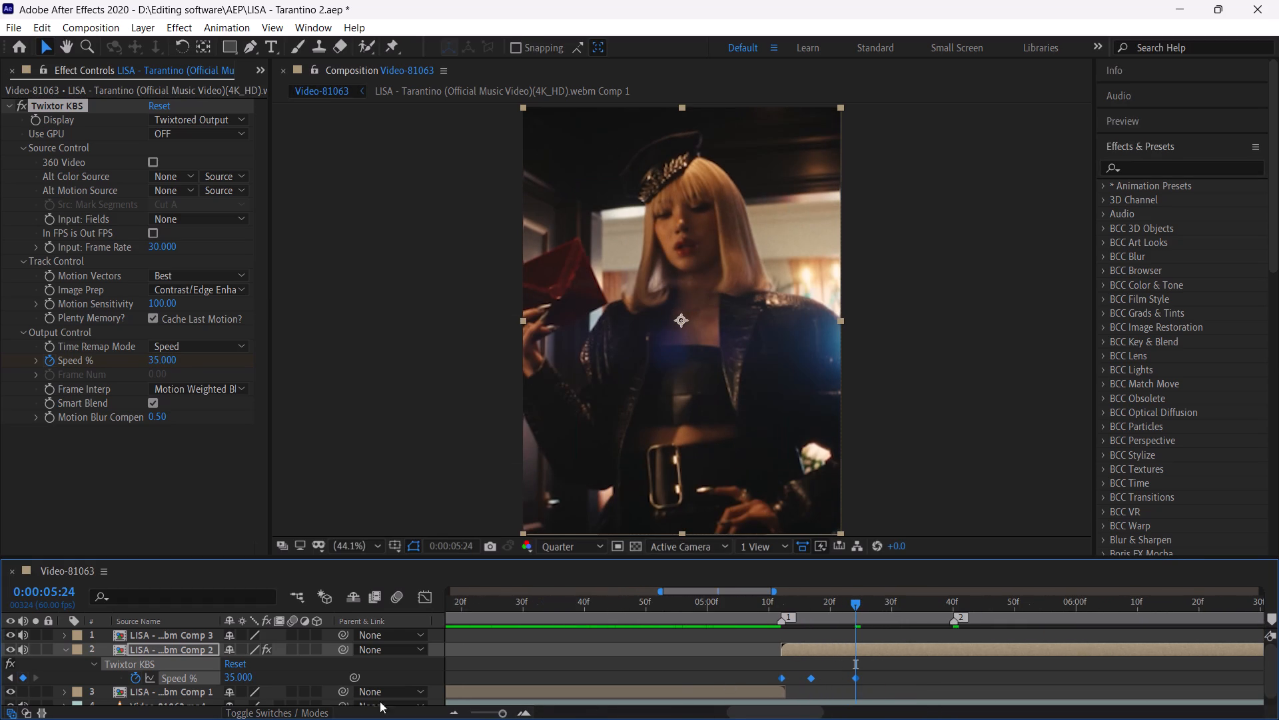
pyautogui.click(238, 679)
pyautogui.write('60')
pyautogui.click(636, 678)
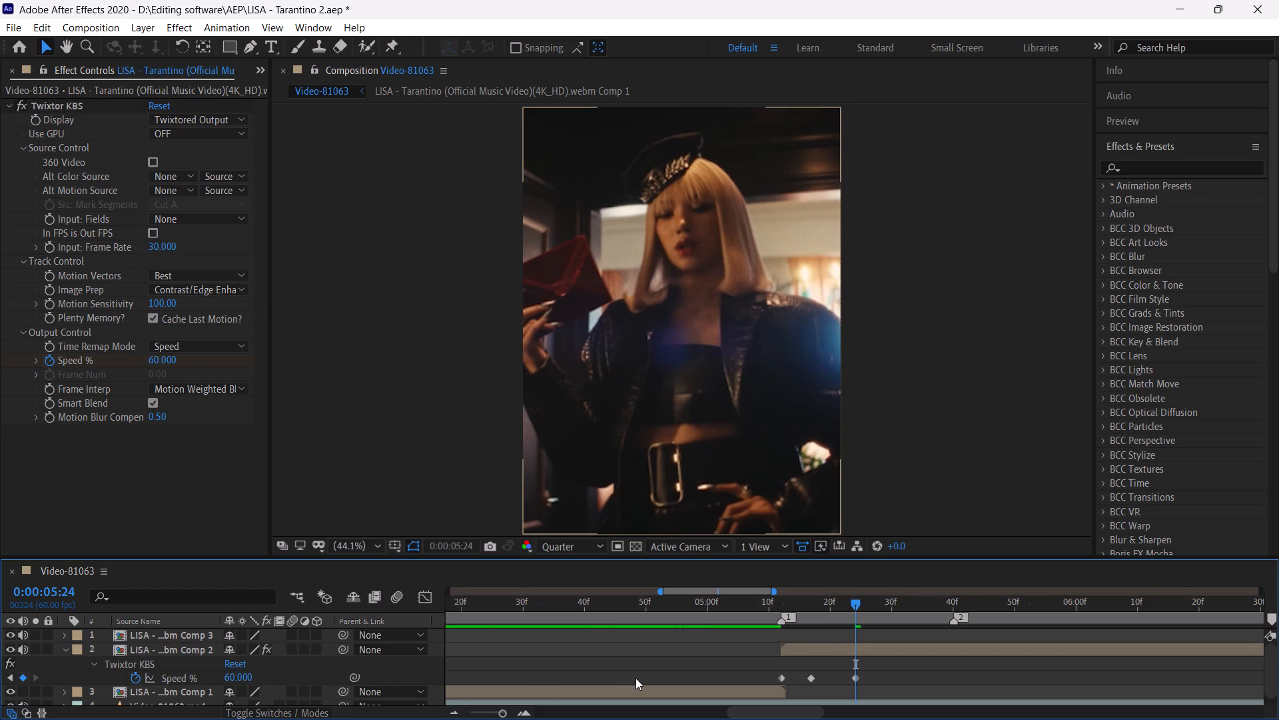
# Play back the Comp 2 clip repeatedly from marker 1 to check the adjusted speed ramp.
pyautogui.press('space')
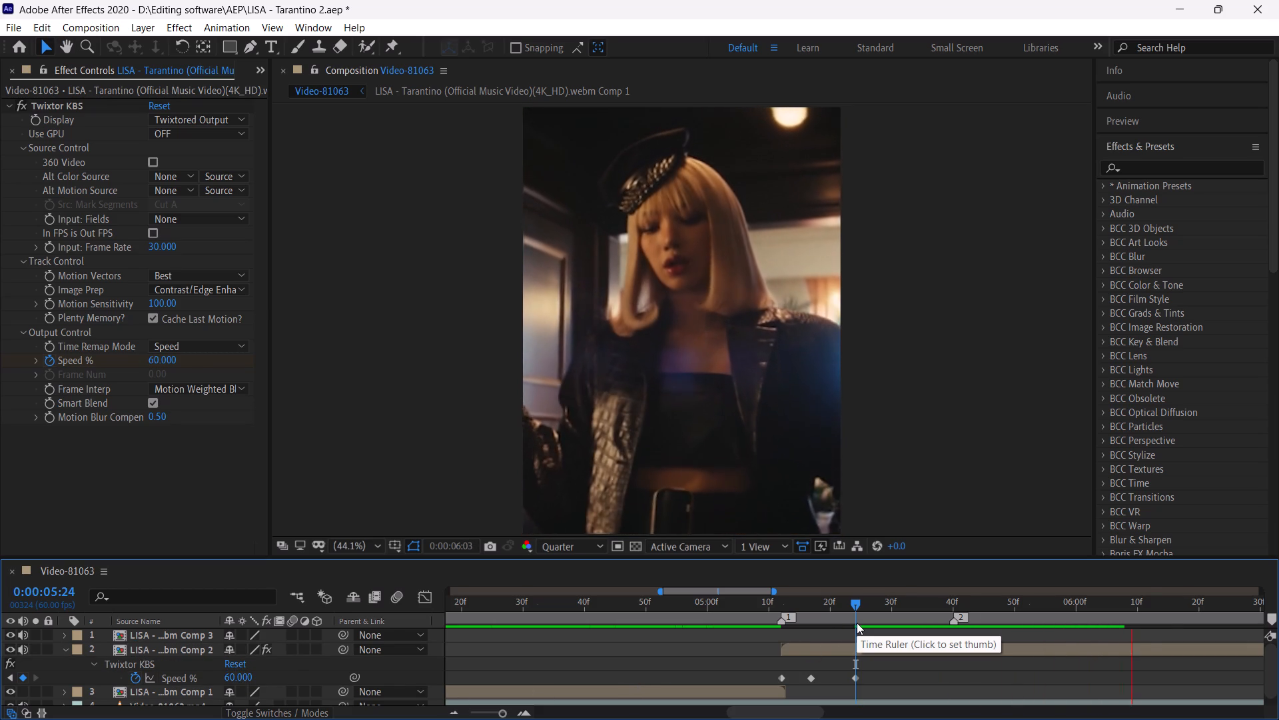
pyautogui.click(781, 606)
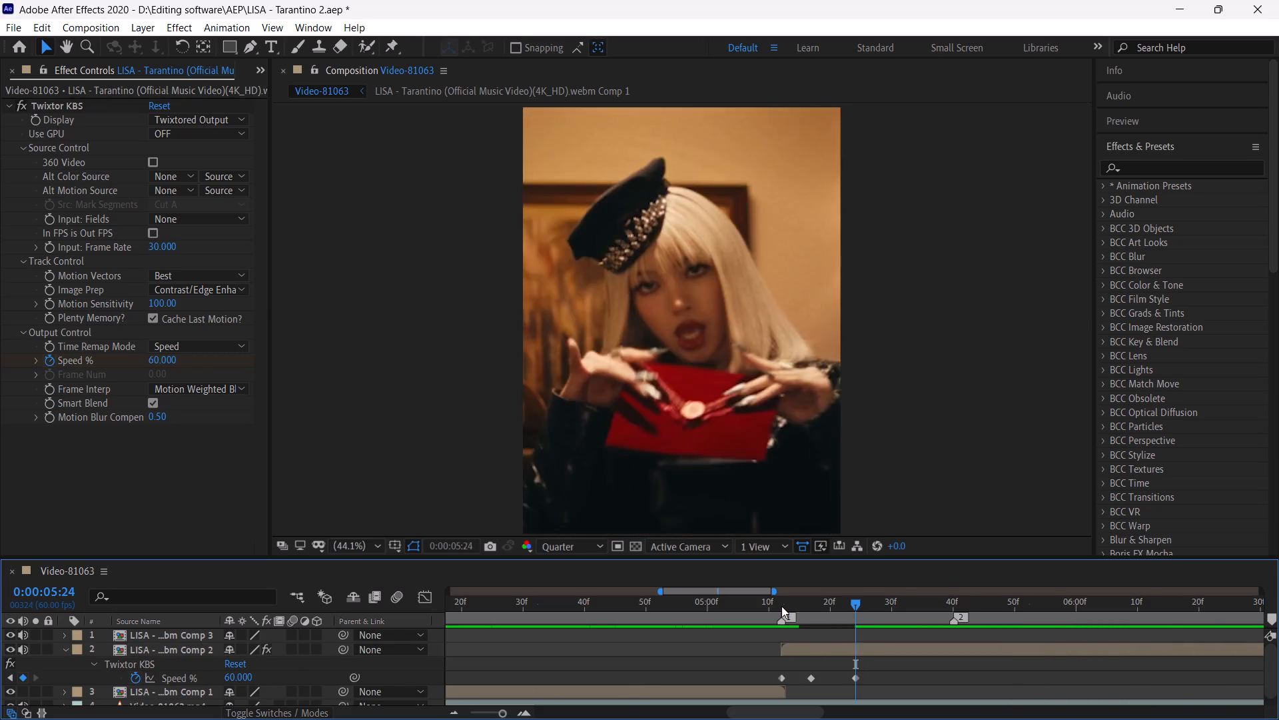
pyautogui.press('space')
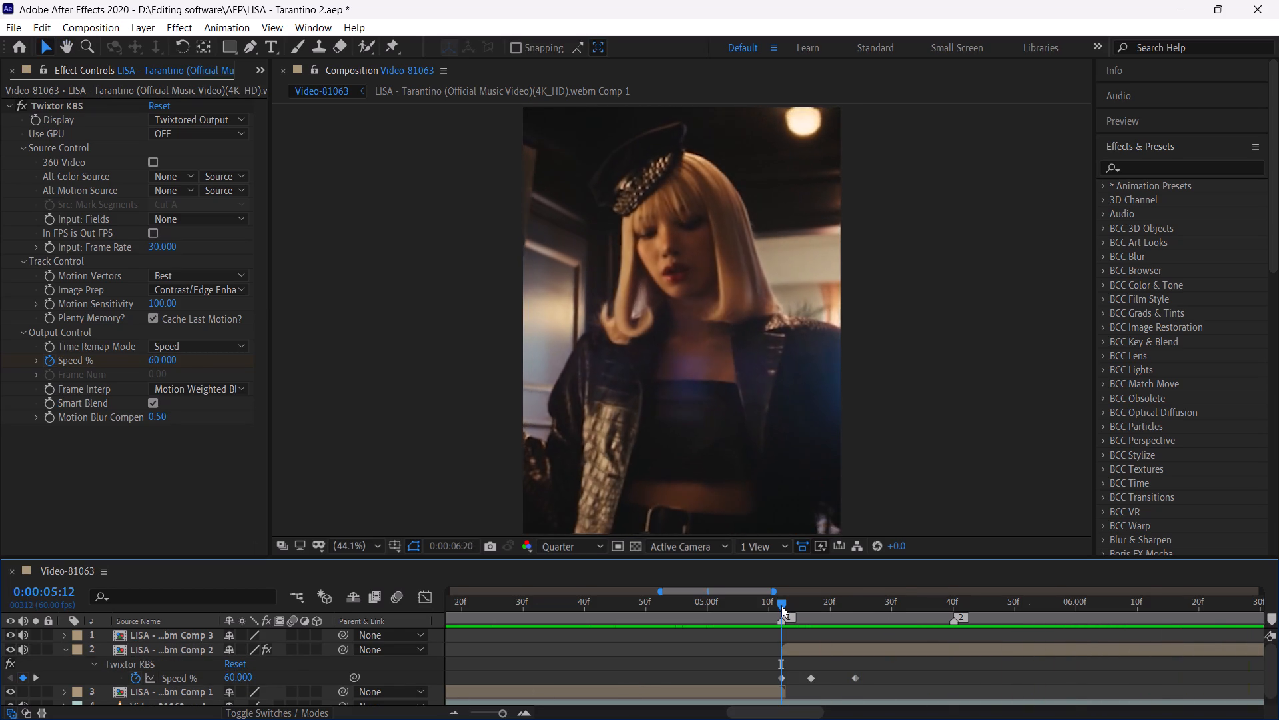
pyautogui.click(781, 606)
pyautogui.press('space')
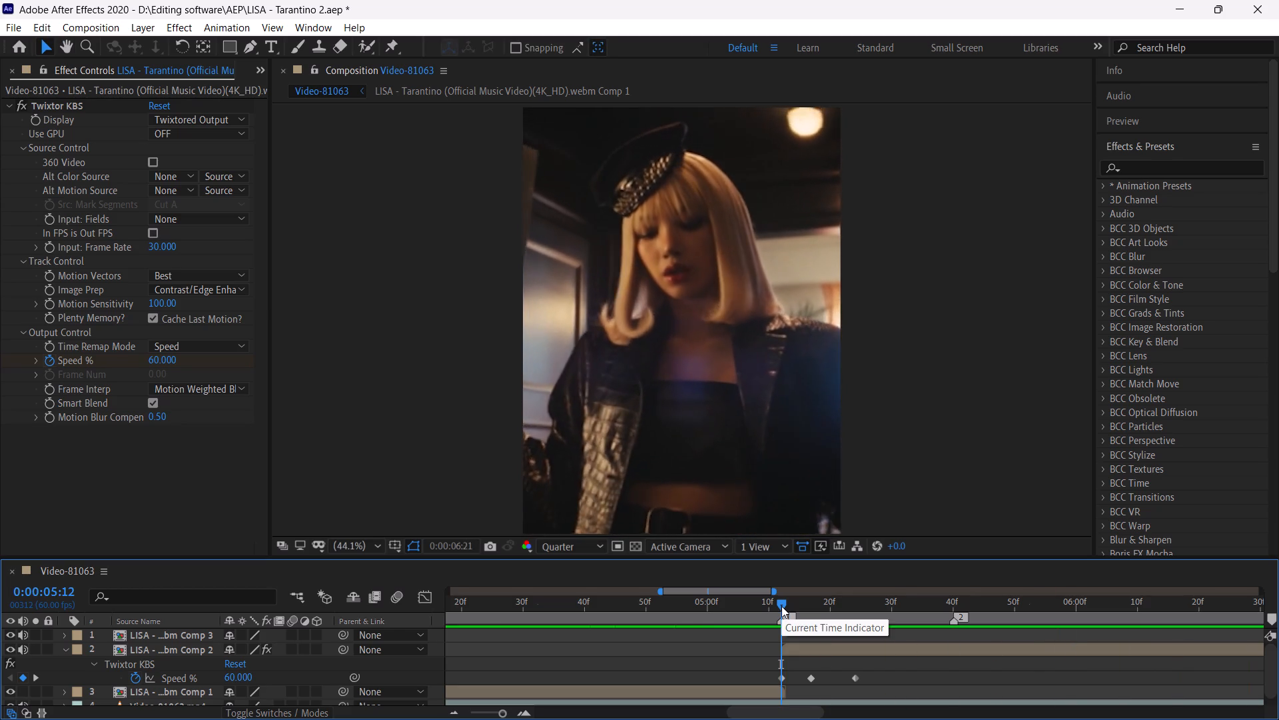
pyautogui.click(781, 606)
pyautogui.press('space')
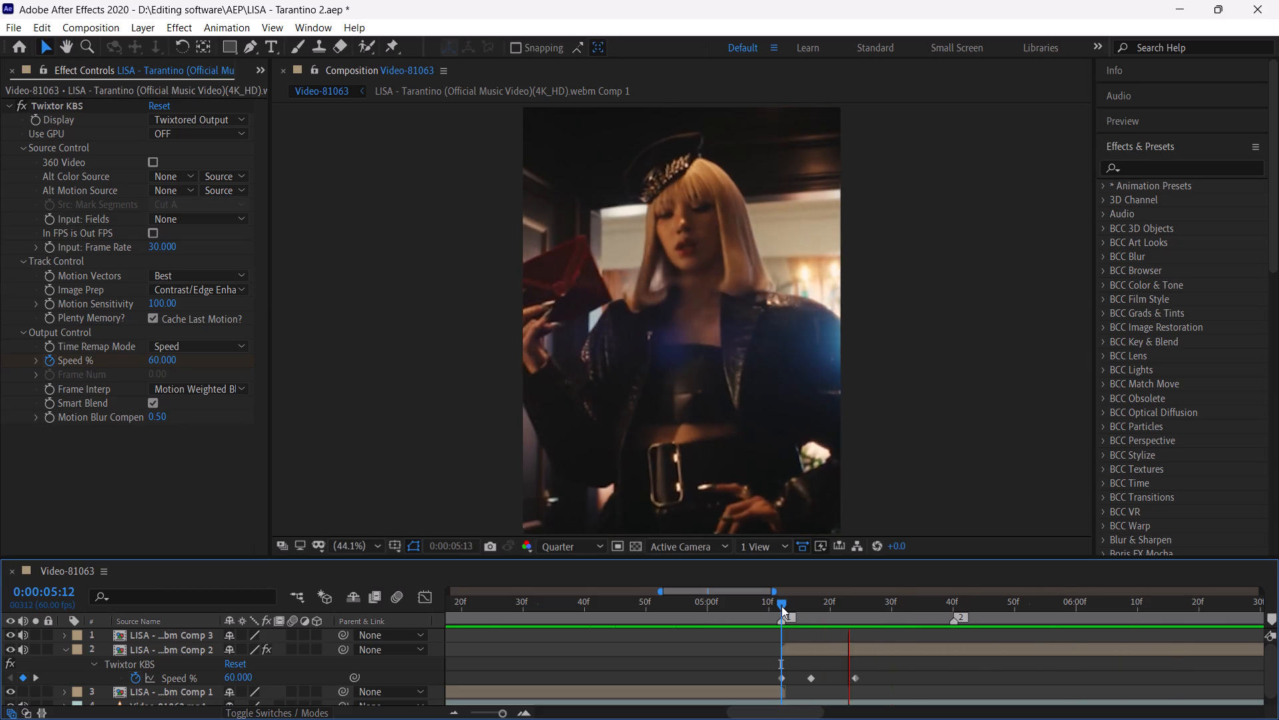
pyautogui.click(781, 606)
pyautogui.press('space')
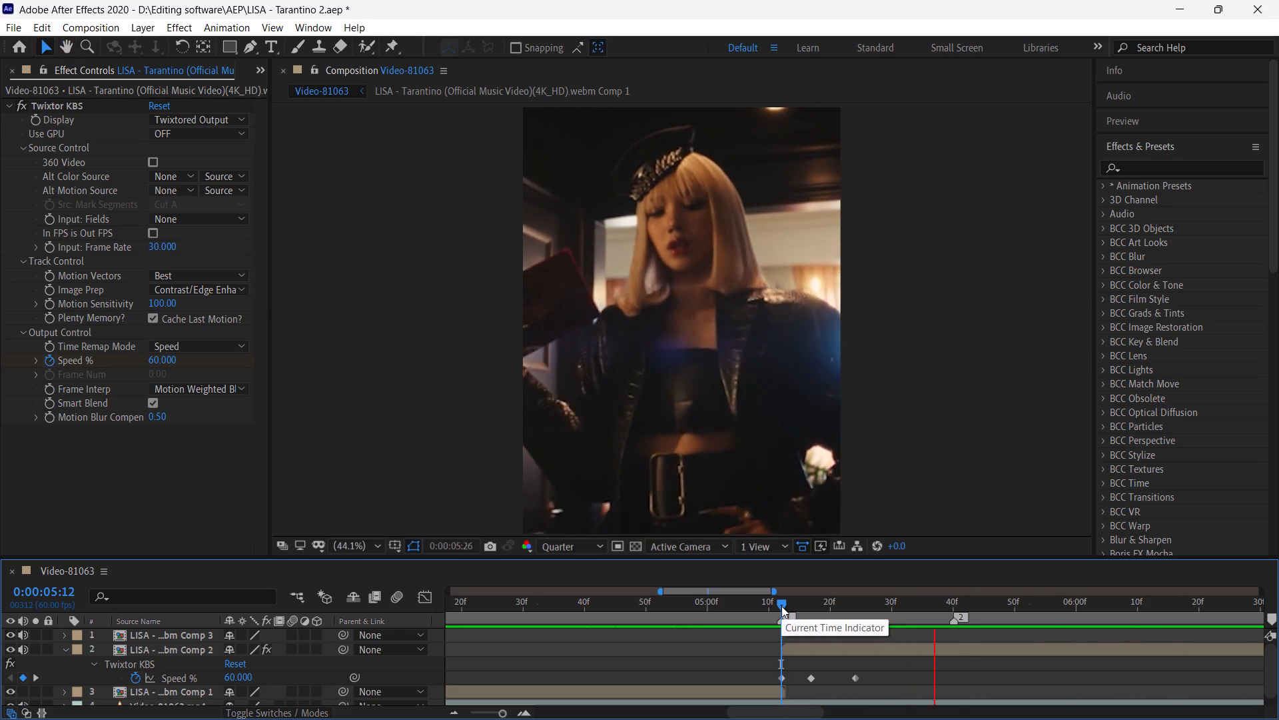
pyautogui.click(781, 606)
# Inside the Comp 2 precomp, set the music video layer's frame blending to Pixel Motion and return to Video-81063.
pyautogui.click(825, 651)
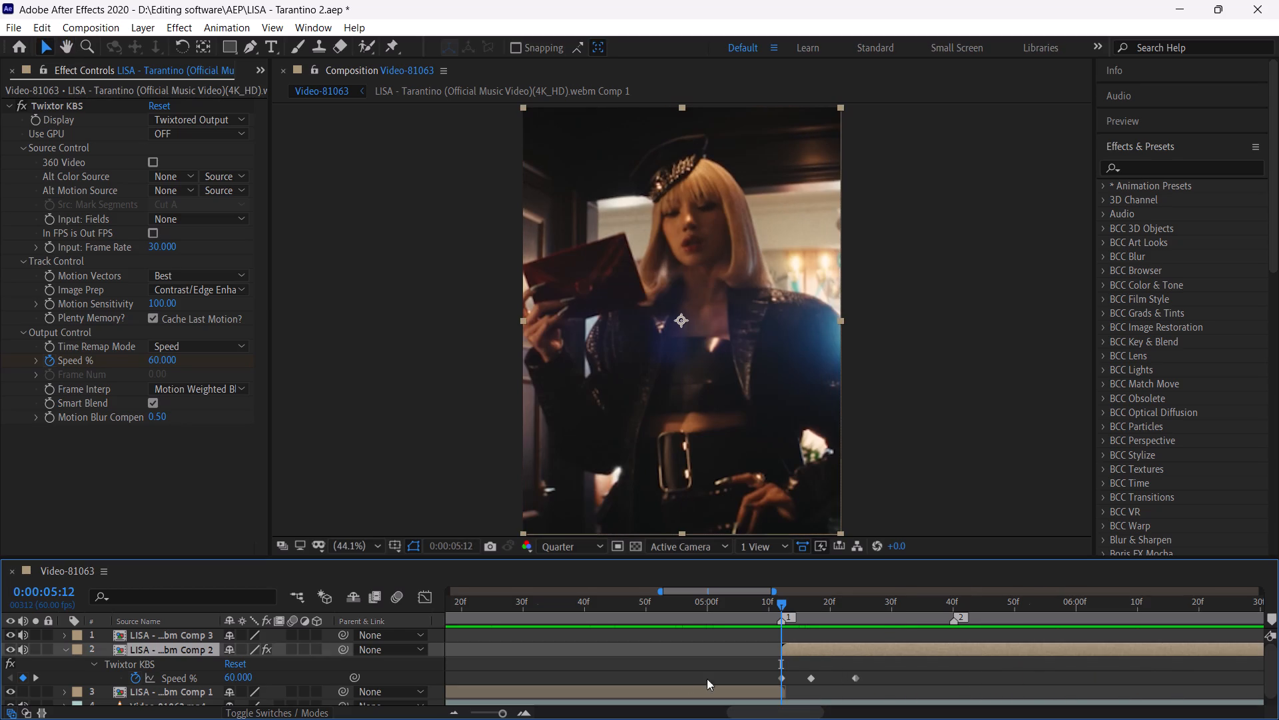
pyautogui.doubleClick(866, 651)
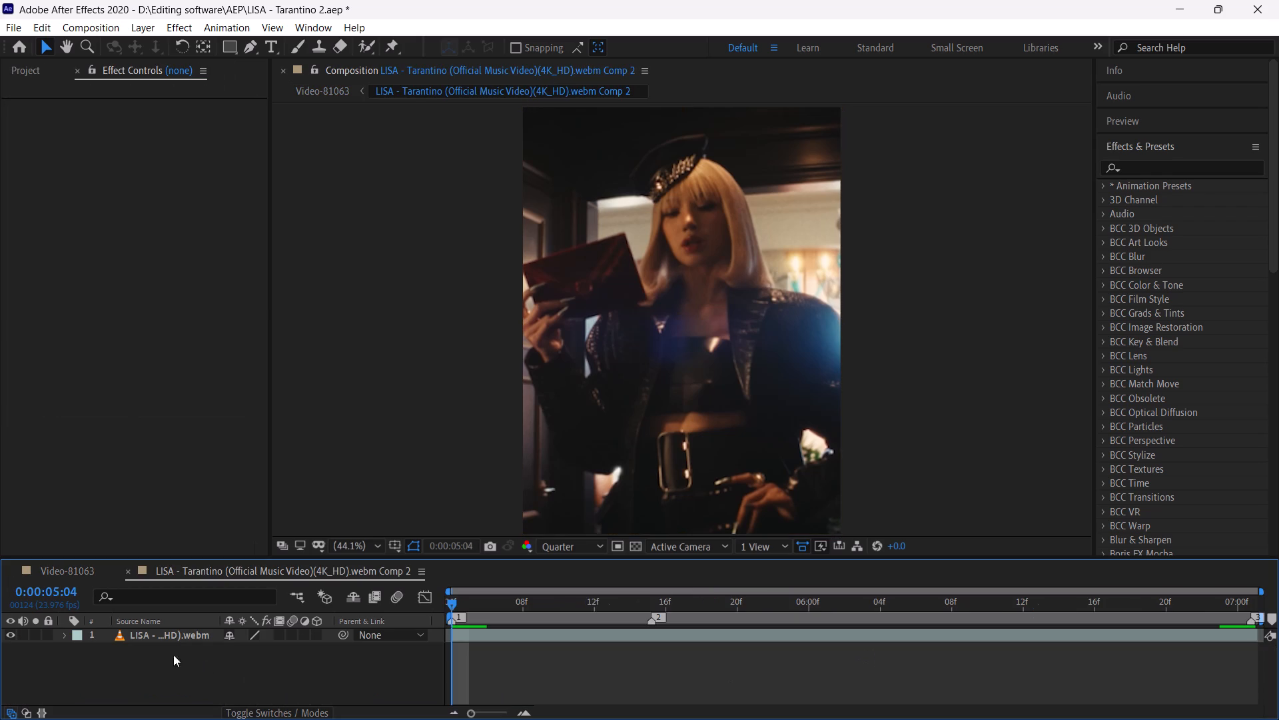
pyautogui.click(278, 632)
pyautogui.click(278, 632)
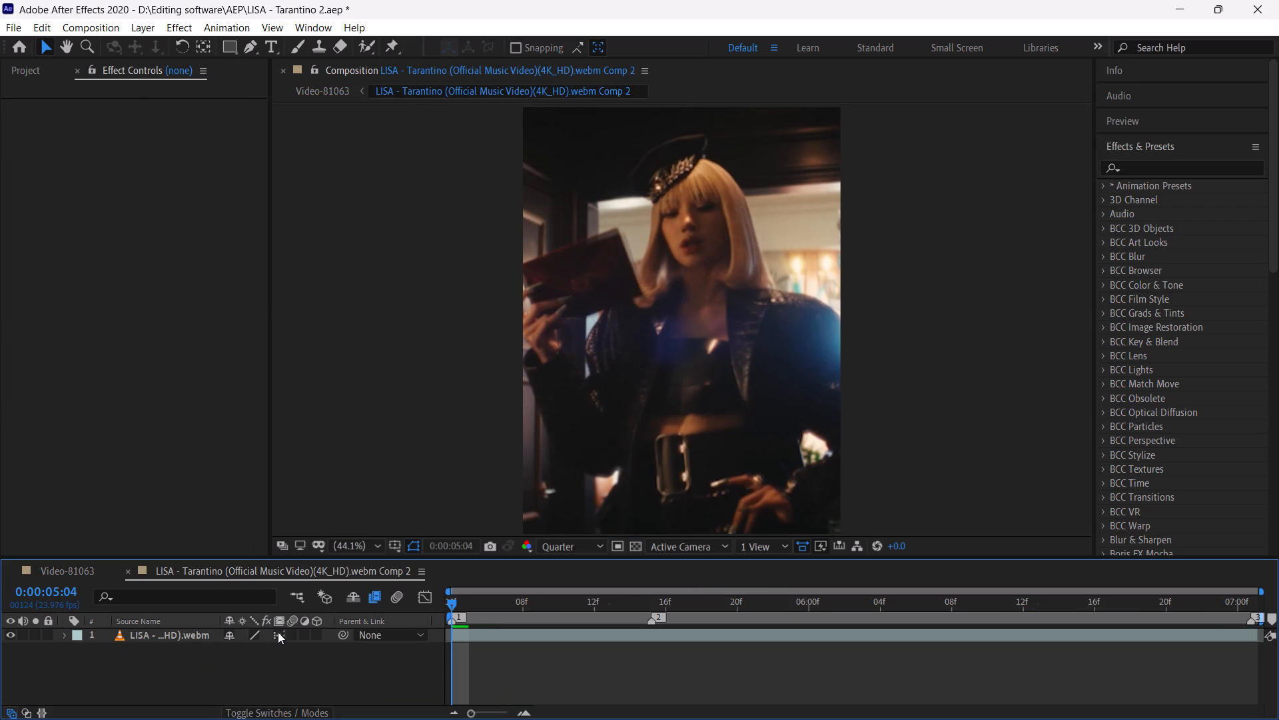
pyautogui.click(129, 569)
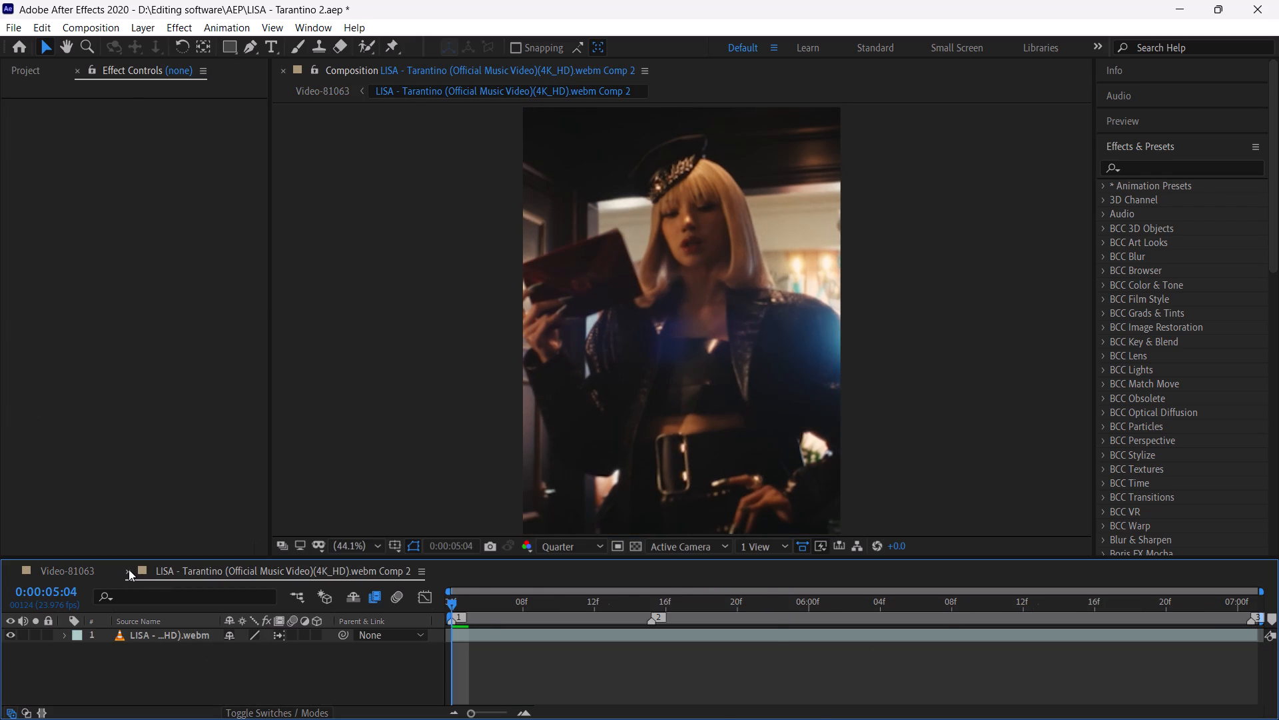
# Play back the composition from marker 1 past marker 3 to check the Comp 2 clip with frame blending.
pyautogui.press('u')
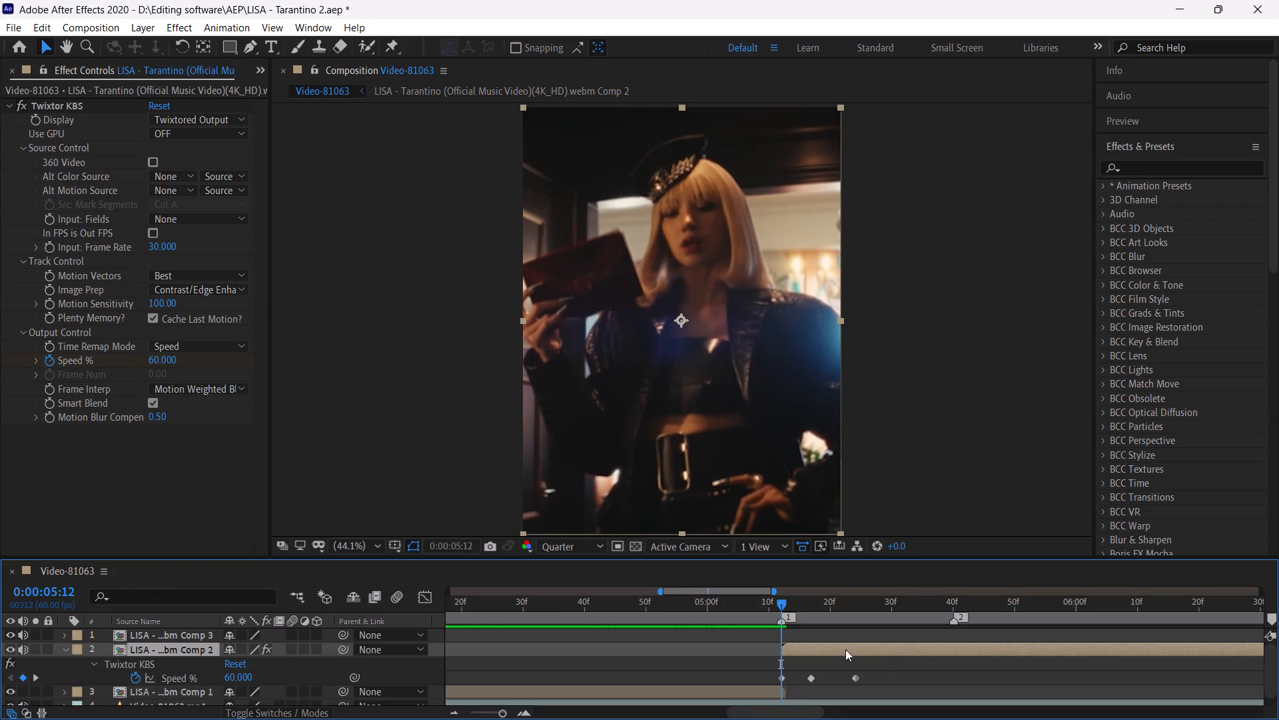
pyautogui.press('space')
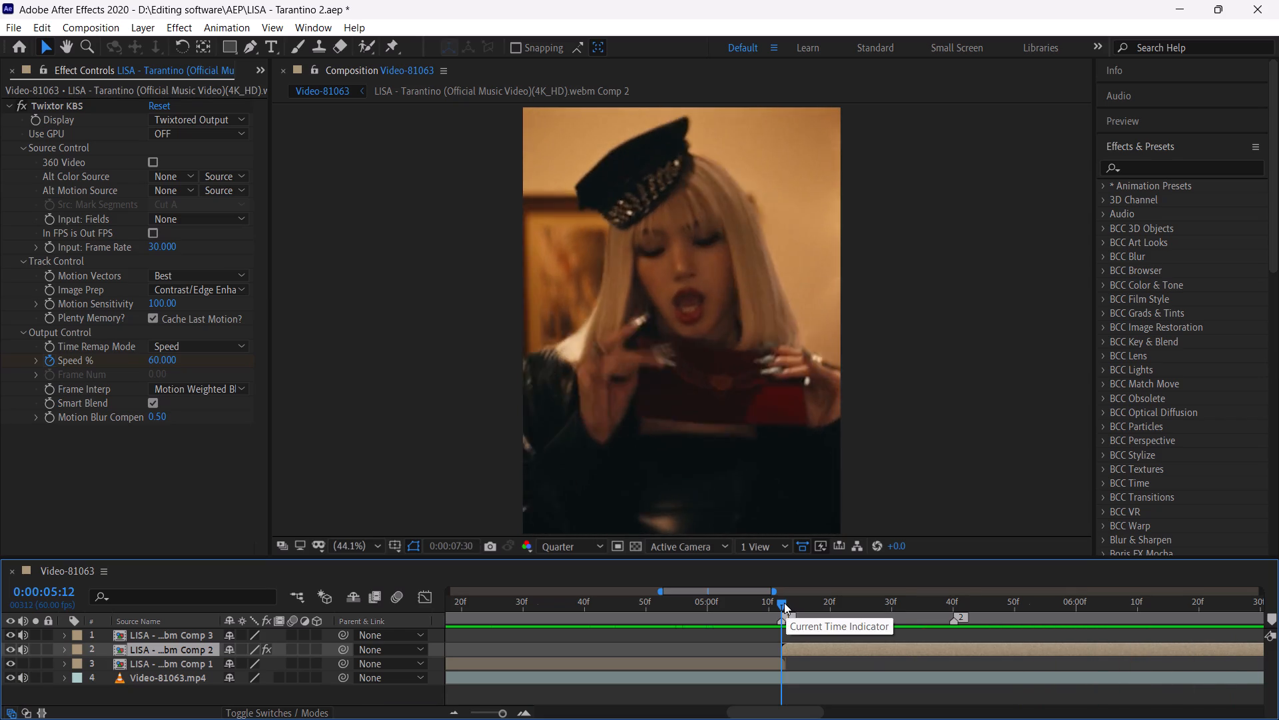
# Copy the Comp 2 layer's three Twixtor Speed % keyframes onto the Comp 3 layer, starting at marker 3 (0:00:07:04).
pyautogui.moveTo(784, 603); pyautogui.dragTo(813, 669)
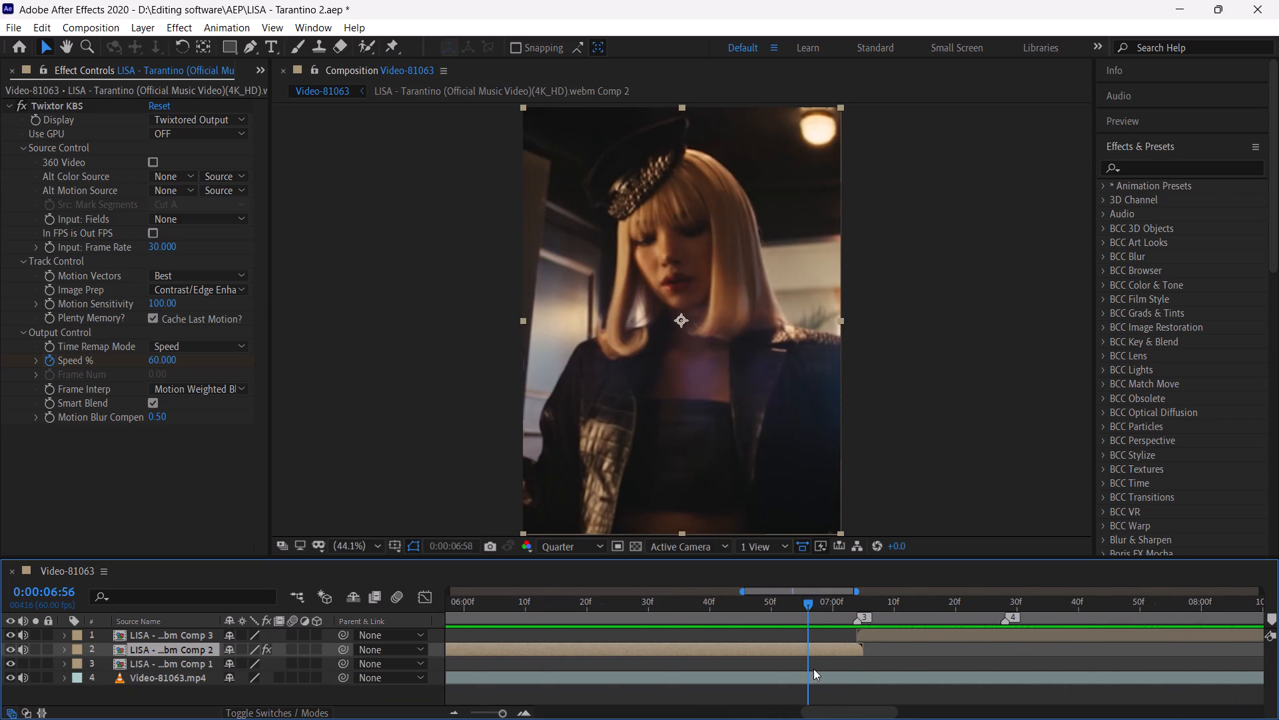
pyautogui.moveTo(813, 669); pyautogui.dragTo(861, 688)
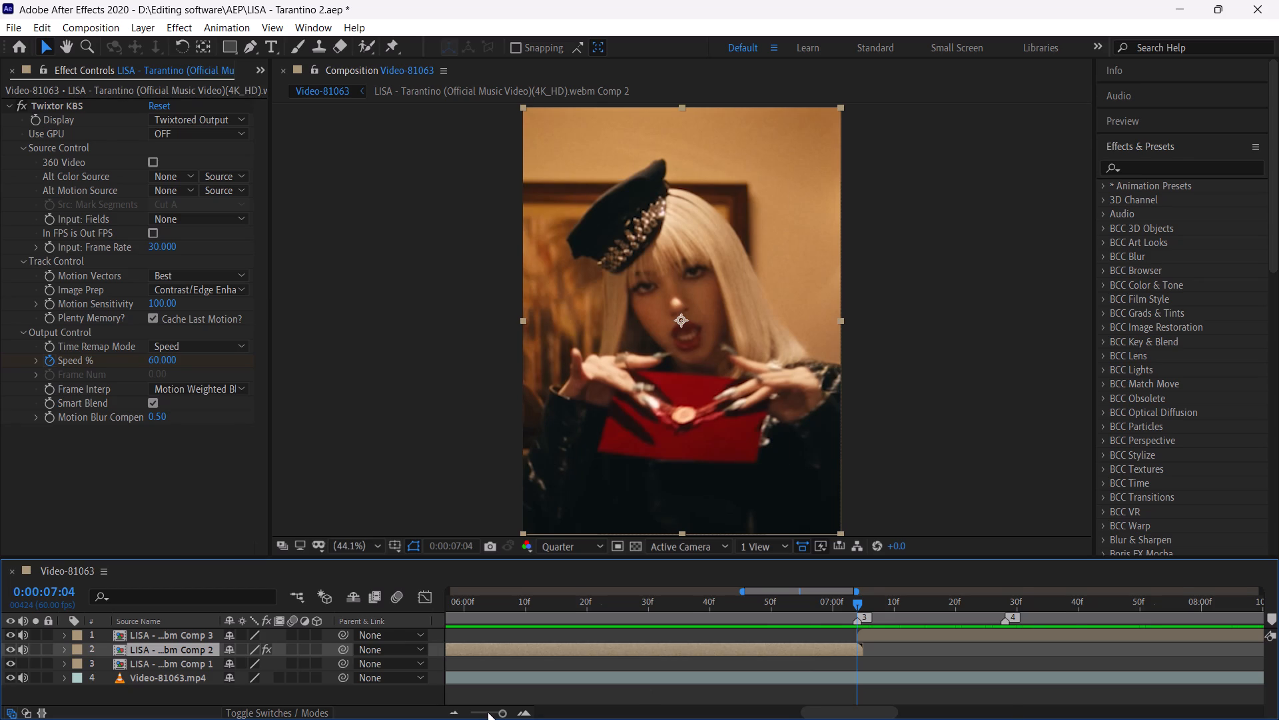
pyautogui.click(490, 711)
pyautogui.press('u')
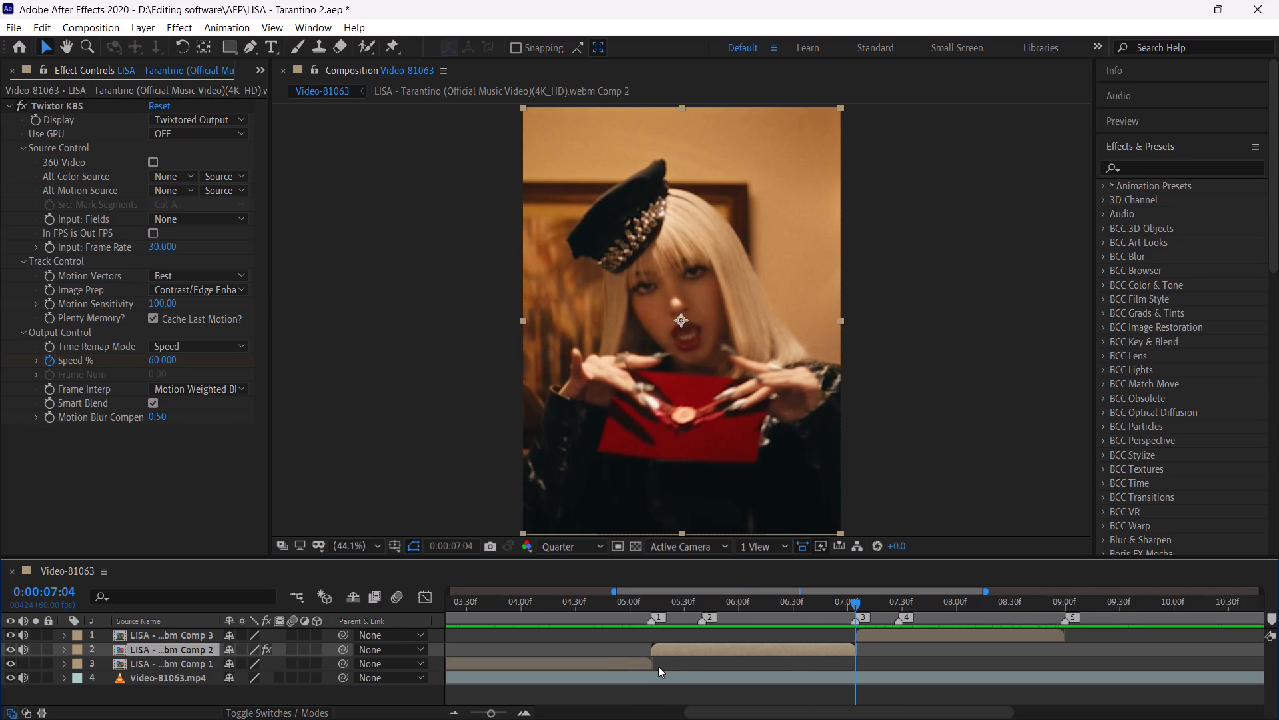
pyautogui.moveTo(639, 675); pyautogui.dragTo(699, 680)
pyautogui.hotkey('ctrl', 'c')
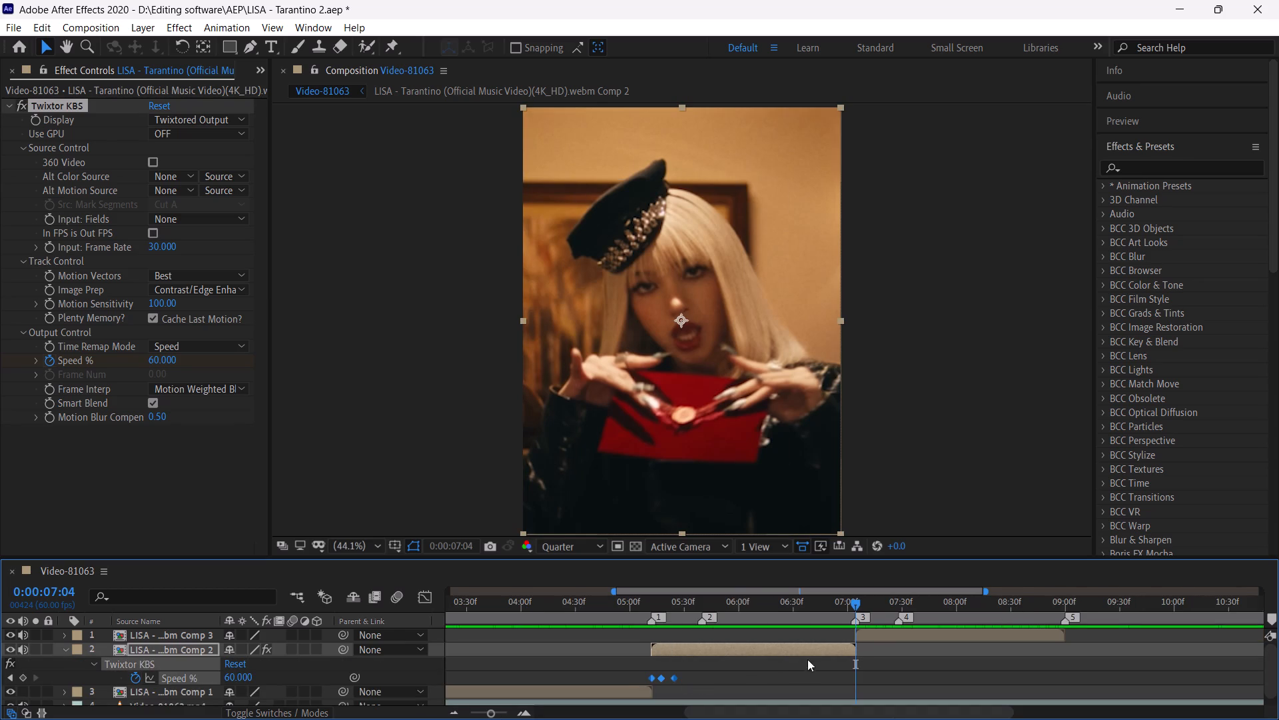
pyautogui.click(881, 635)
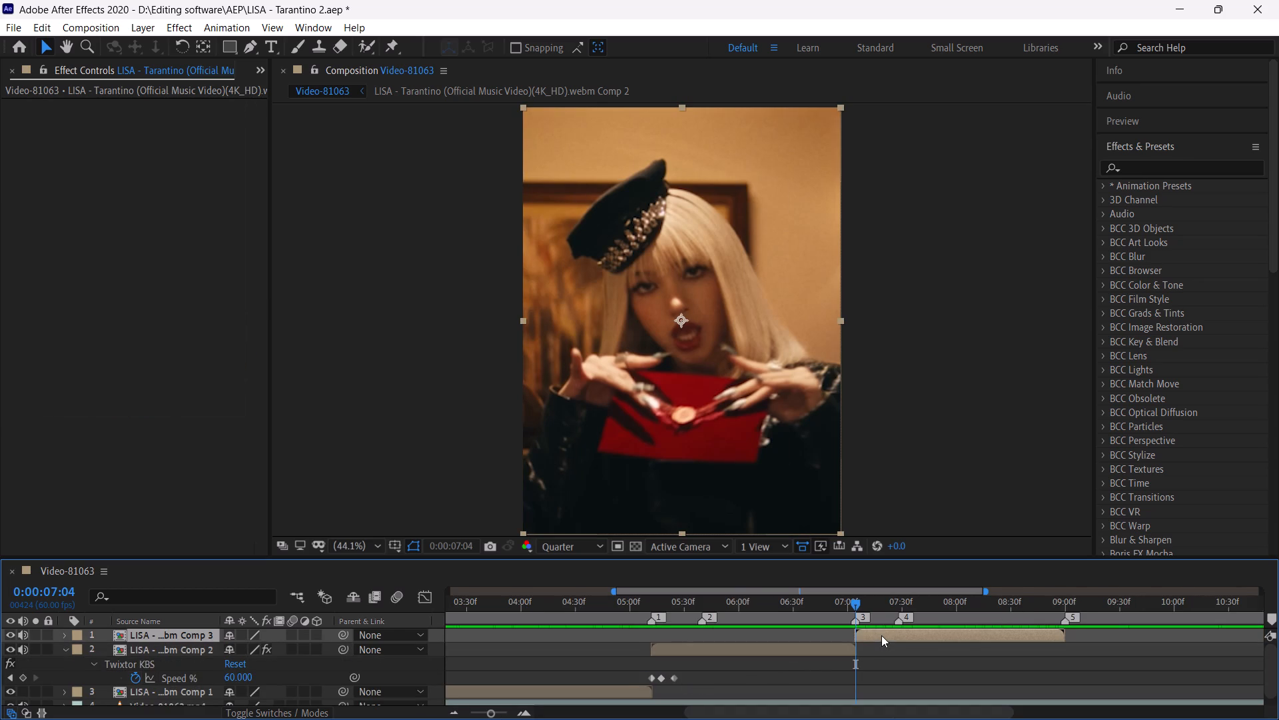
pyautogui.hotkey('ctrl', 'v')
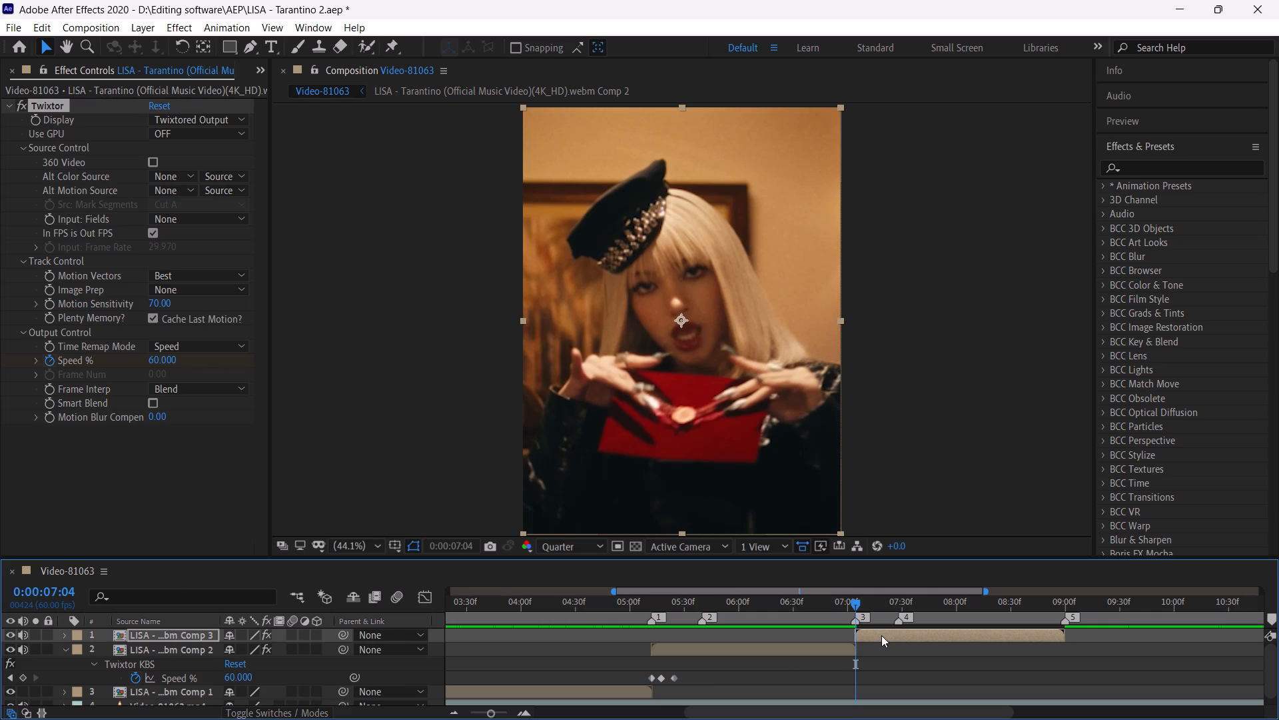
pyautogui.press('u')
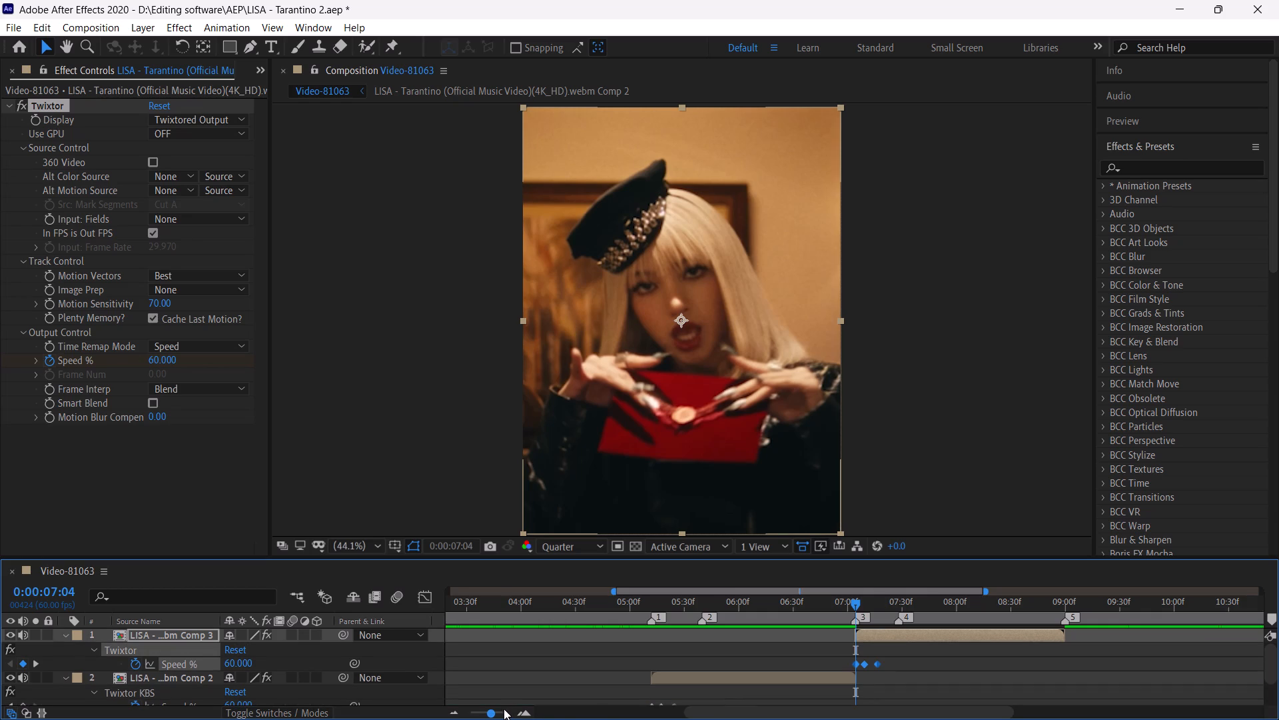
# Play back the Comp 3 clip from marker 3 to check its Twixtor speed ramp.
pyautogui.click(498, 711)
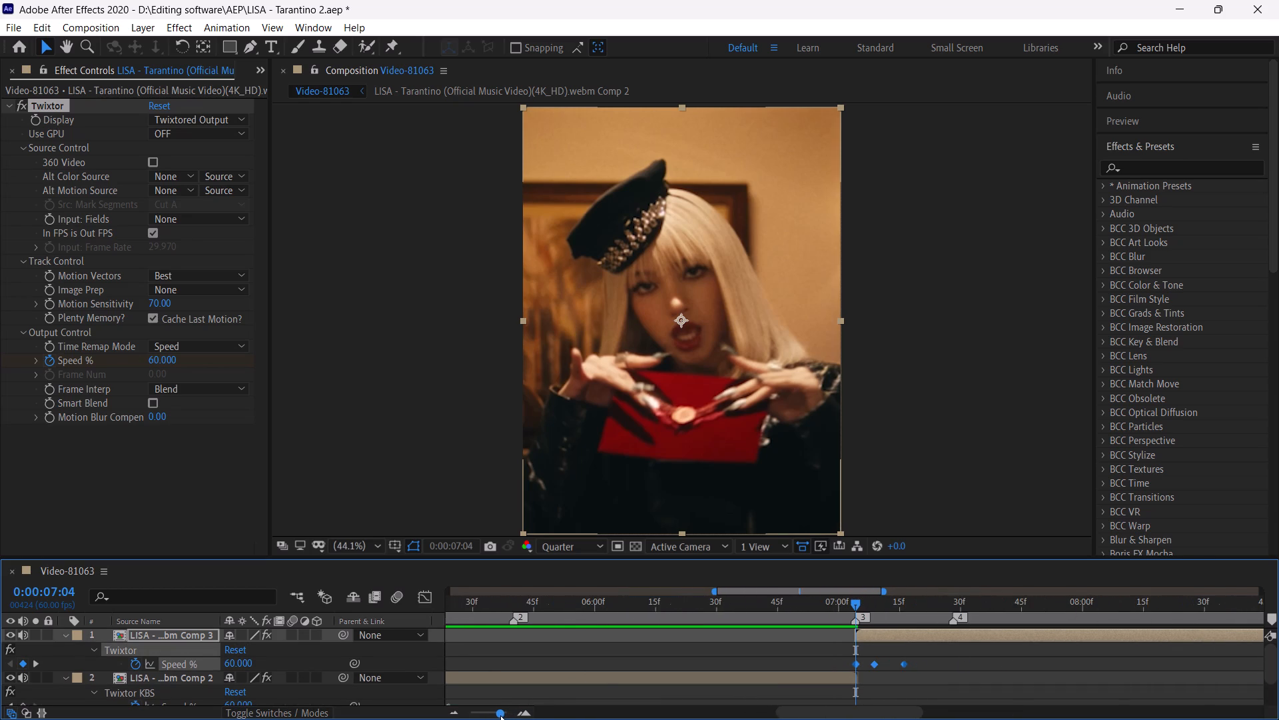
pyautogui.press('space')
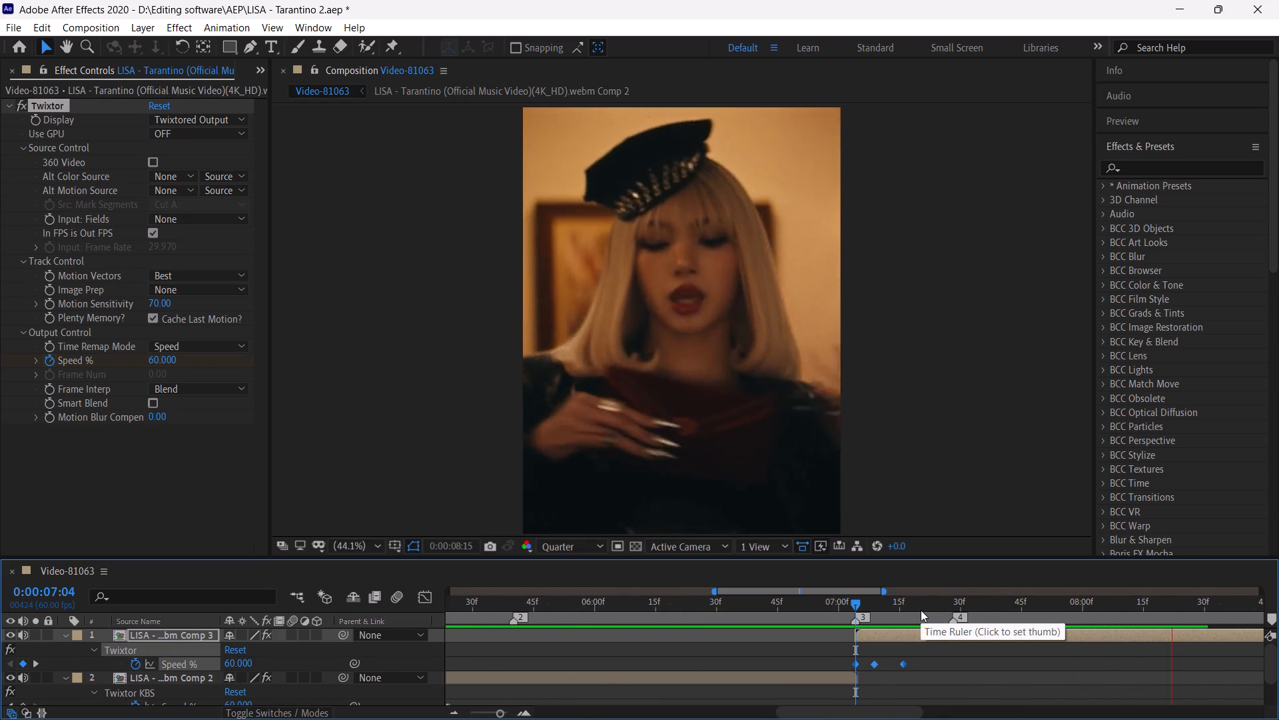
pyautogui.click(851, 603)
pyautogui.press('space')
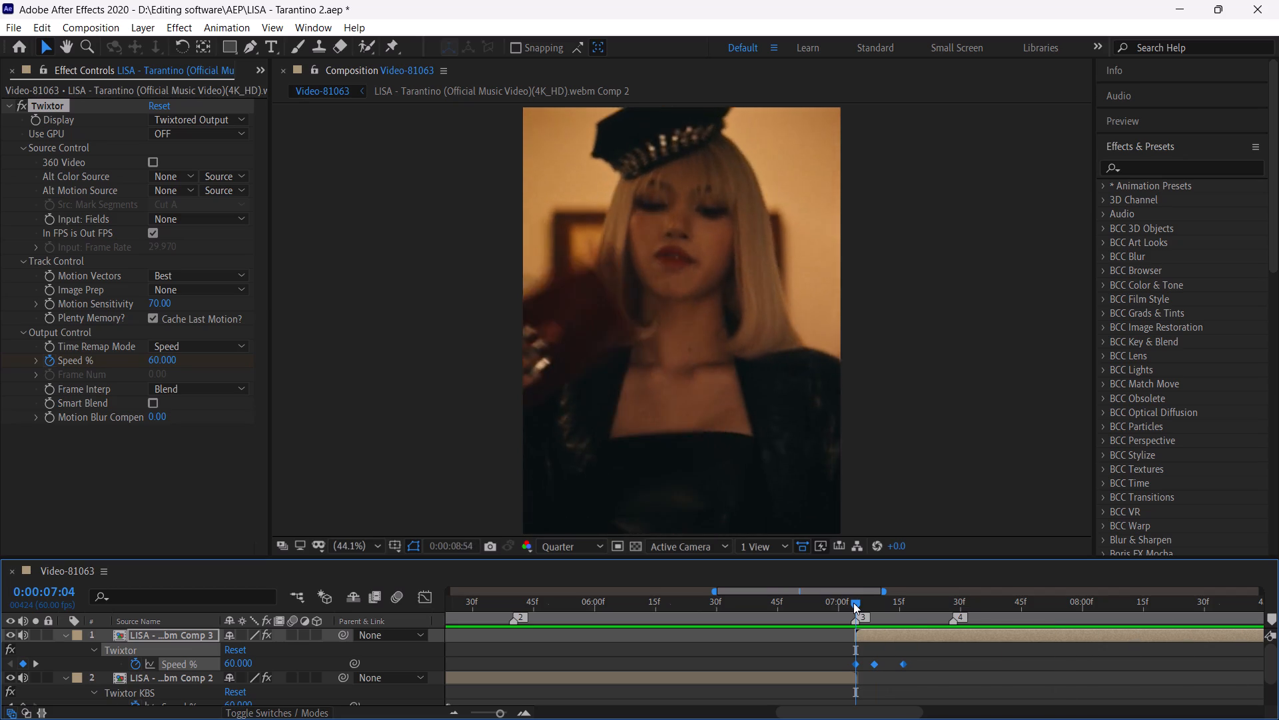
pyautogui.click(853, 603)
# Inside the Comp 3 precomp, set the music video layer's frame blending to Pixel Motion and return to Video-81063.
pyautogui.doubleClick(879, 631)
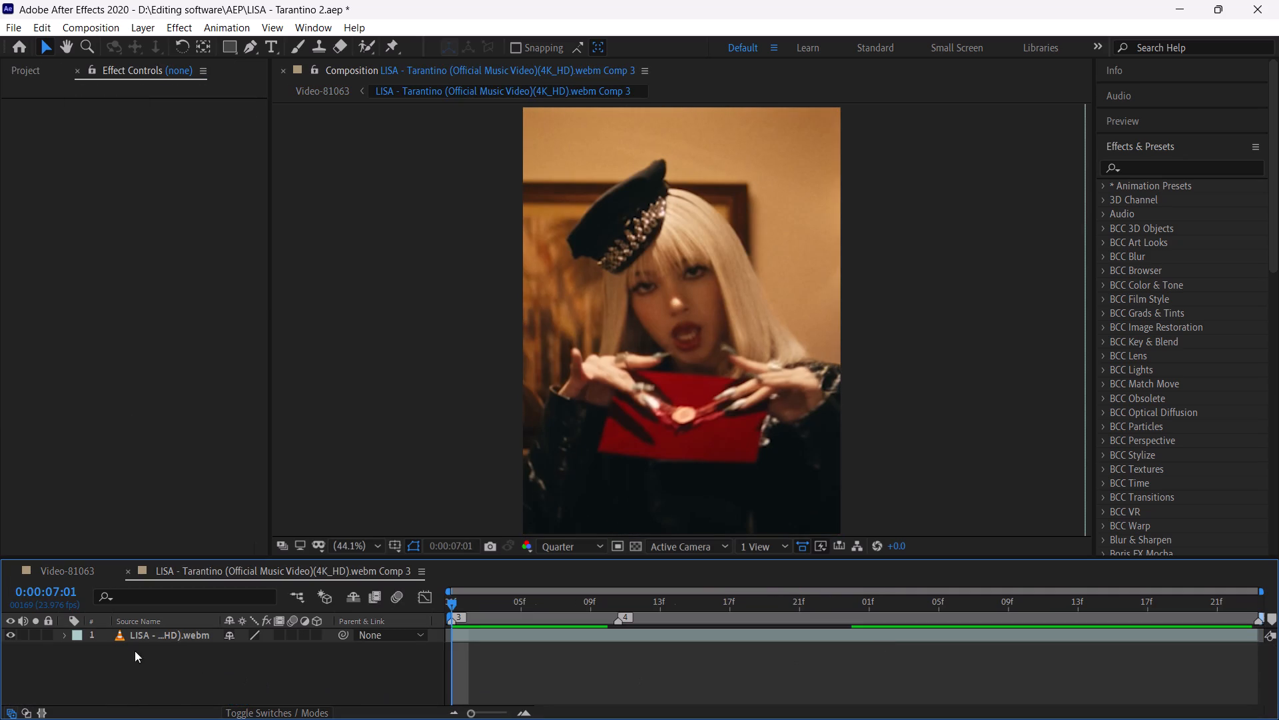
pyautogui.click(280, 636)
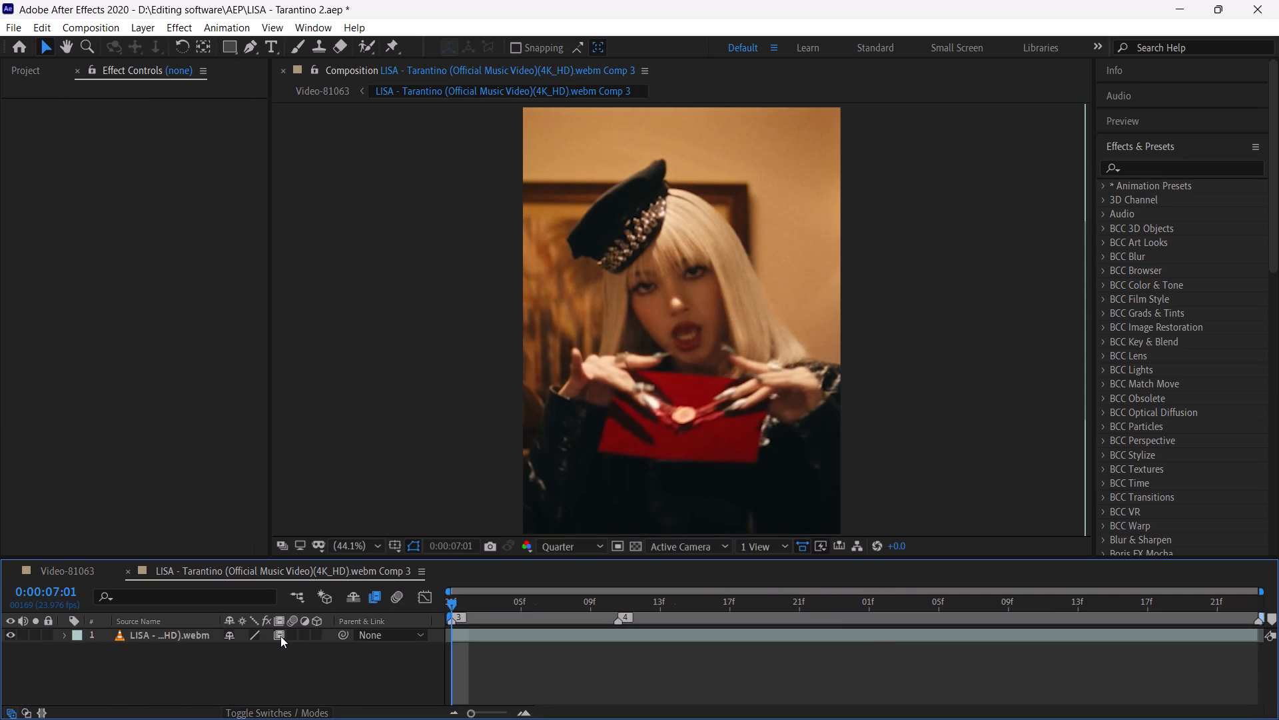
pyautogui.click(280, 636)
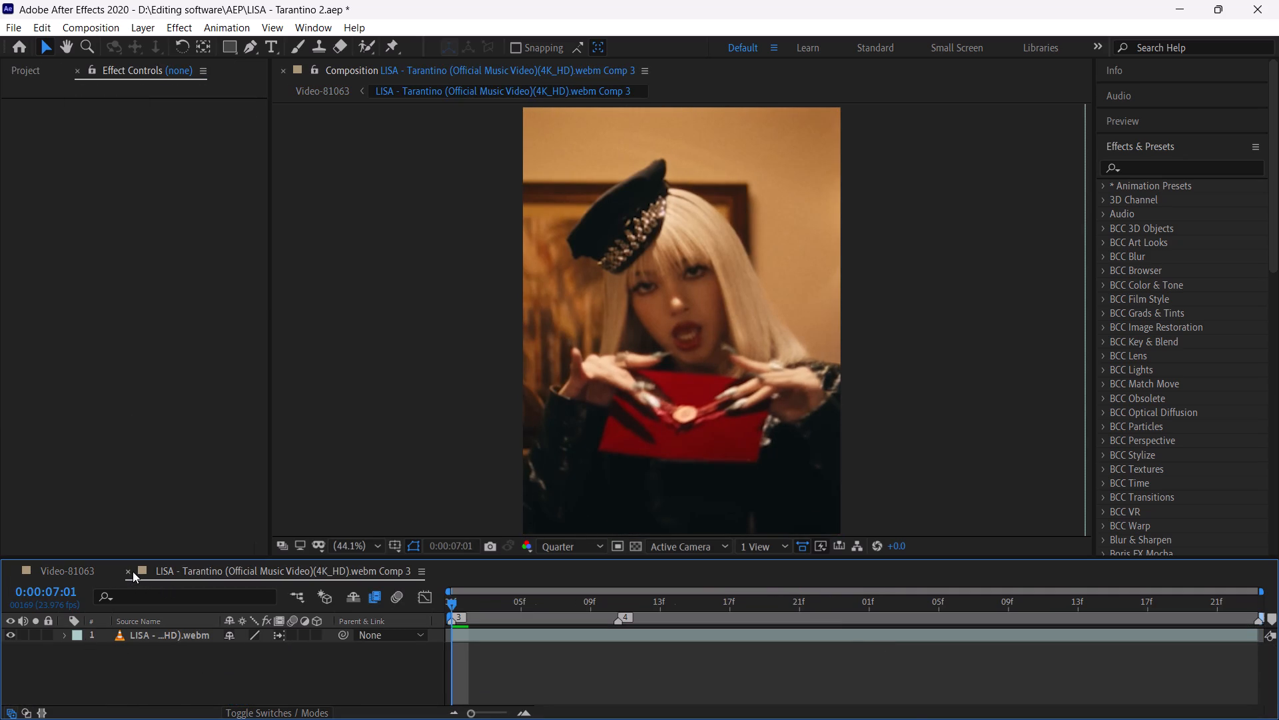
pyautogui.click(133, 571)
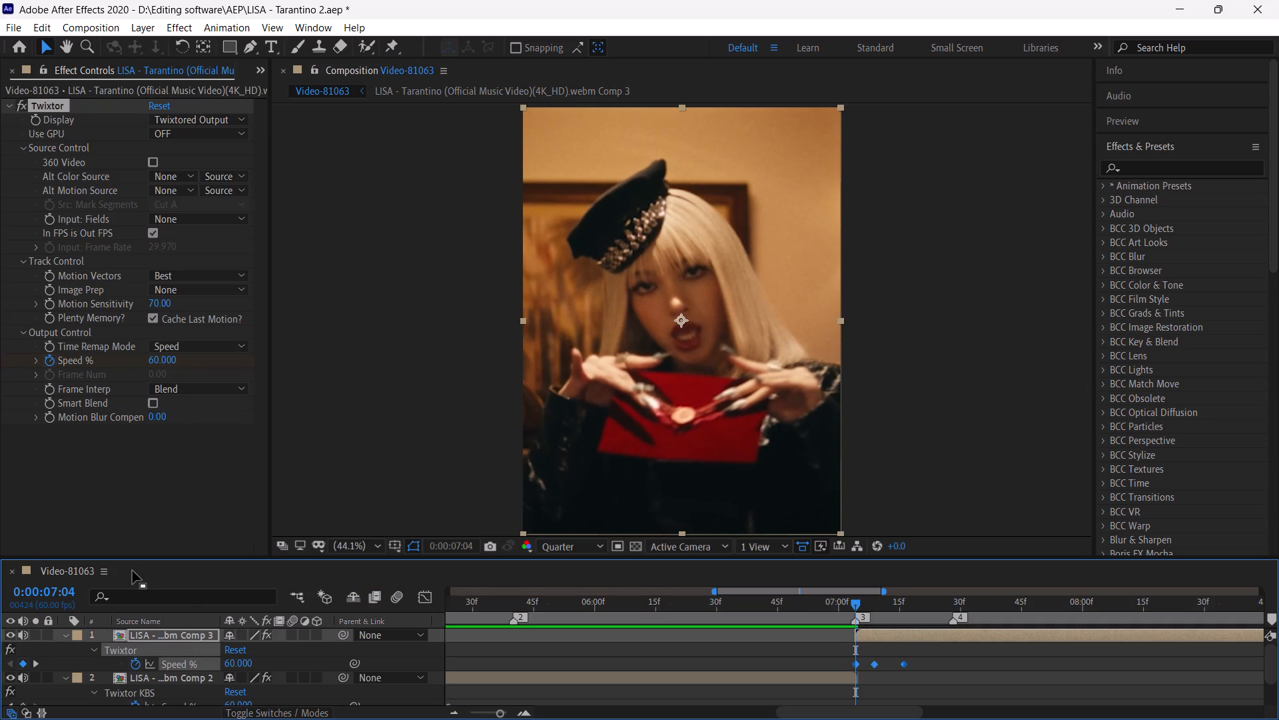
# Save the project.
pyautogui.hotkey('ctrl', 's')
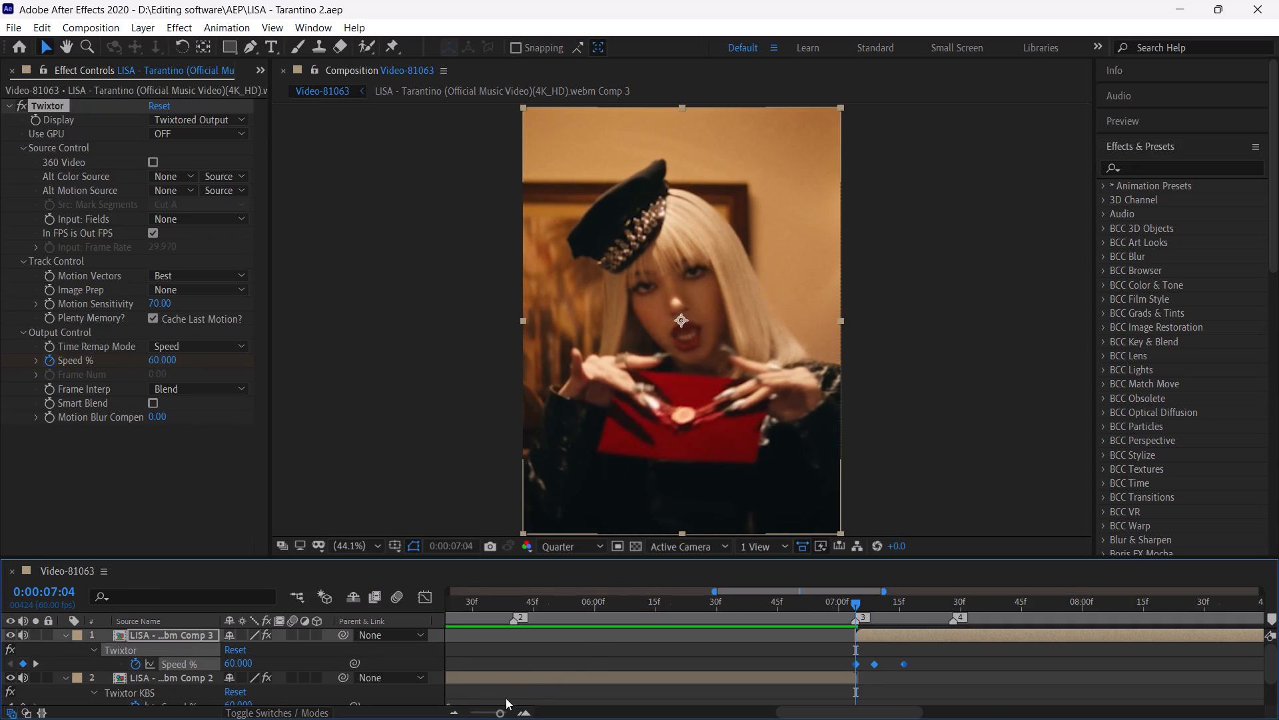
# Play back the Comp 3 clip from marker 3, then scrub through the speed ramps after markers 3 and 1.
pyautogui.click(458, 711)
pyautogui.press('space')
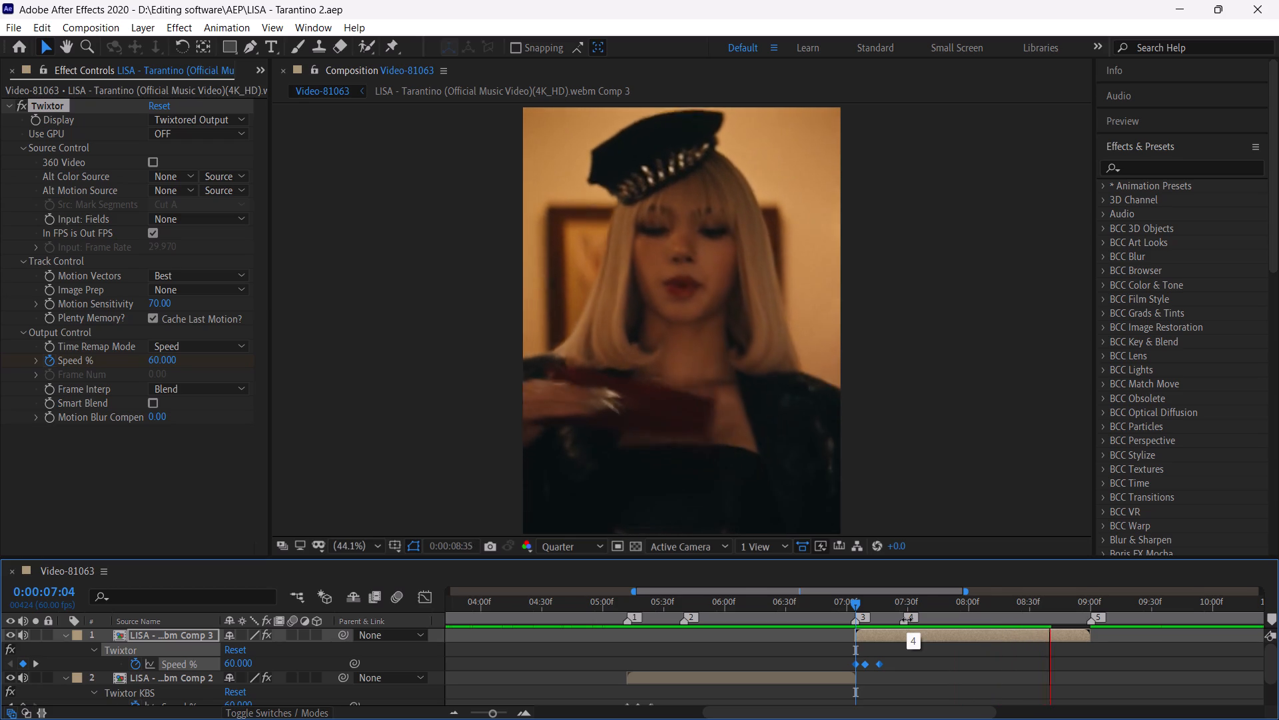
pyautogui.click(857, 605)
pyautogui.moveTo(857, 605); pyautogui.dragTo(868, 611)
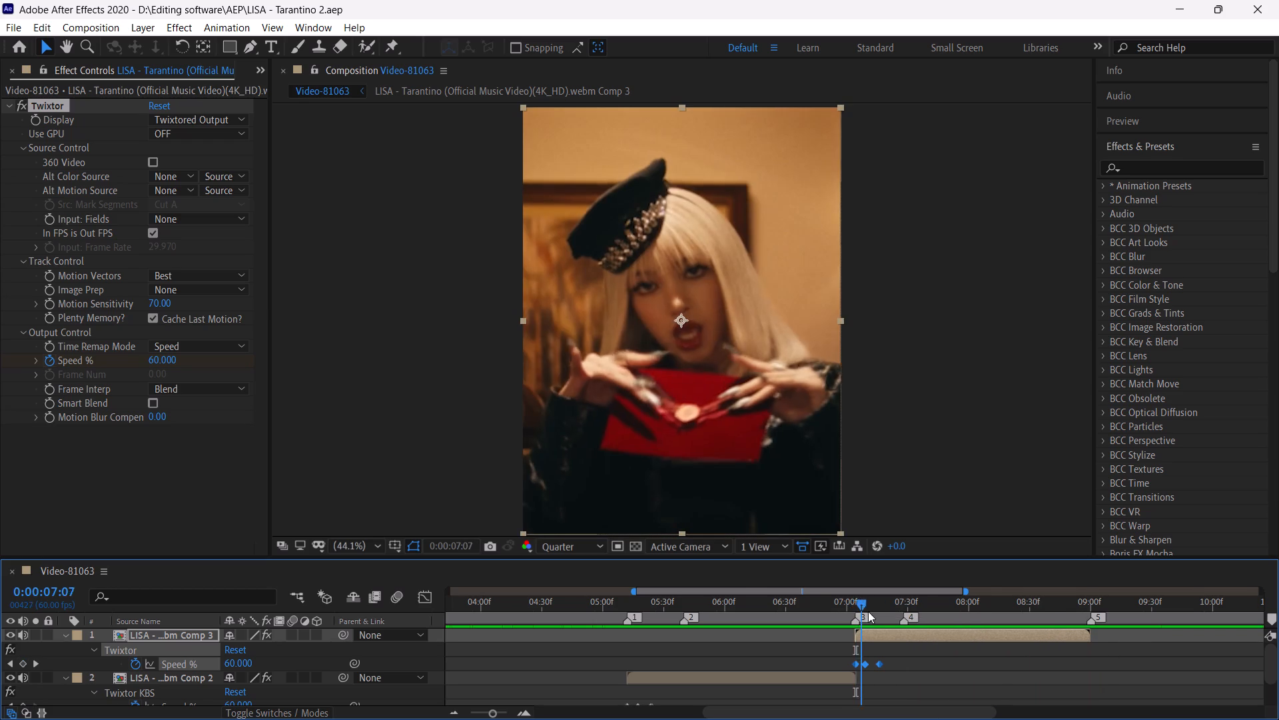
pyautogui.moveTo(868, 611); pyautogui.dragTo(892, 617)
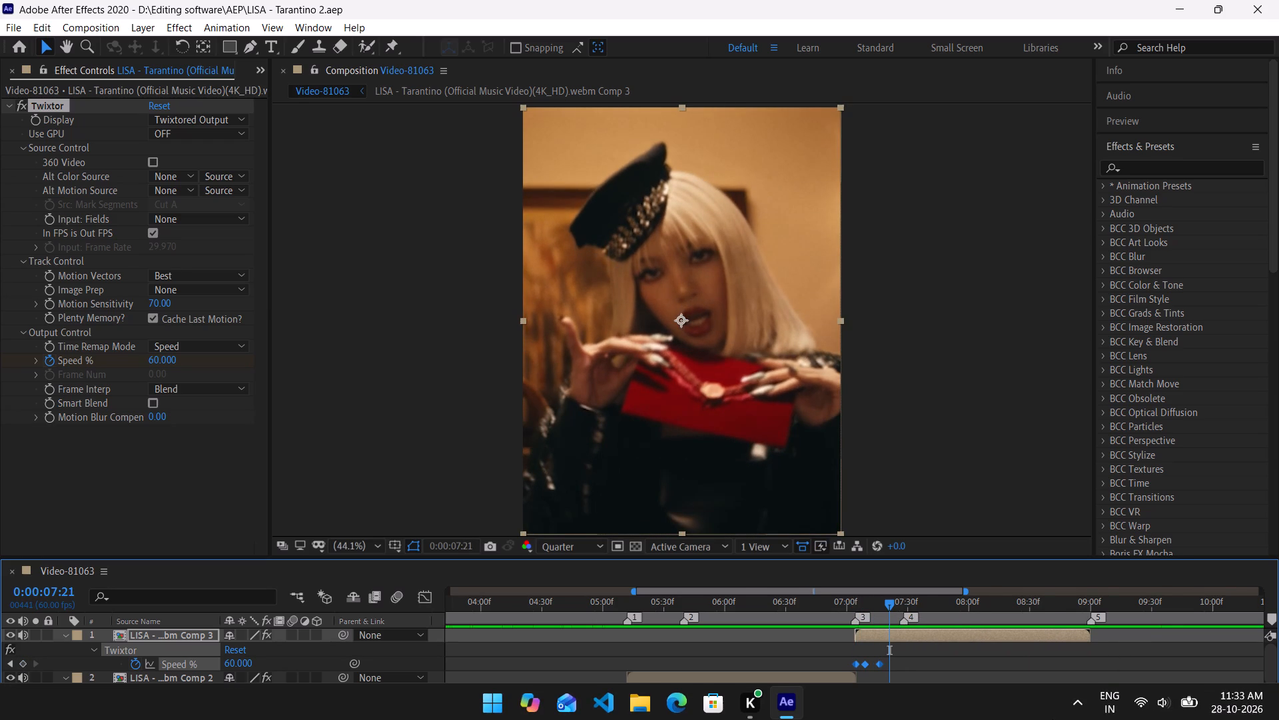
pyautogui.click(649, 612)
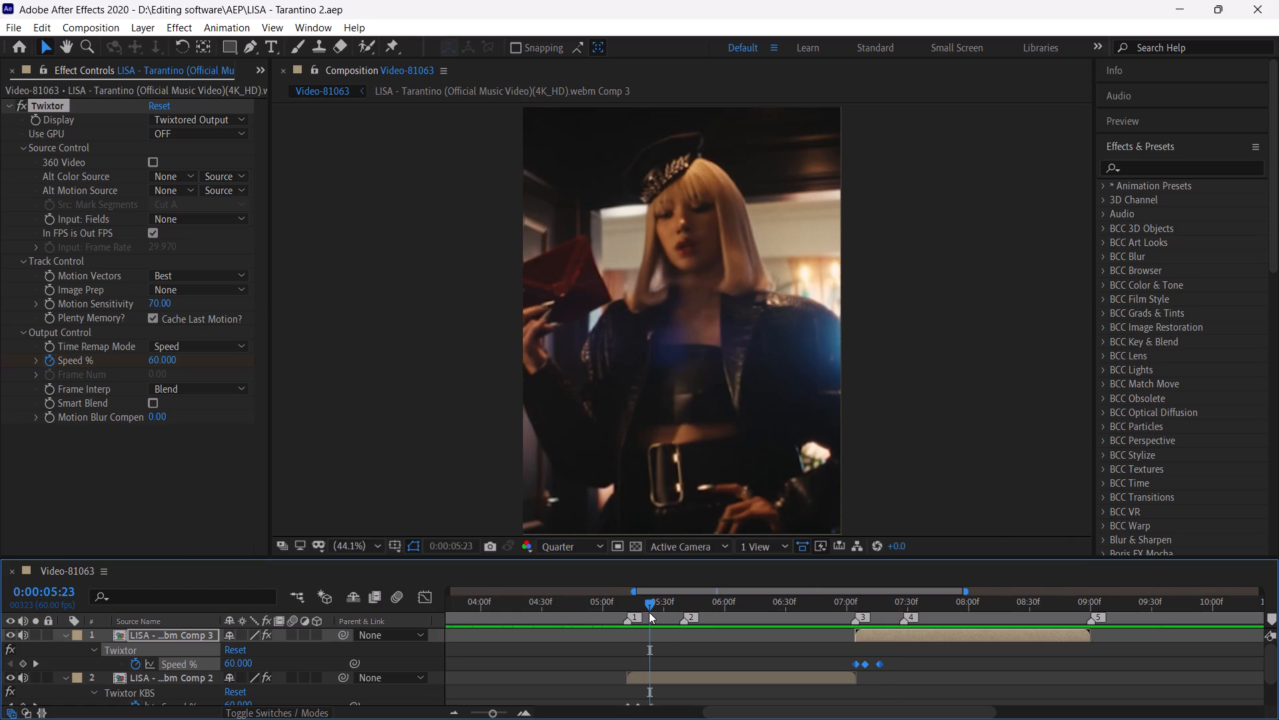
pyautogui.moveTo(649, 612); pyautogui.dragTo(646, 631)
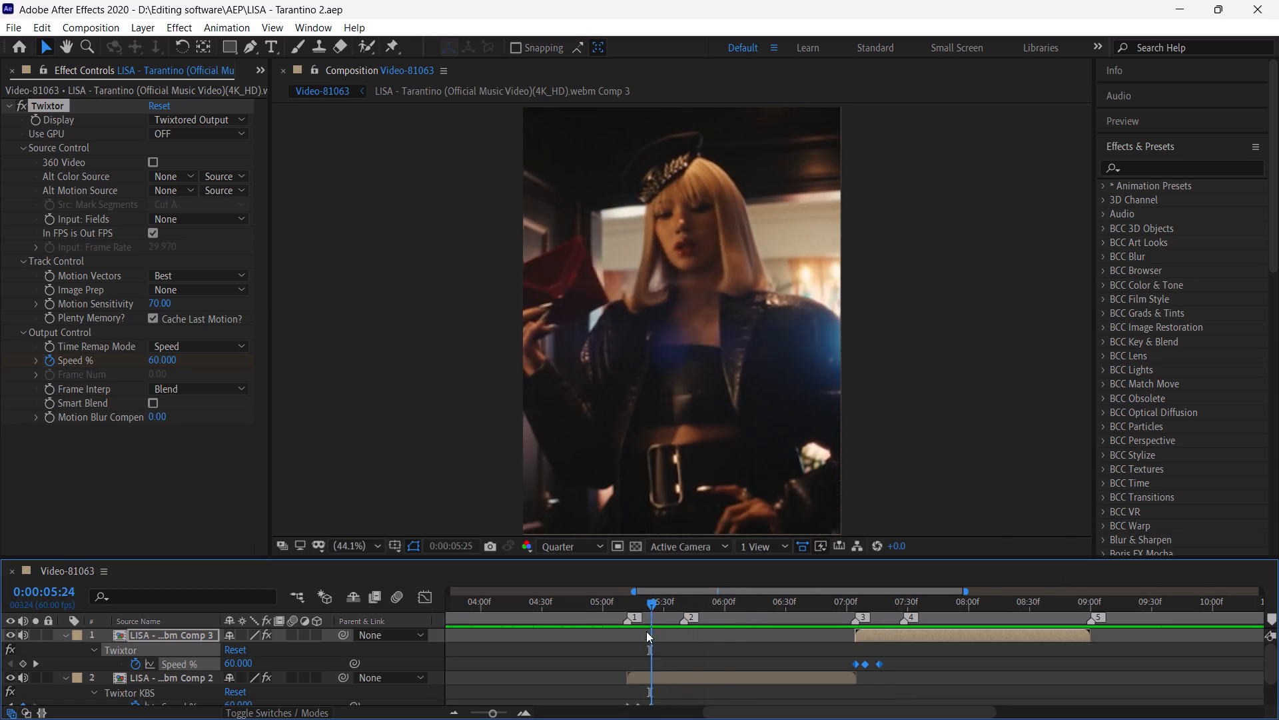
# Hide the Comp 2 layer so the reference video underneath shows between markers 1 and 3.
pyautogui.moveTo(646, 631); pyautogui.dragTo(703, 653)
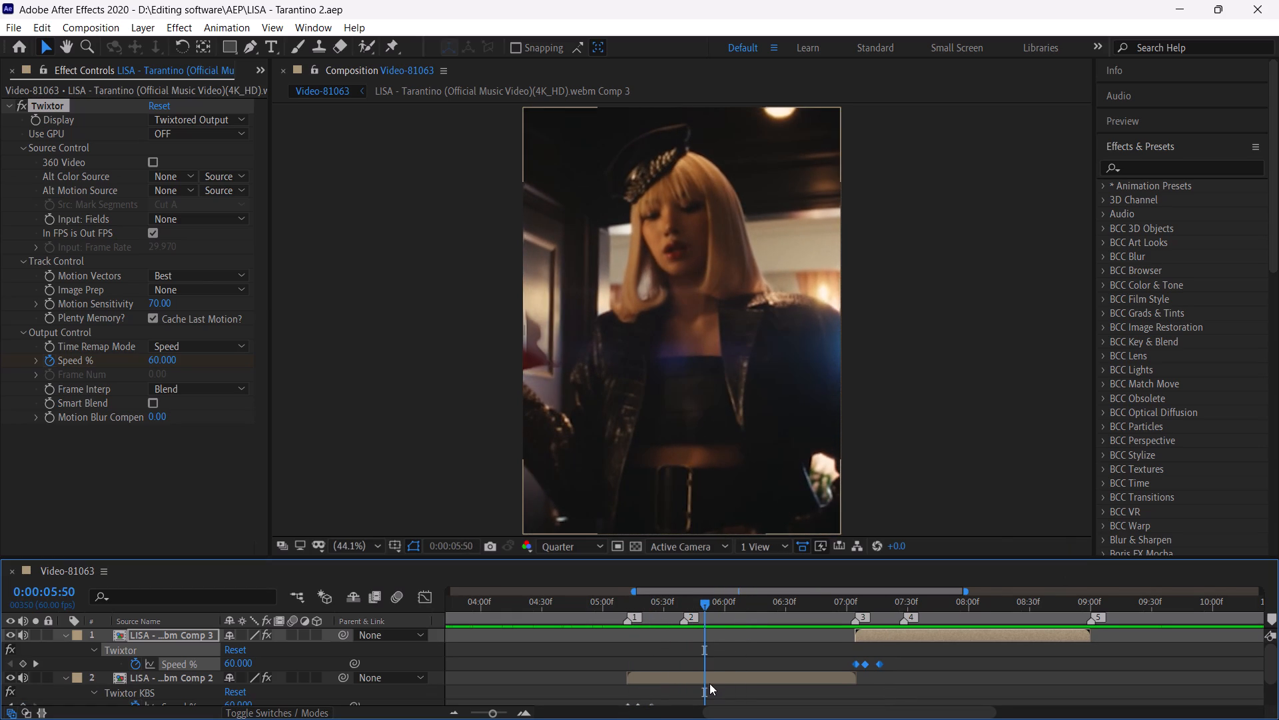
pyautogui.click(712, 681)
pyautogui.click(5, 679)
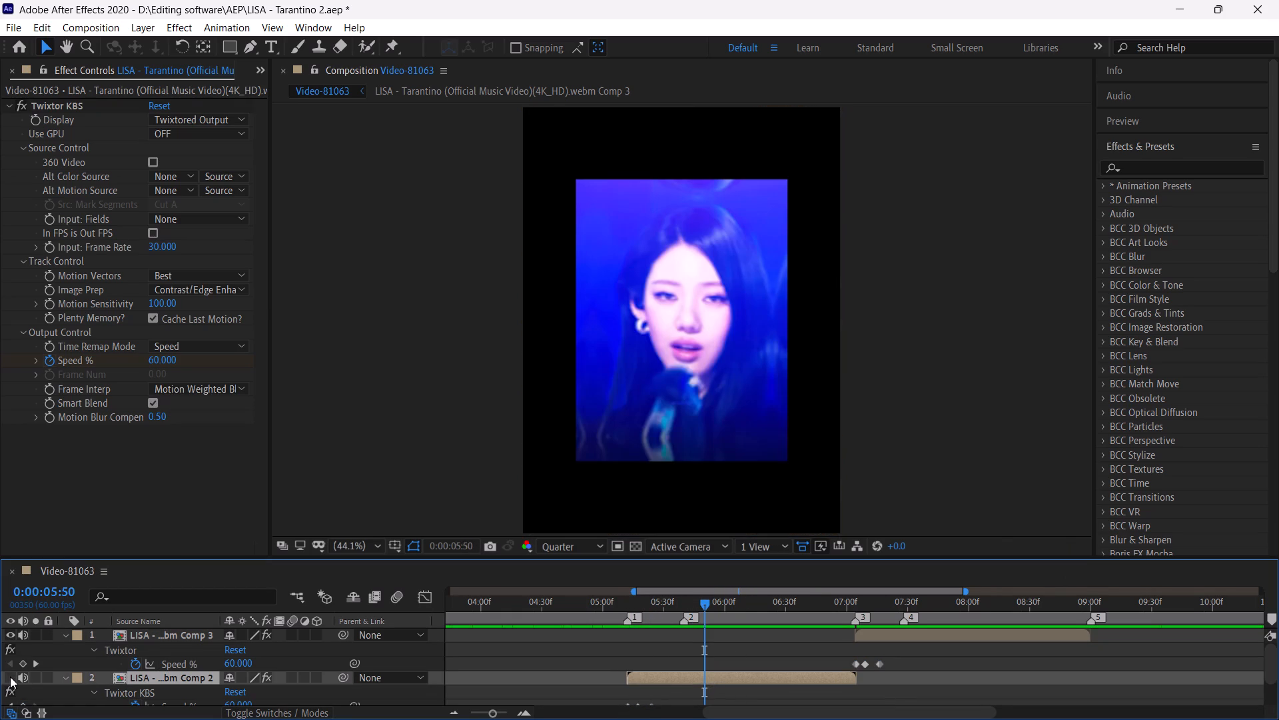
# Save the project.
pyautogui.hotkey('ctrl', 's')
# Find the beat change after marker 2 in the reference and add a composition marker at 0:00:06:04.
pyautogui.moveTo(700, 598); pyautogui.dragTo(685, 598)
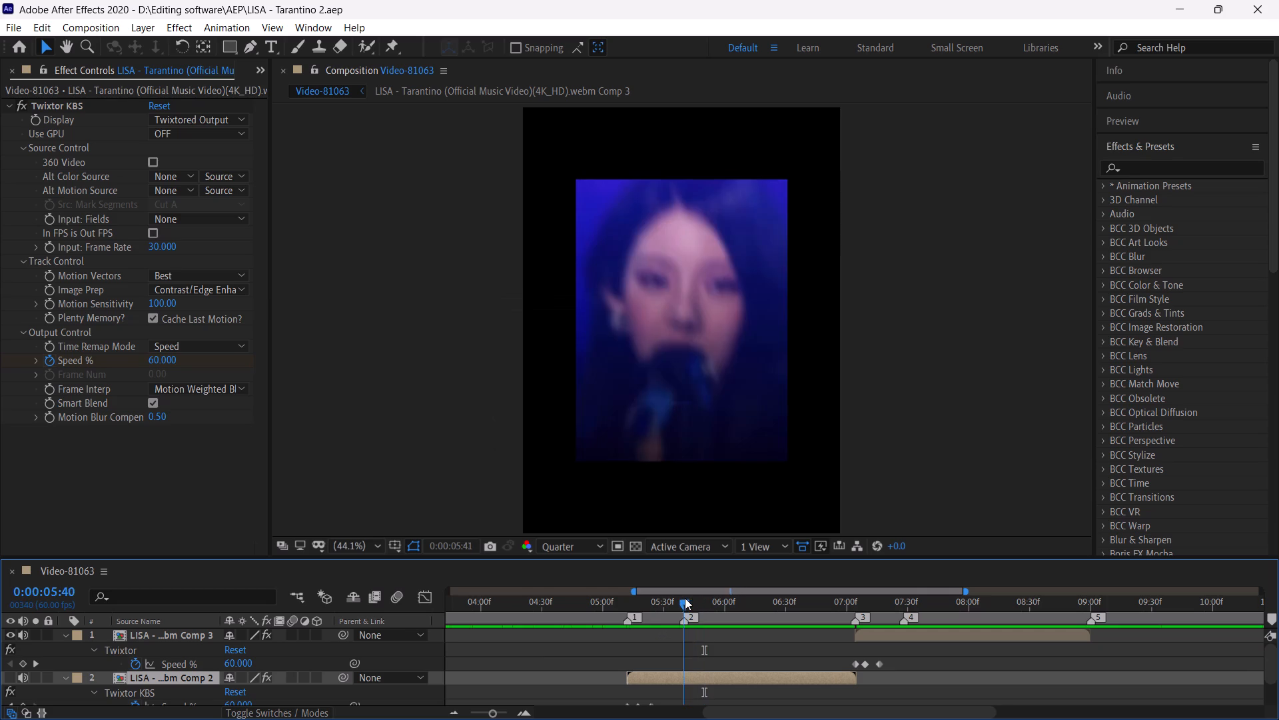
pyautogui.moveTo(685, 598); pyautogui.dragTo(728, 618)
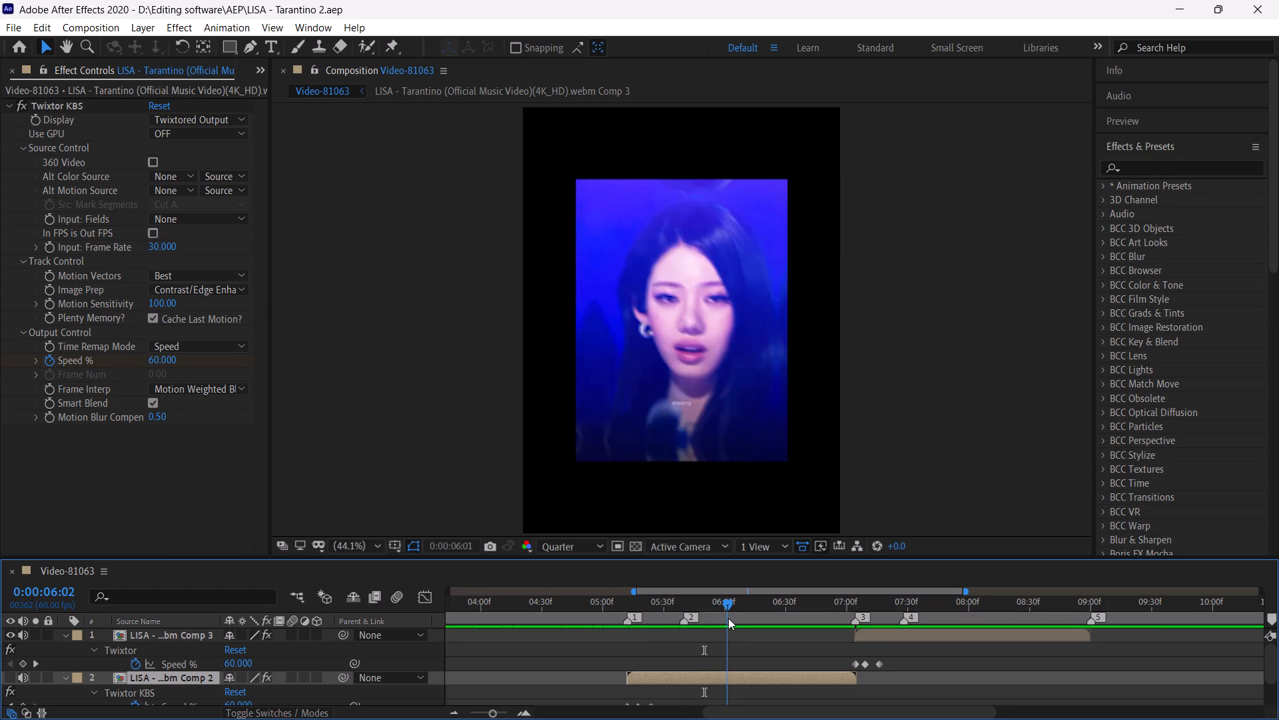
pyautogui.moveTo(728, 618); pyautogui.dragTo(735, 626)
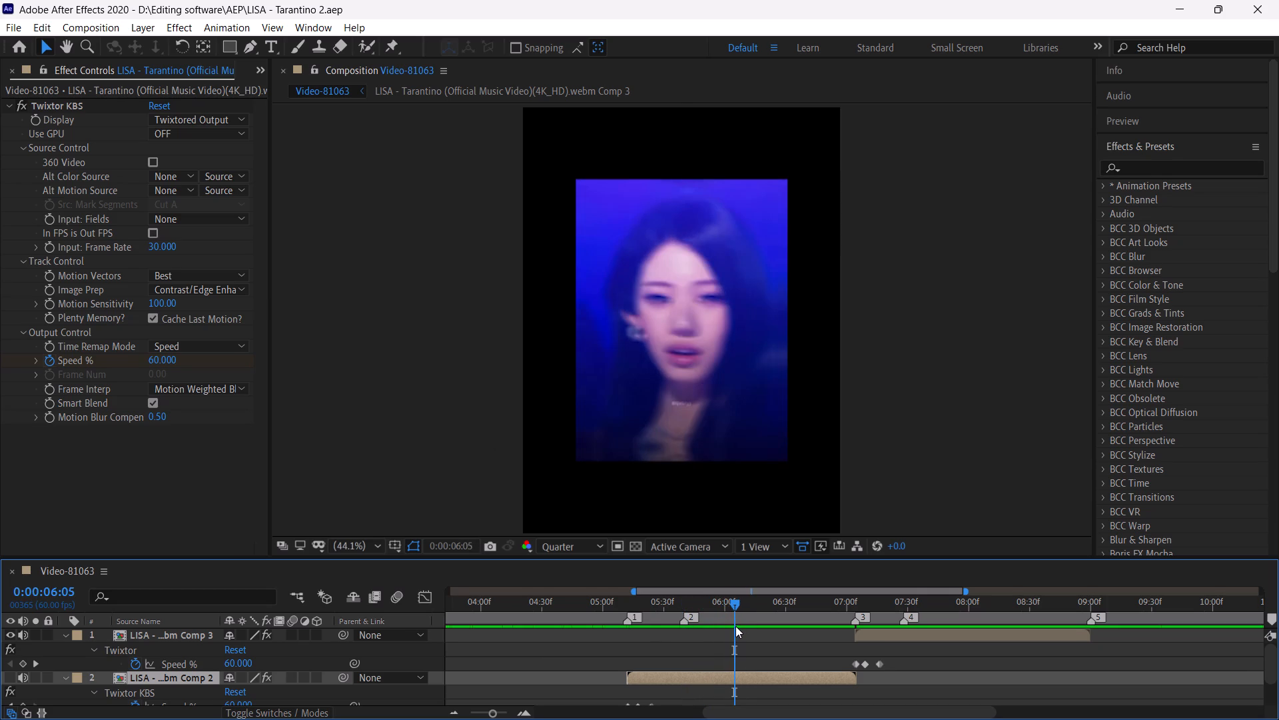
pyautogui.hotkey('ctrl', 'Left')
pyautogui.hotkey('ctrl', 'Left')
pyautogui.press('Right')
pyautogui.hotkey('ctrl', 'Right')
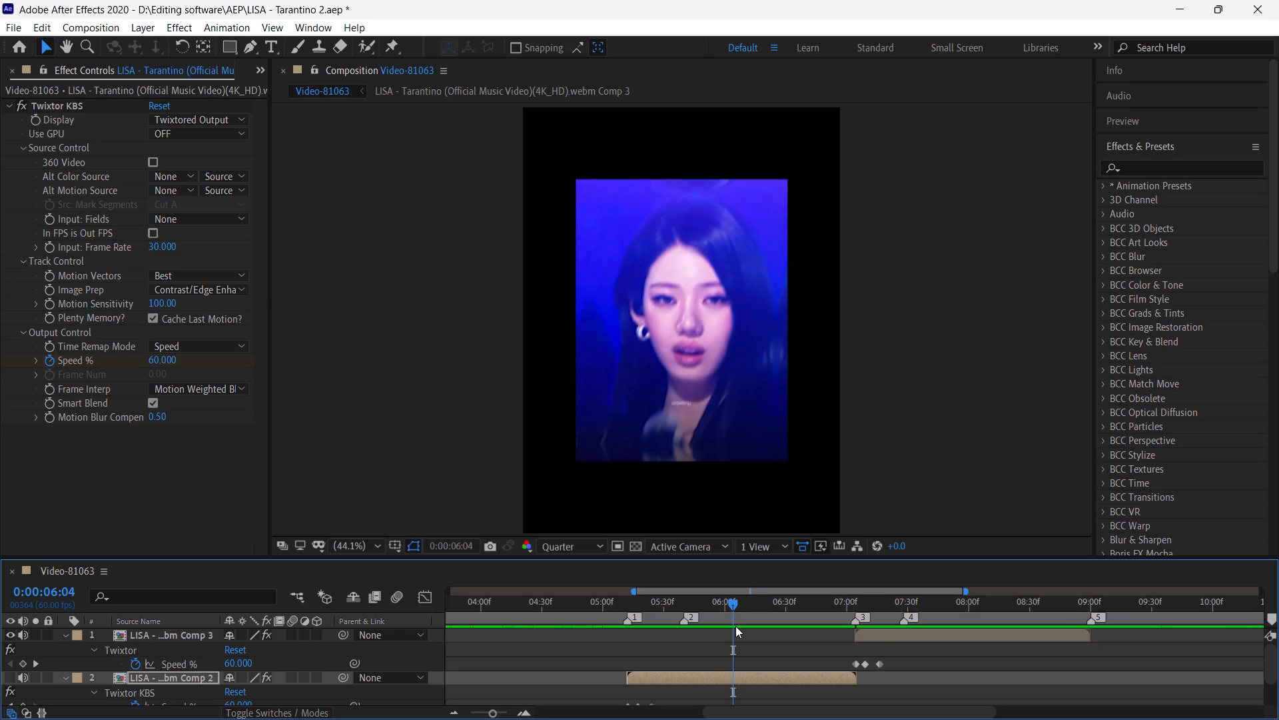
pyautogui.click(1272, 619)
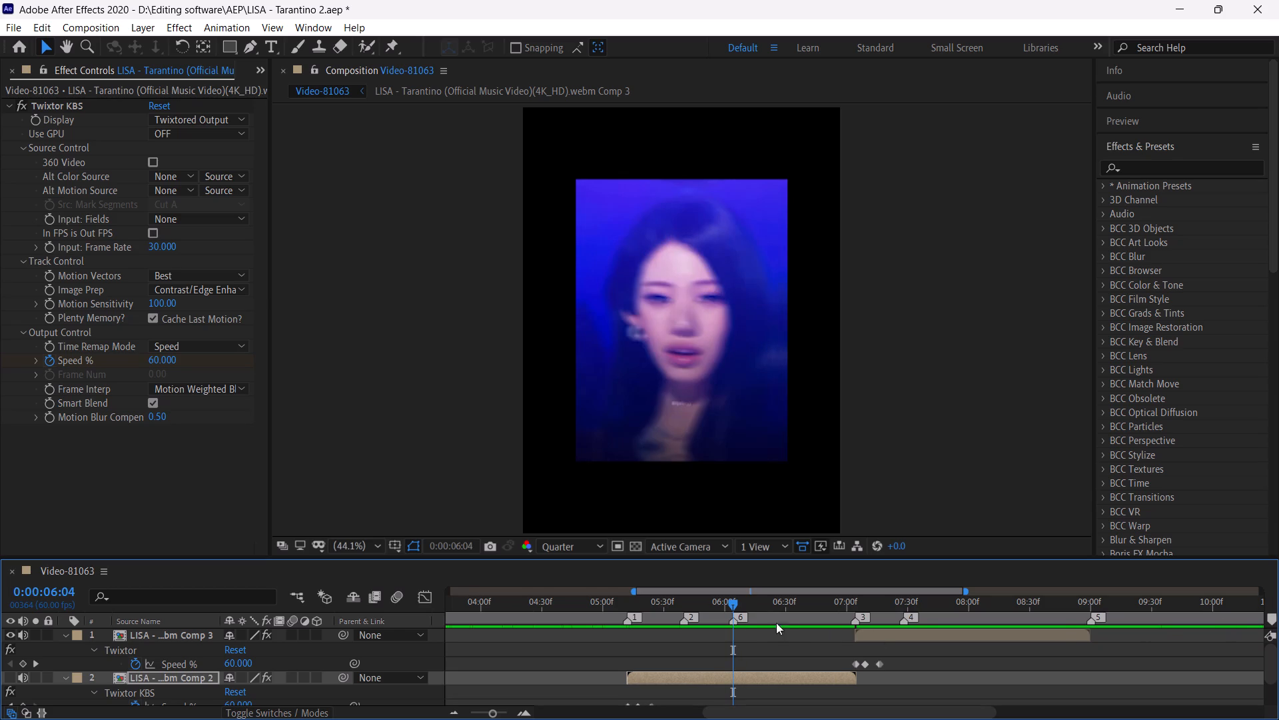
# Find the reference's change to black and white and add a composition marker at 0:00:06:22.
pyautogui.moveTo(729, 603); pyautogui.dragTo(753, 622)
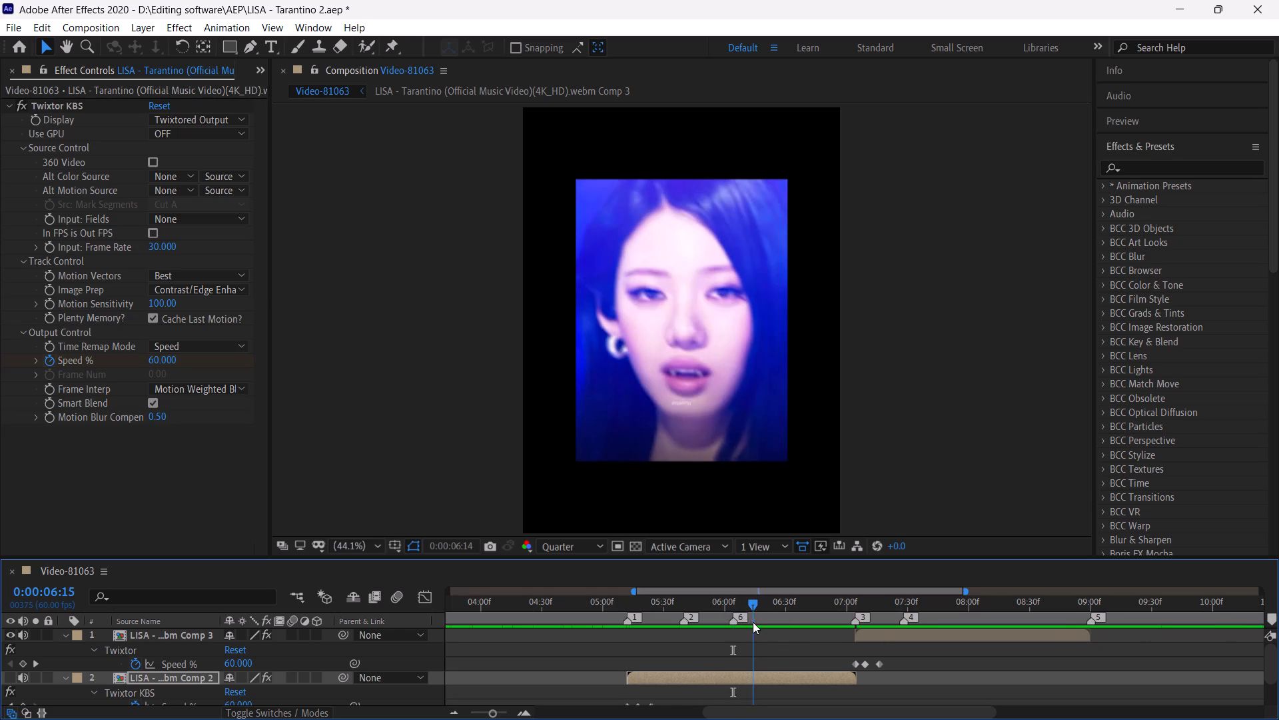
pyautogui.moveTo(753, 622); pyautogui.dragTo(766, 633)
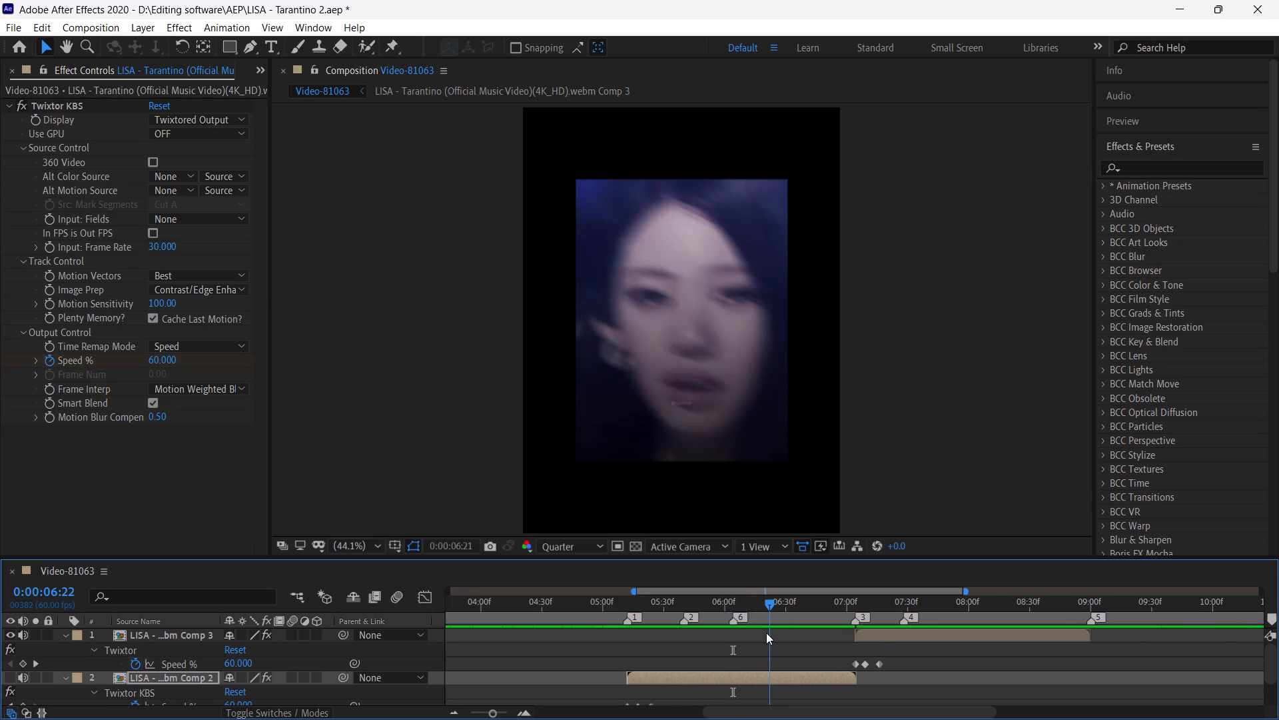
pyautogui.moveTo(766, 633); pyautogui.dragTo(772, 639)
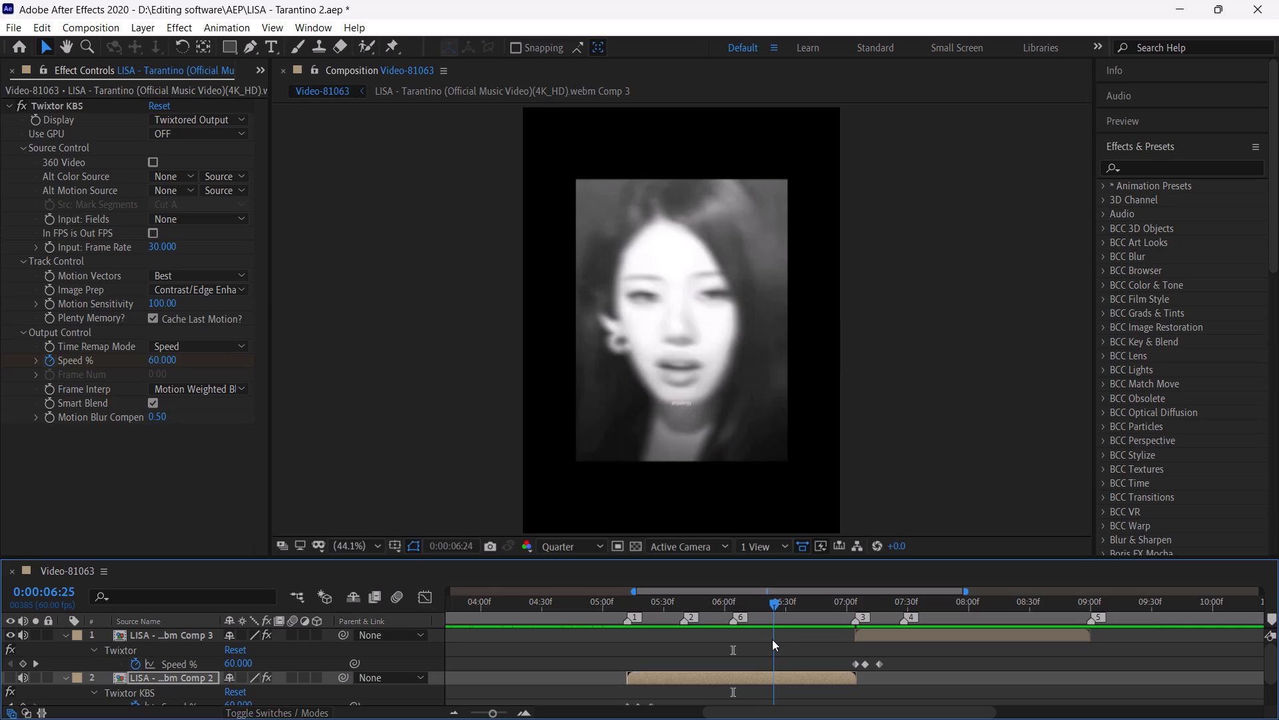
pyautogui.moveTo(772, 639); pyautogui.dragTo(760, 644)
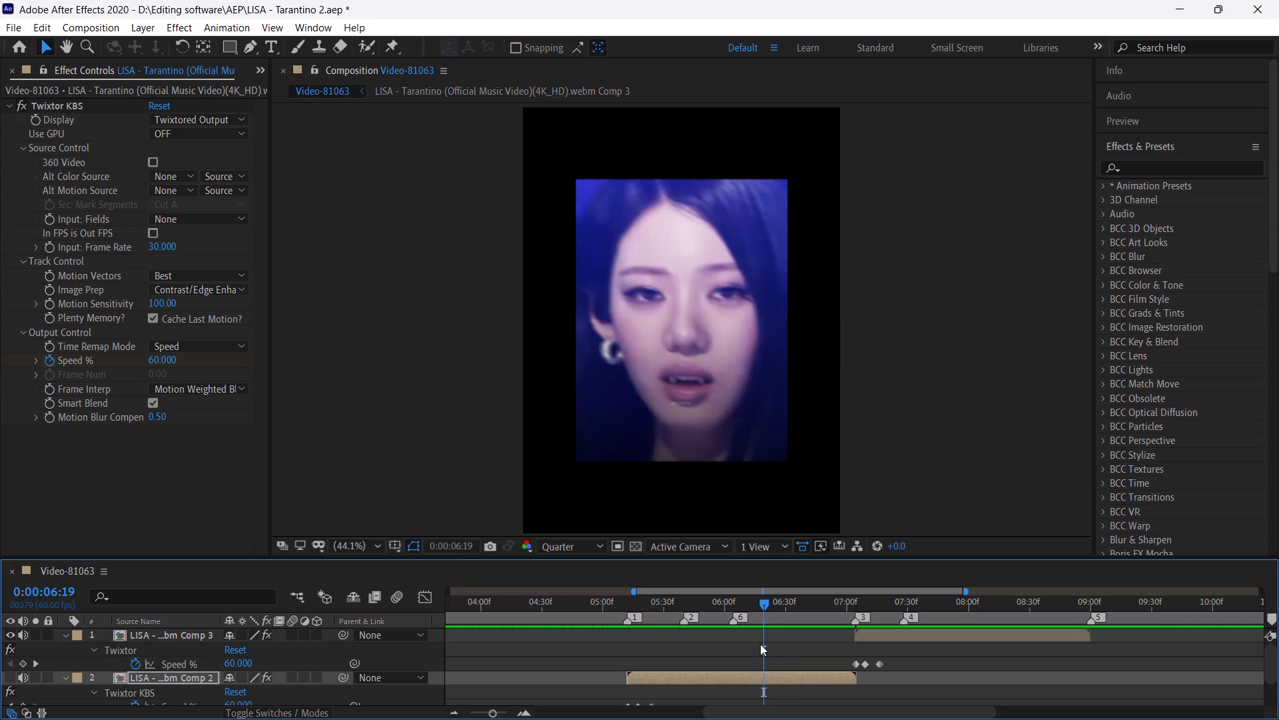
pyautogui.hotkey('ctrl', 'Right')
pyautogui.hotkey('ctrl', 'Right')
pyautogui.hotkey('ctrl', 'Right')
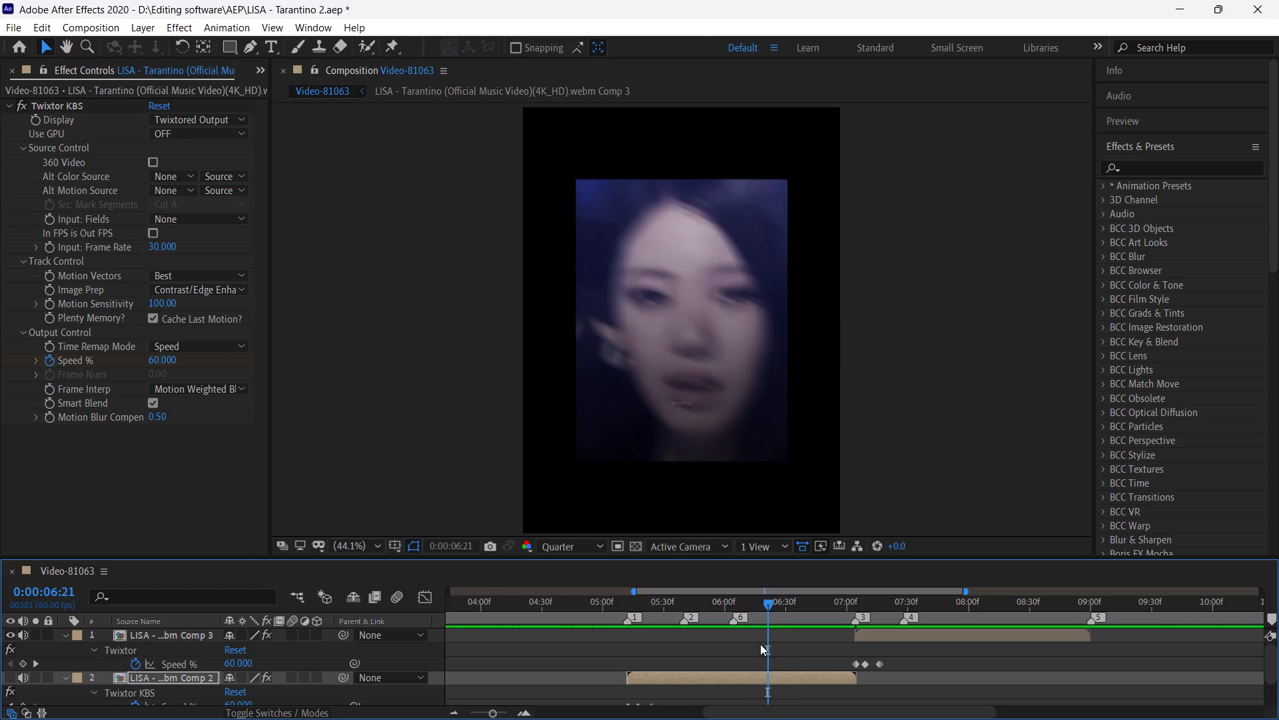
pyautogui.click(1271, 615)
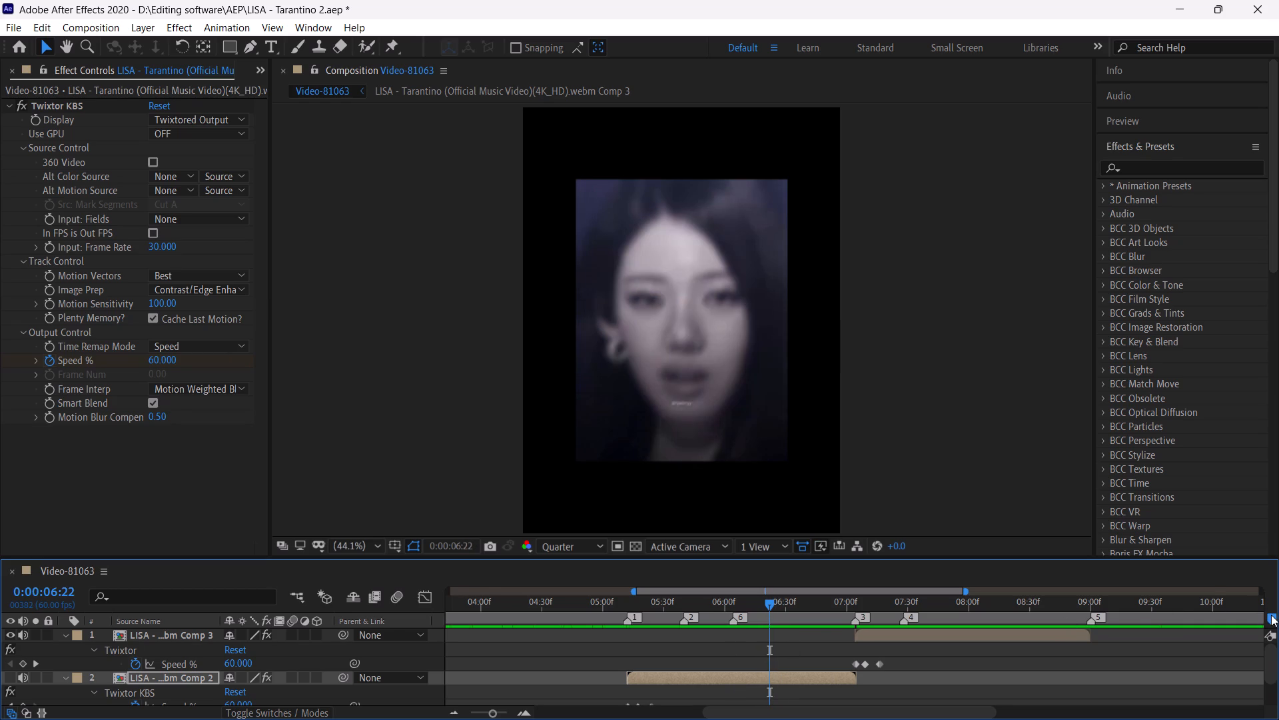
# Find the next movement change in the reference and add a composition marker at 0:00:06:34.
pyautogui.moveTo(771, 600); pyautogui.dragTo(781, 607)
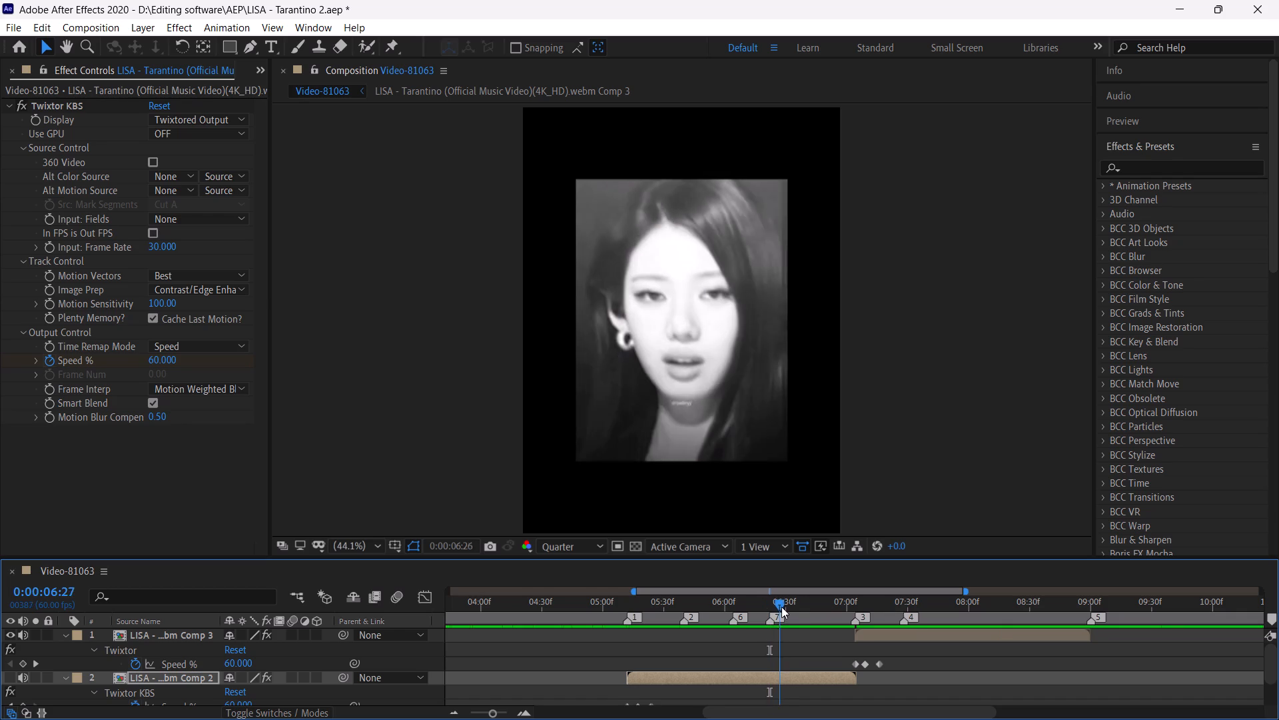
pyautogui.moveTo(781, 607); pyautogui.dragTo(806, 617)
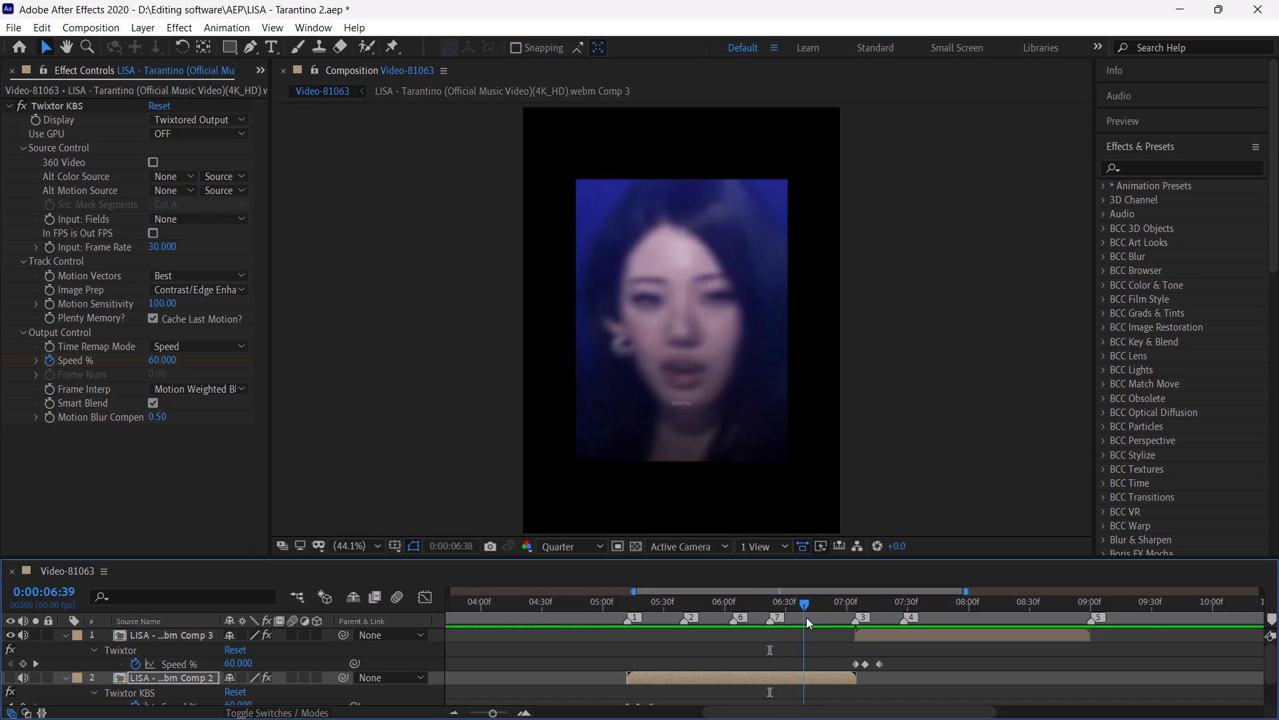
pyautogui.moveTo(806, 617); pyautogui.dragTo(795, 619)
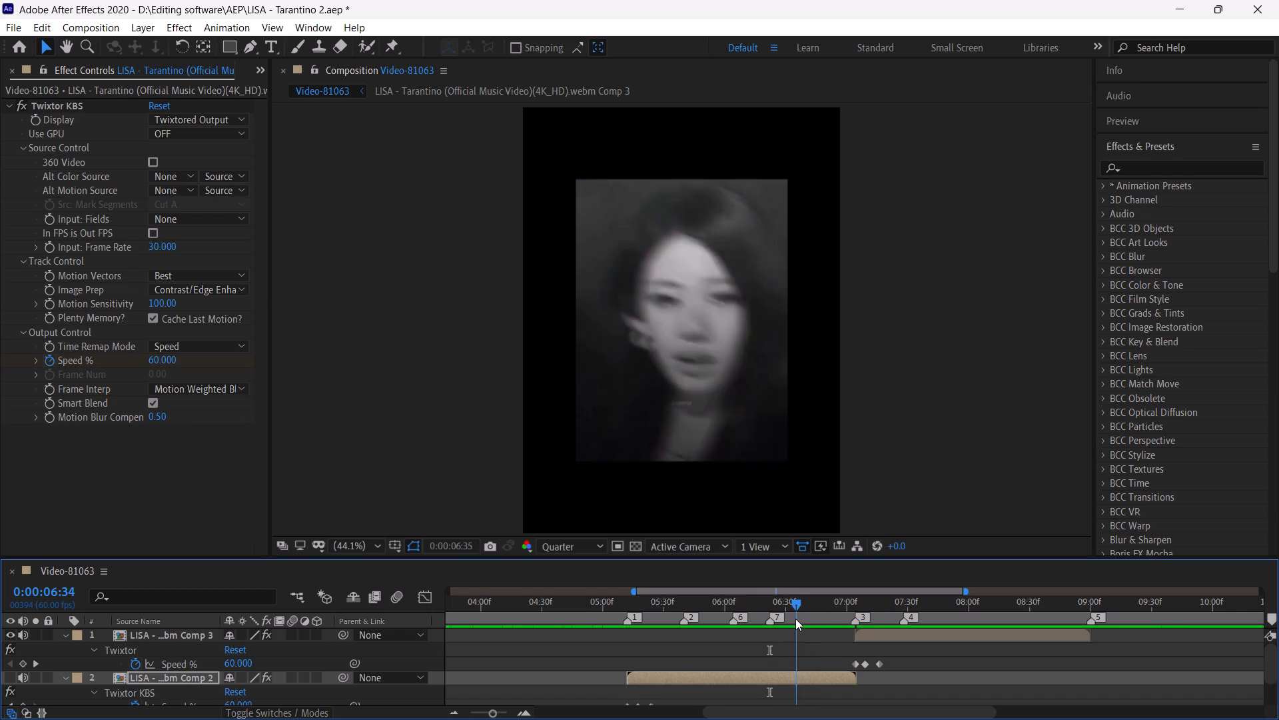
pyautogui.moveTo(795, 619); pyautogui.dragTo(792, 618)
pyautogui.hotkey('ctrl', 'Right')
pyautogui.hotkey('ctrl', 'Right')
pyautogui.click(1270, 614)
# Find the black flash just before marker 3 in the reference and add a composition marker at 0:00:06:58.
pyautogui.moveTo(791, 602); pyautogui.dragTo(797, 605)
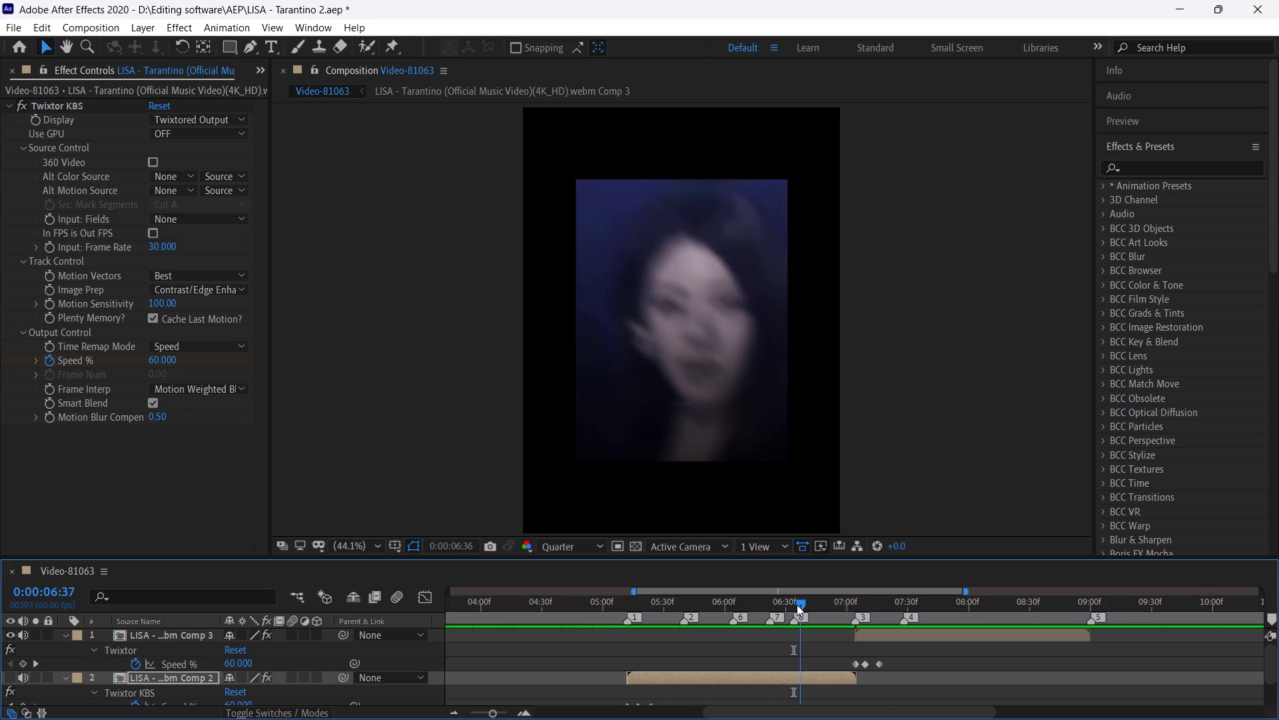
pyautogui.moveTo(797, 605); pyautogui.dragTo(823, 615)
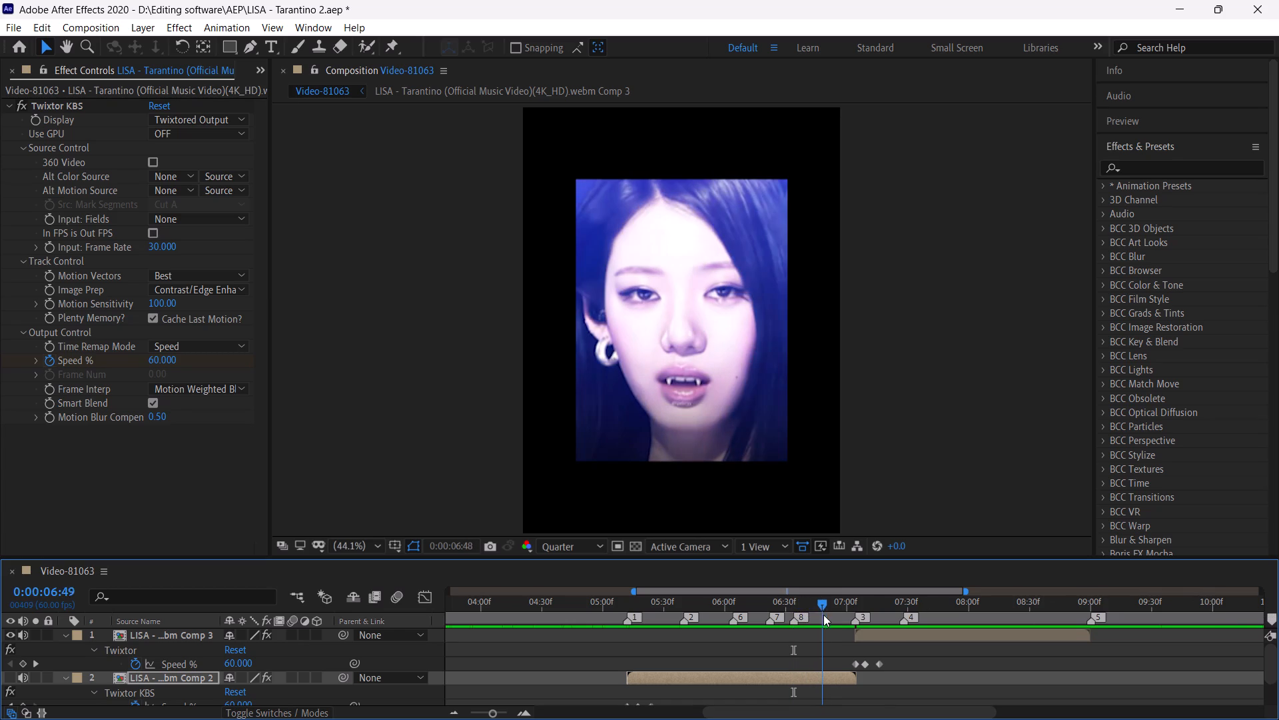
pyautogui.moveTo(823, 615); pyautogui.dragTo(833, 621)
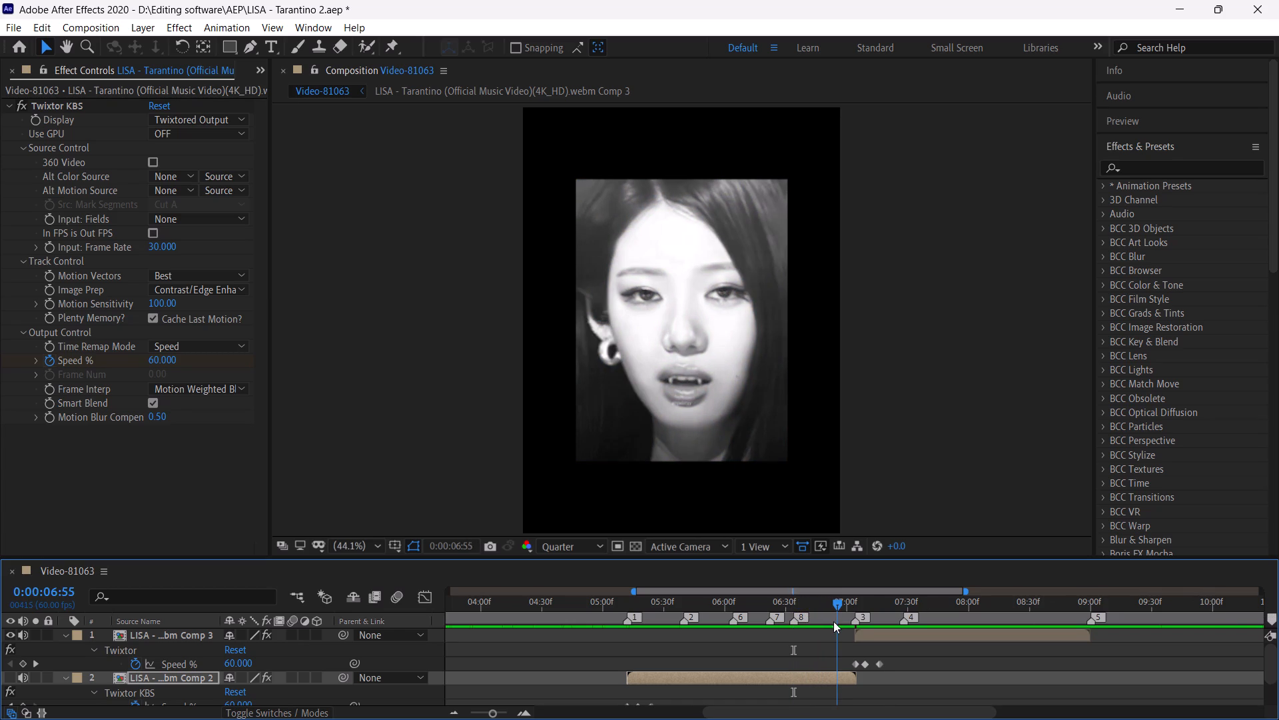
pyautogui.moveTo(839, 602); pyautogui.dragTo(846, 607)
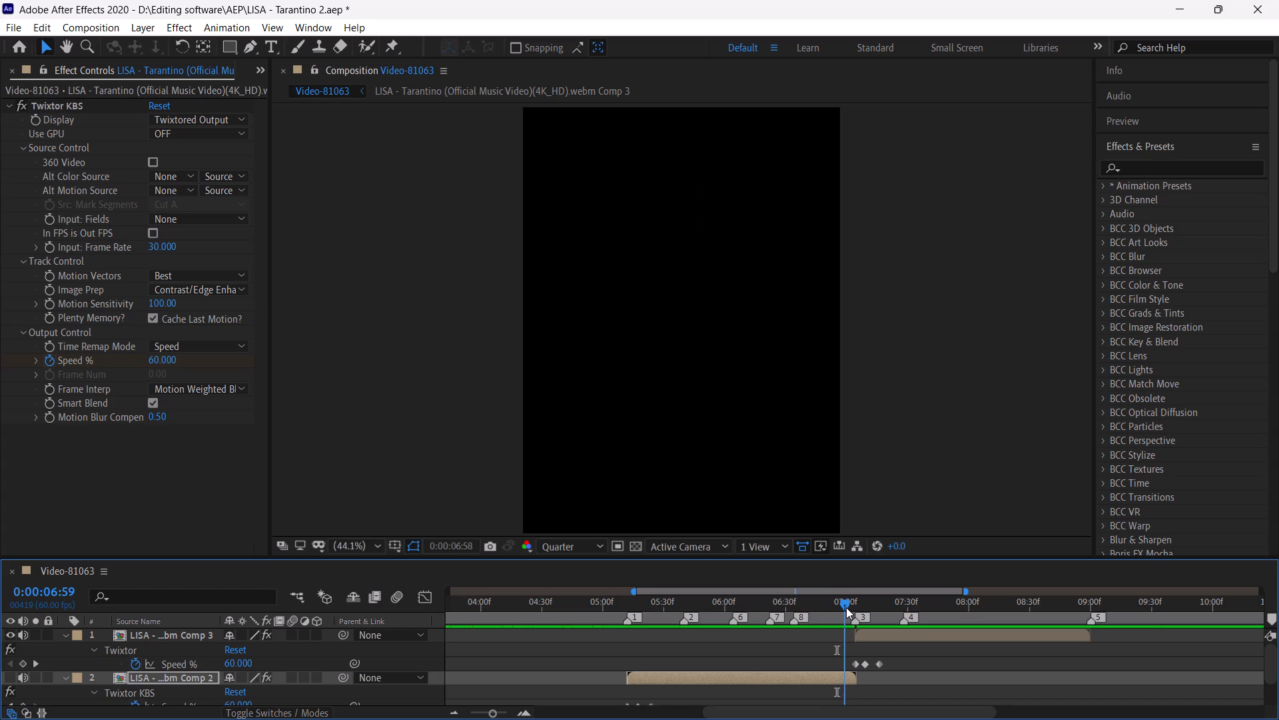
pyautogui.moveTo(846, 607); pyautogui.dragTo(845, 614)
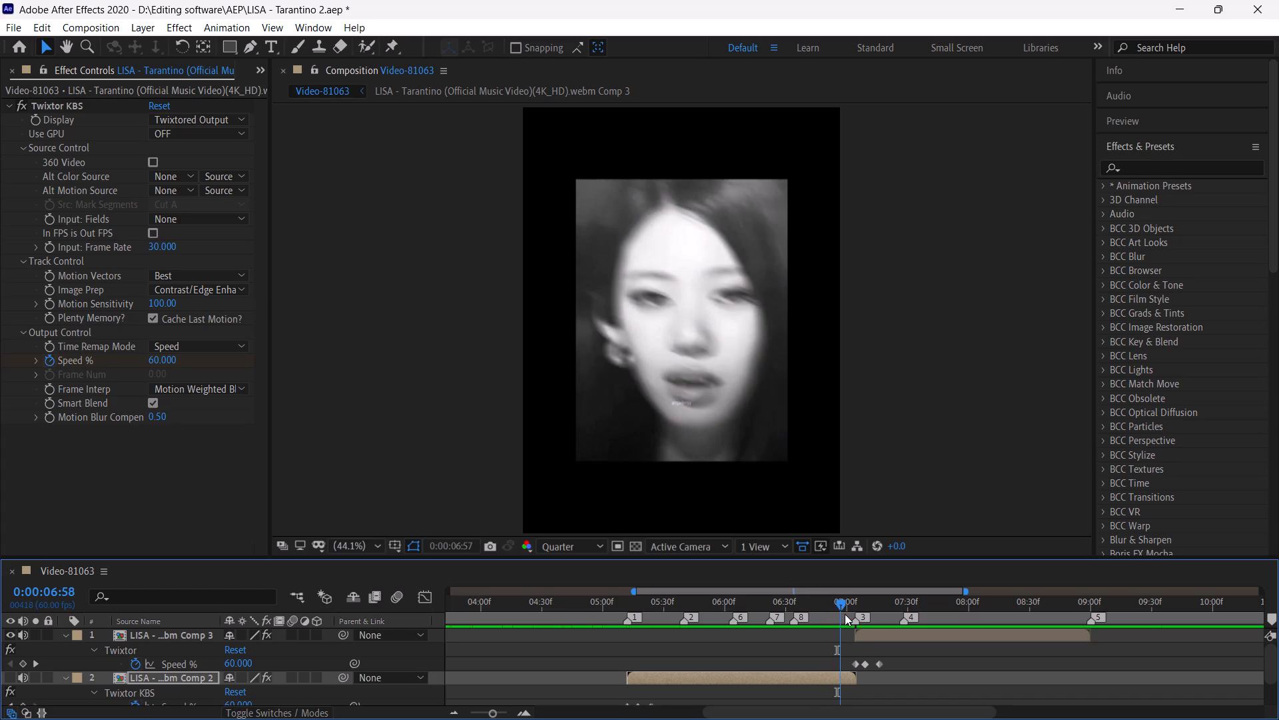
pyautogui.moveTo(845, 614); pyautogui.dragTo(840, 614)
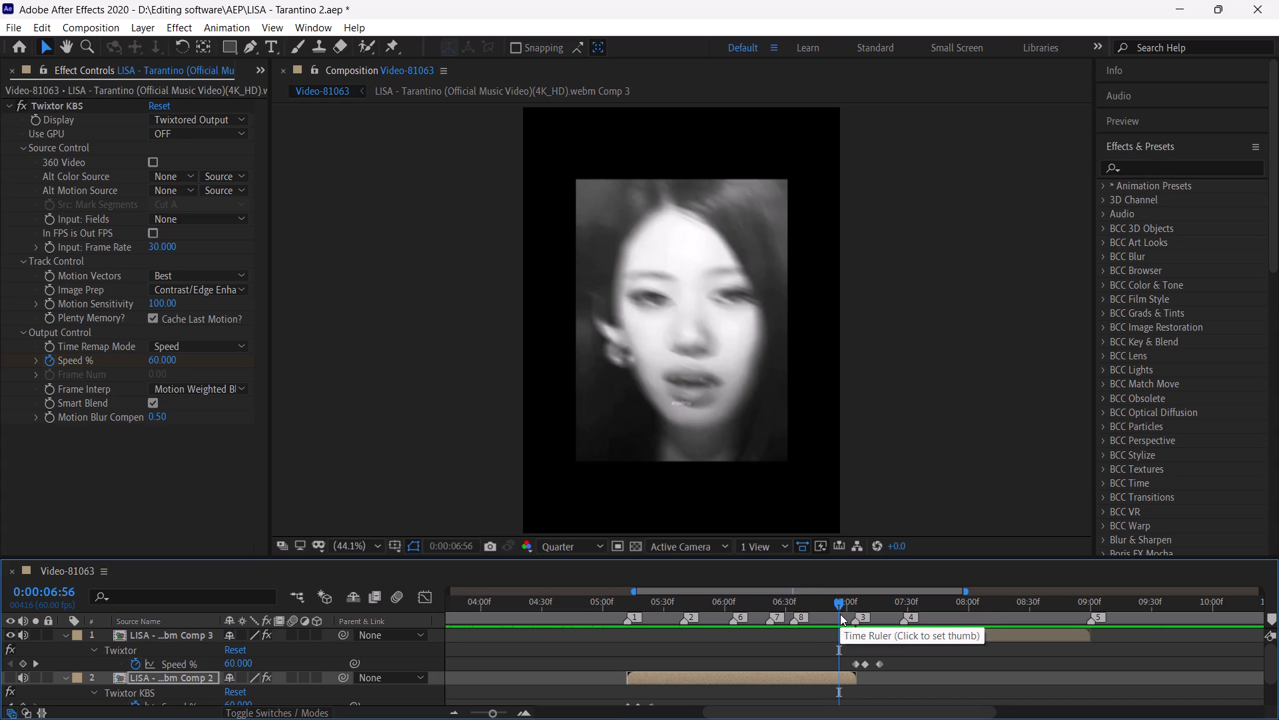
pyautogui.hotkey('ctrl', 'Right')
pyautogui.hotkey('ctrl', 'Right')
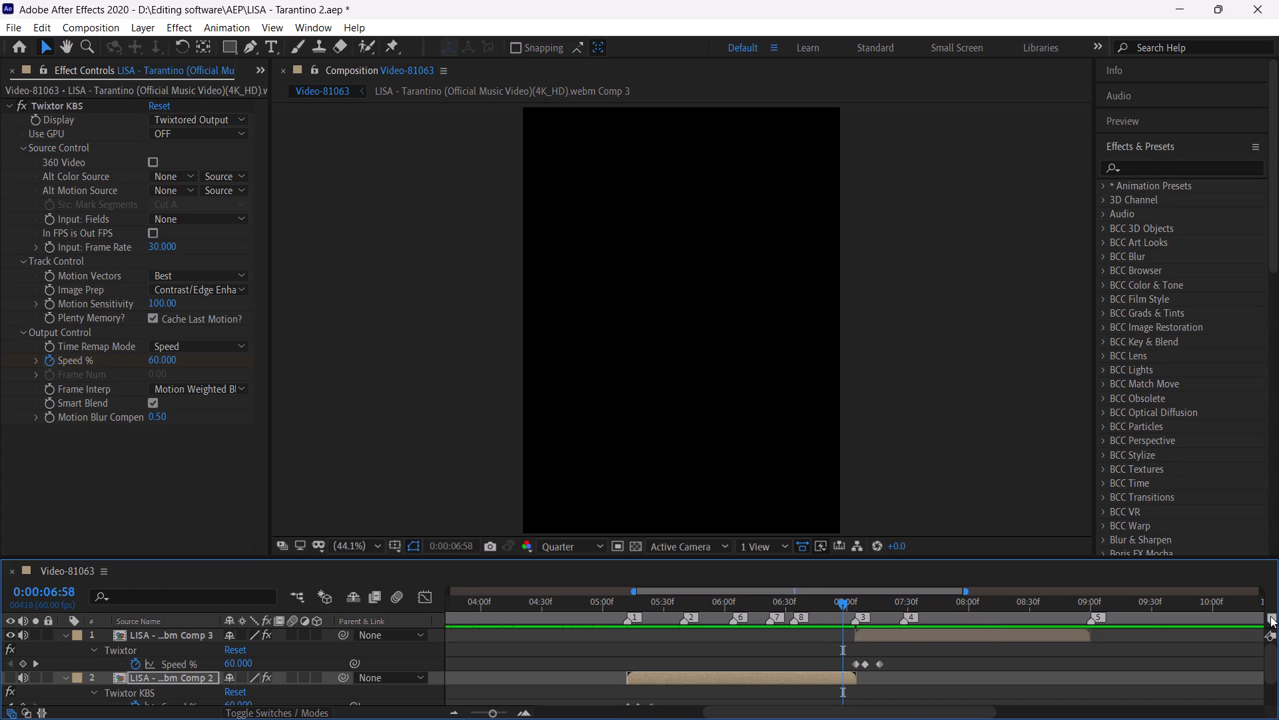
pyautogui.click(1270, 616)
# Scrub and play back the reference between markers 1 and 3 to check its timing against the new markers.
pyautogui.moveTo(843, 605); pyautogui.dragTo(851, 609)
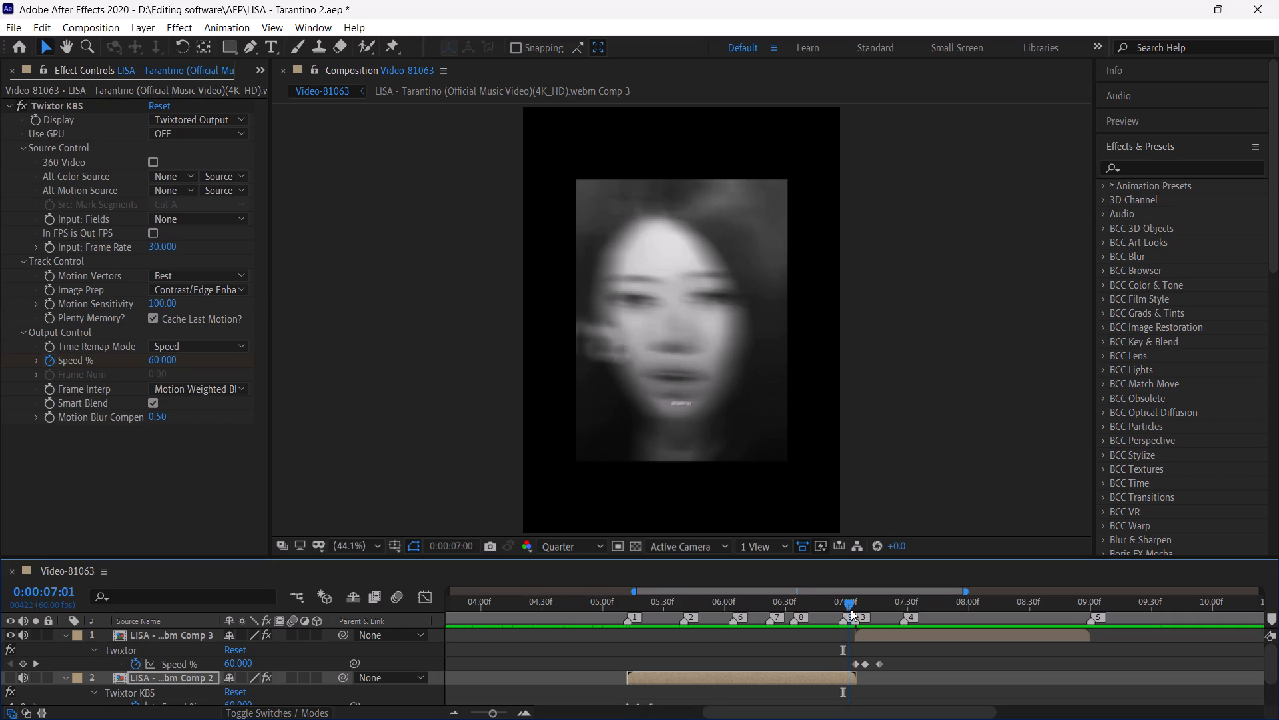
pyautogui.moveTo(851, 609); pyautogui.dragTo(854, 616)
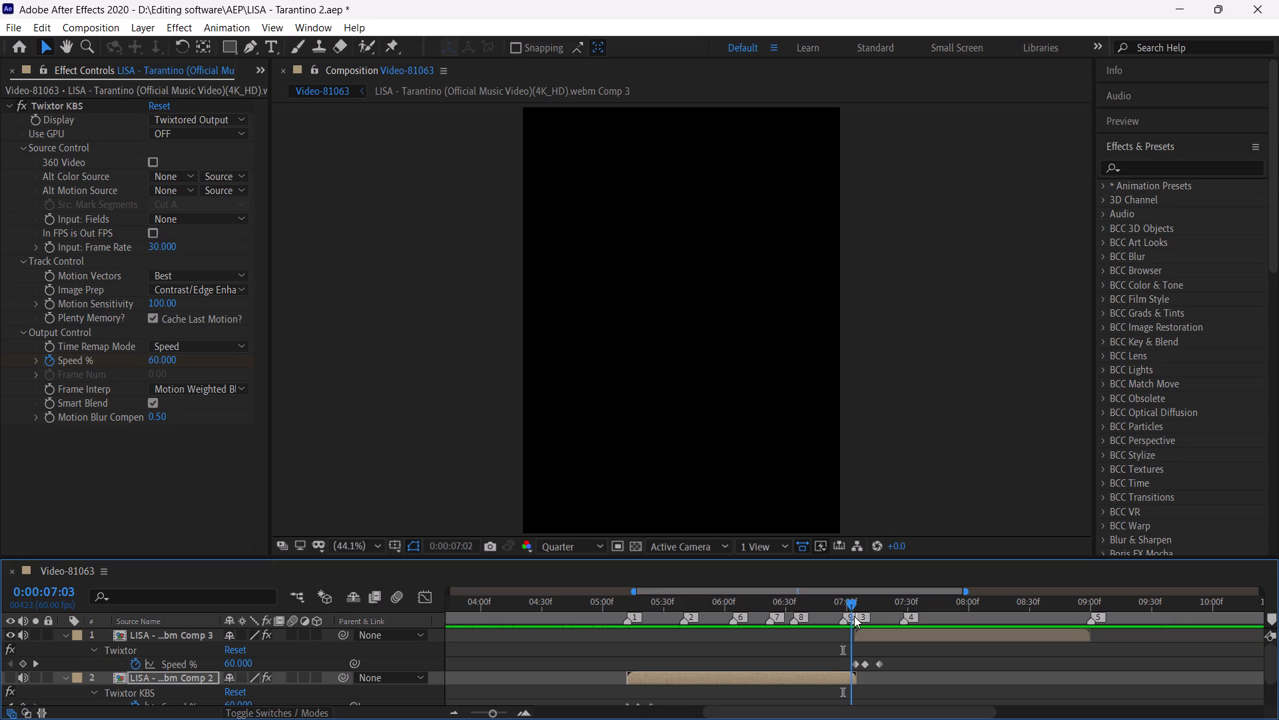
pyautogui.moveTo(854, 616); pyautogui.dragTo(693, 625)
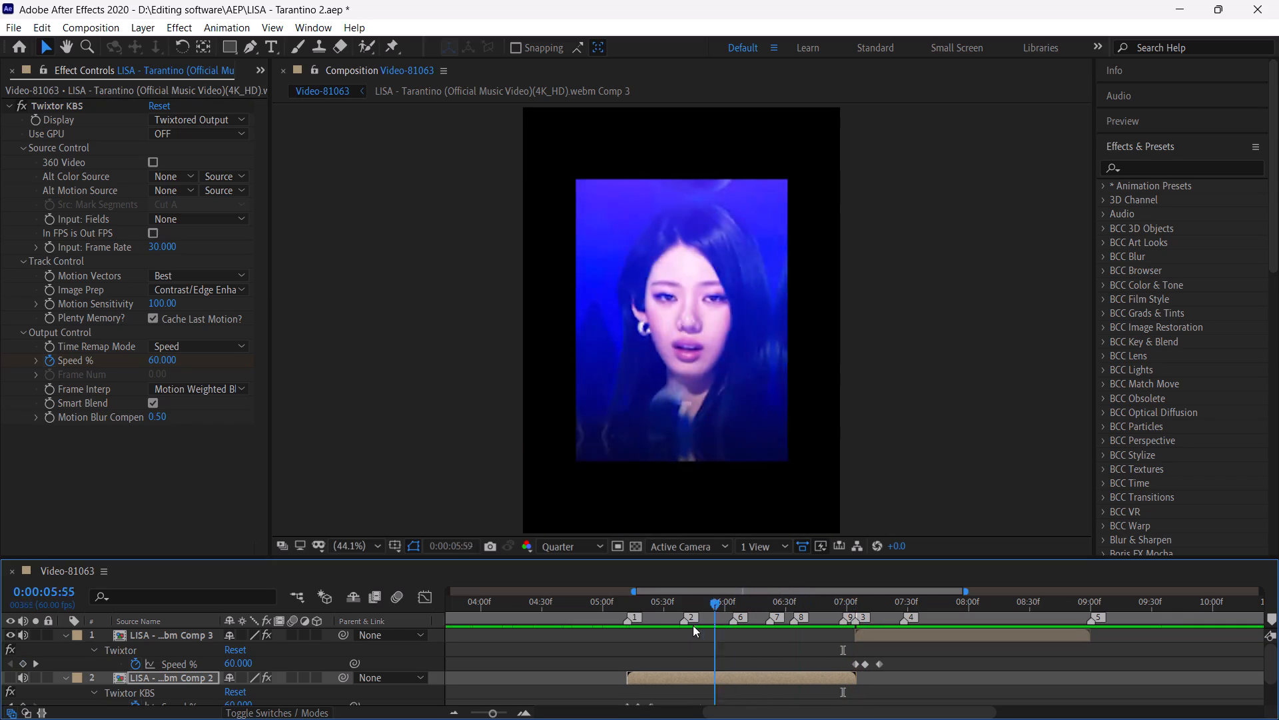
pyautogui.moveTo(693, 625); pyautogui.dragTo(649, 625)
pyautogui.press('space')
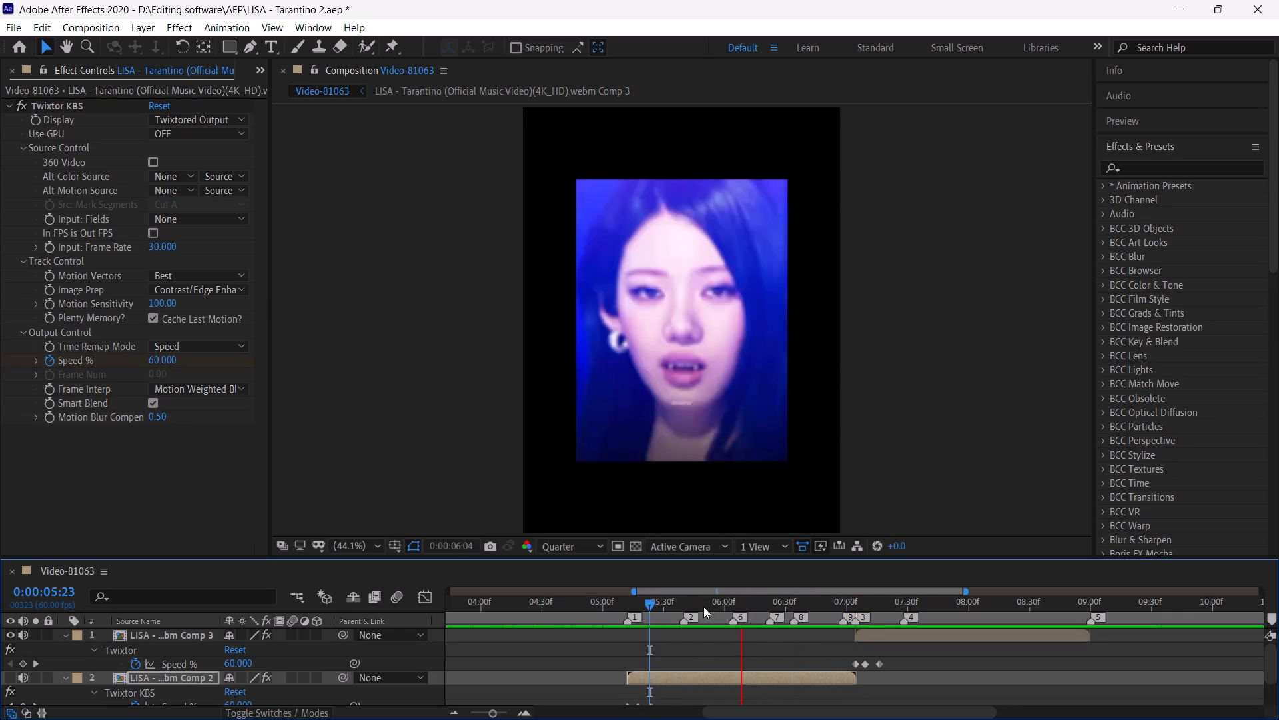
pyautogui.click(687, 600)
pyautogui.press('space')
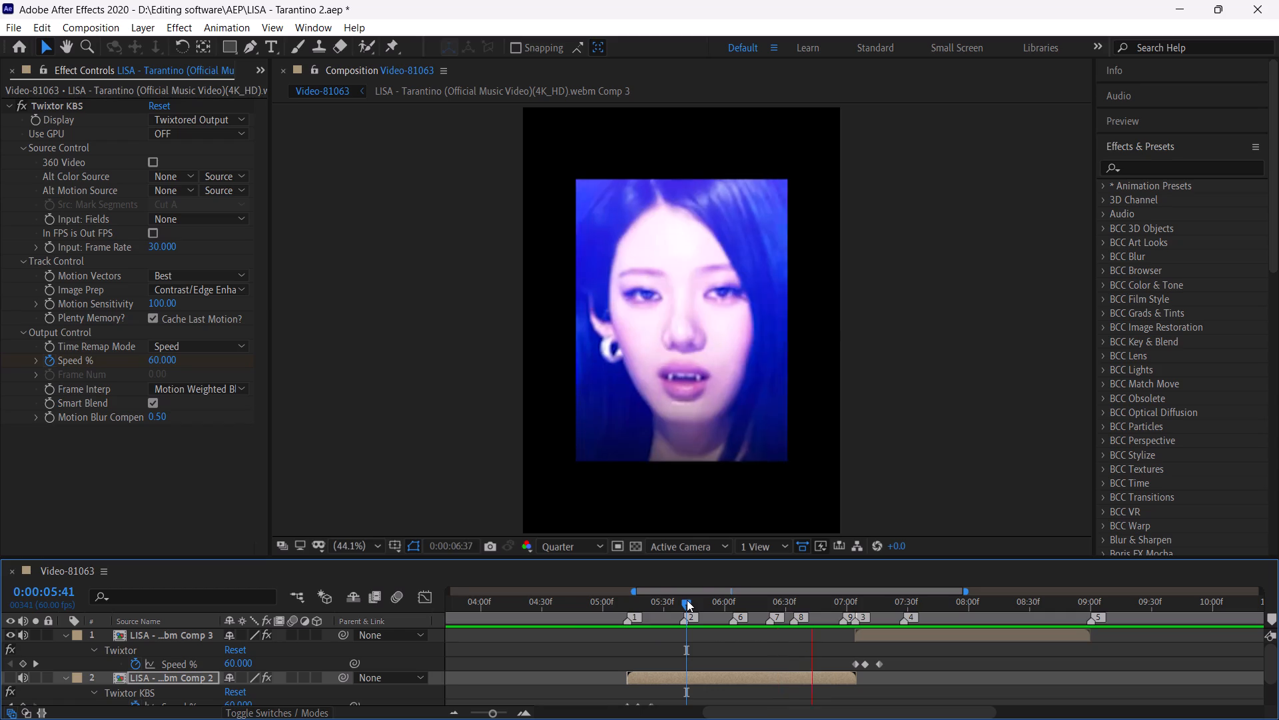
pyautogui.click(687, 600)
pyautogui.press('space')
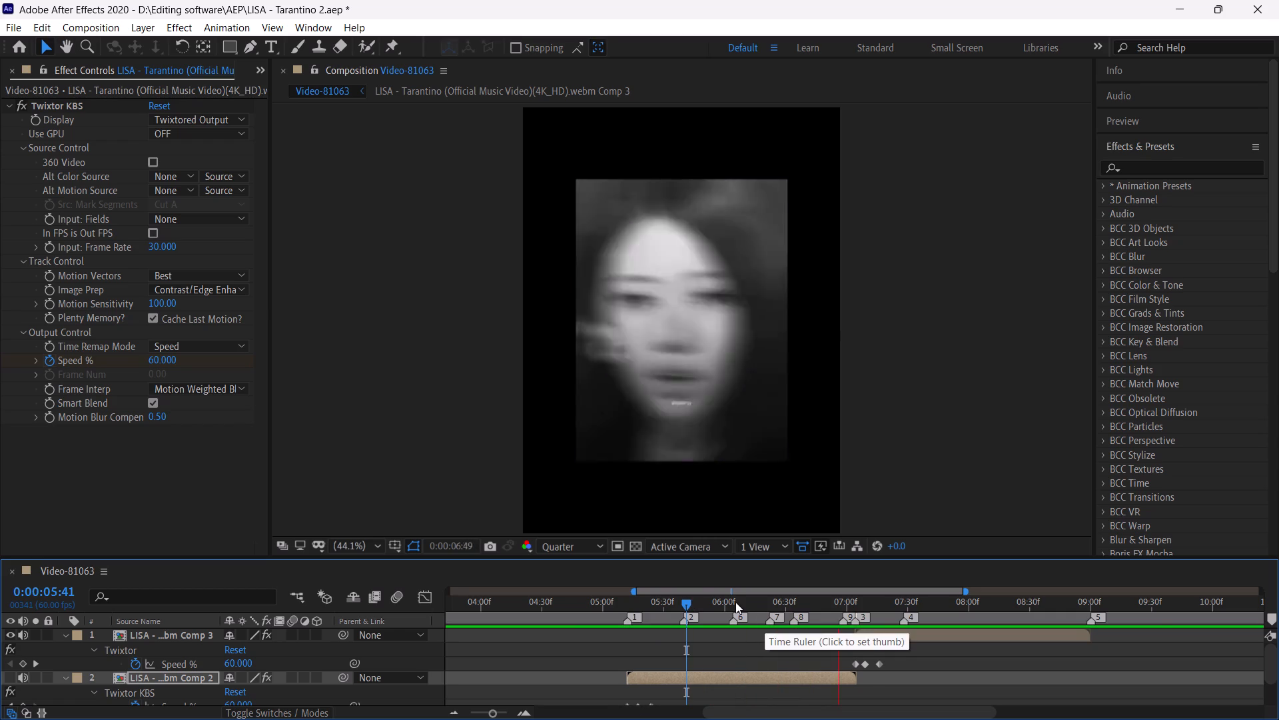
pyautogui.click(732, 599)
pyautogui.press('space')
pyautogui.click(732, 599)
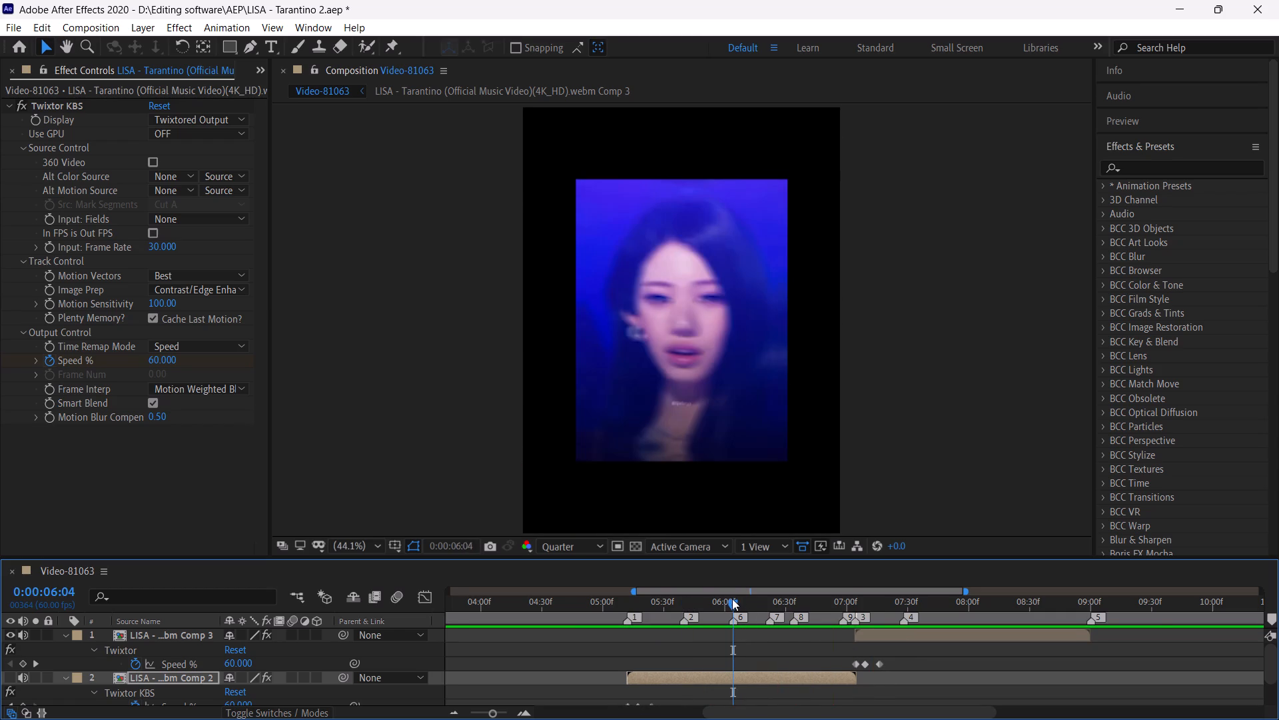
pyautogui.doubleClick(630, 599)
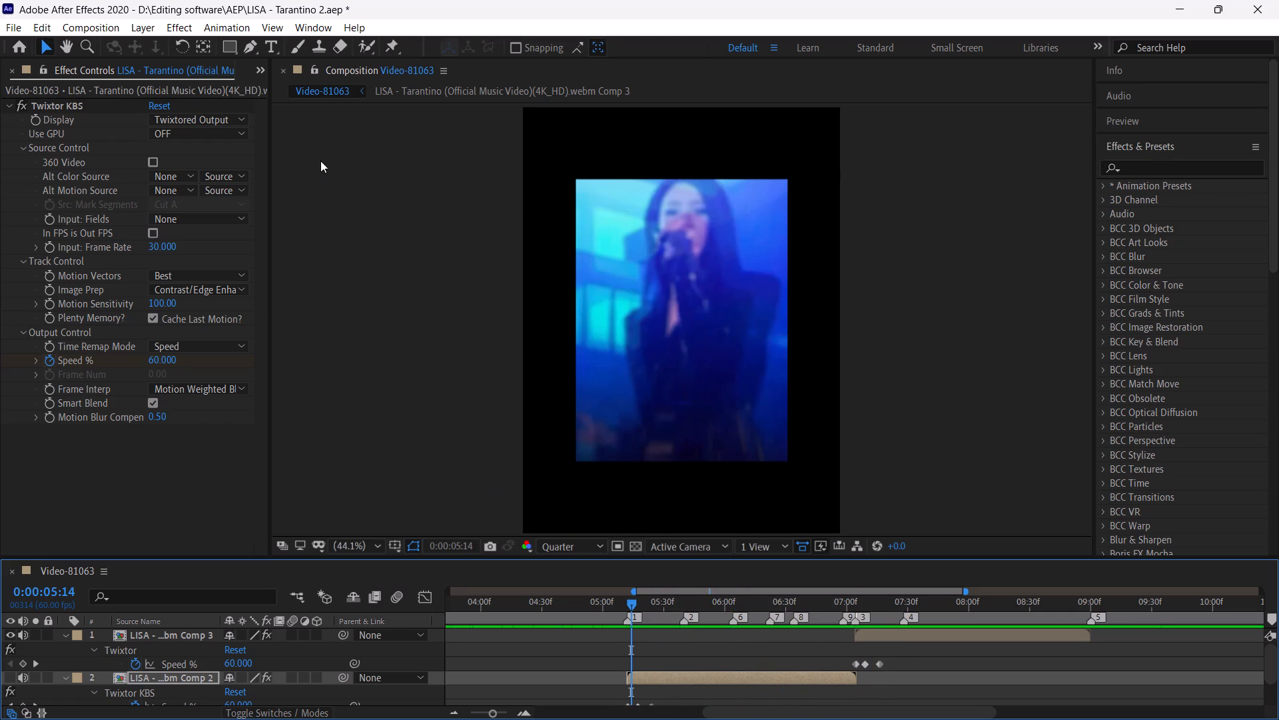
# Open the Fast Layers by Payynuz script and use it to add an adjustment layer above the Comp 2 clip.
pyautogui.click(315, 31)
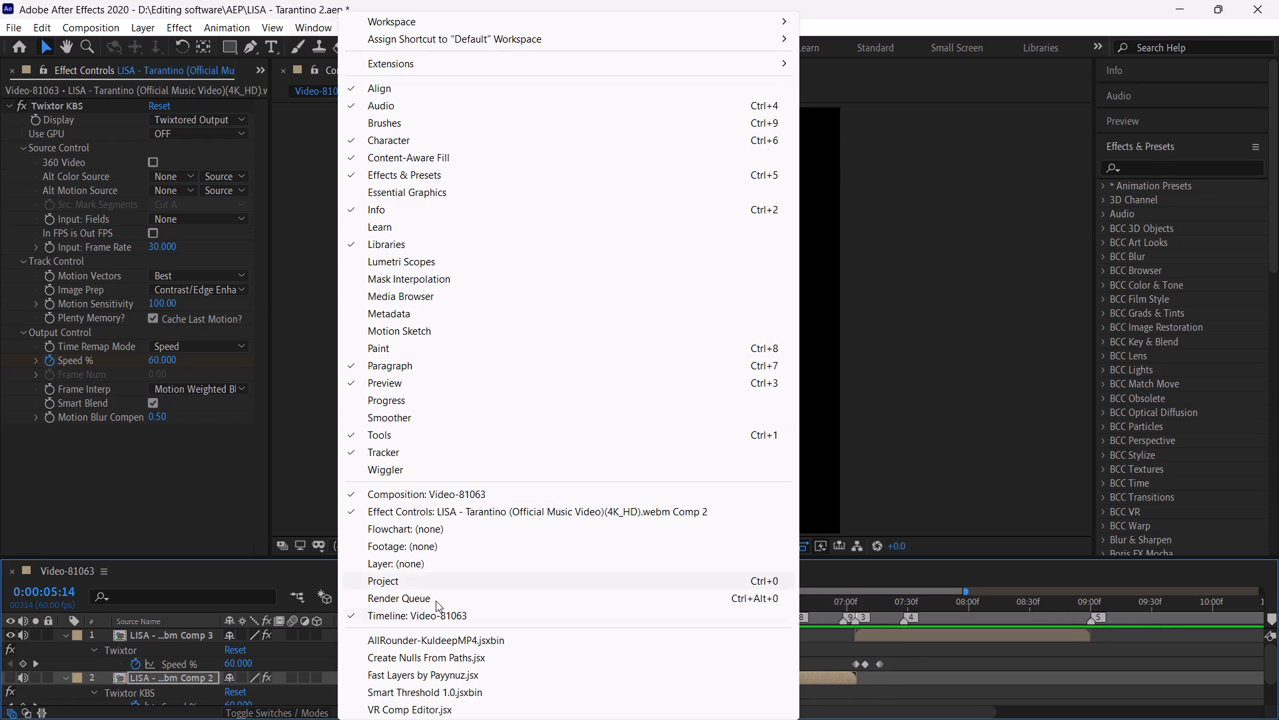
pyautogui.scroll(-1, 421, 650)
pyautogui.click(438, 680)
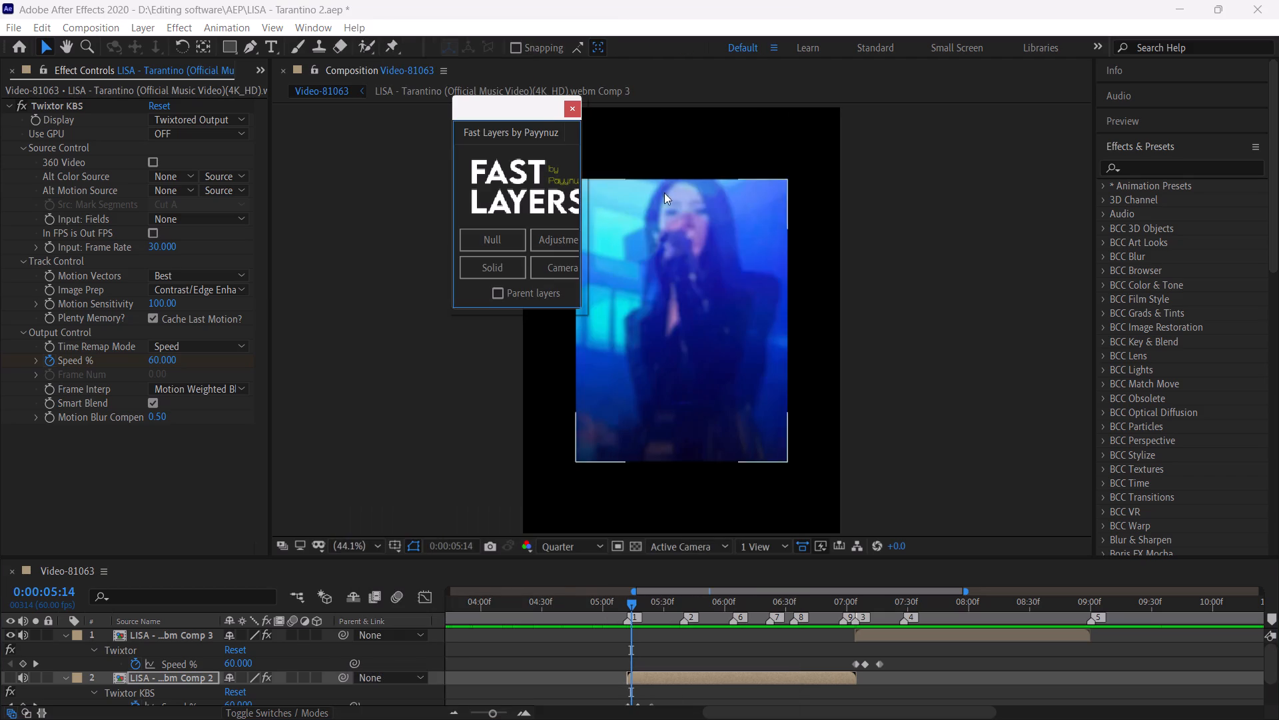
pyautogui.moveTo(539, 110); pyautogui.dragTo(921, 183)
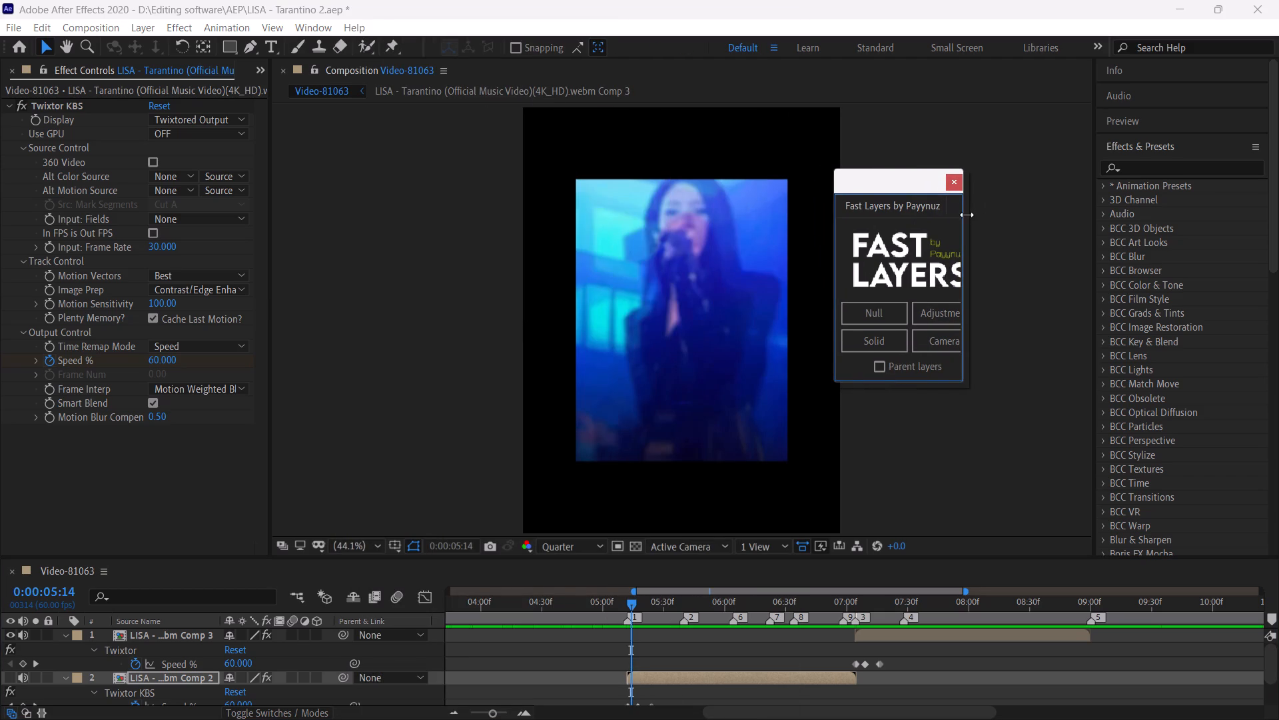
pyautogui.moveTo(967, 215); pyautogui.dragTo(1009, 225)
pyautogui.moveTo(933, 184); pyautogui.dragTo(986, 172)
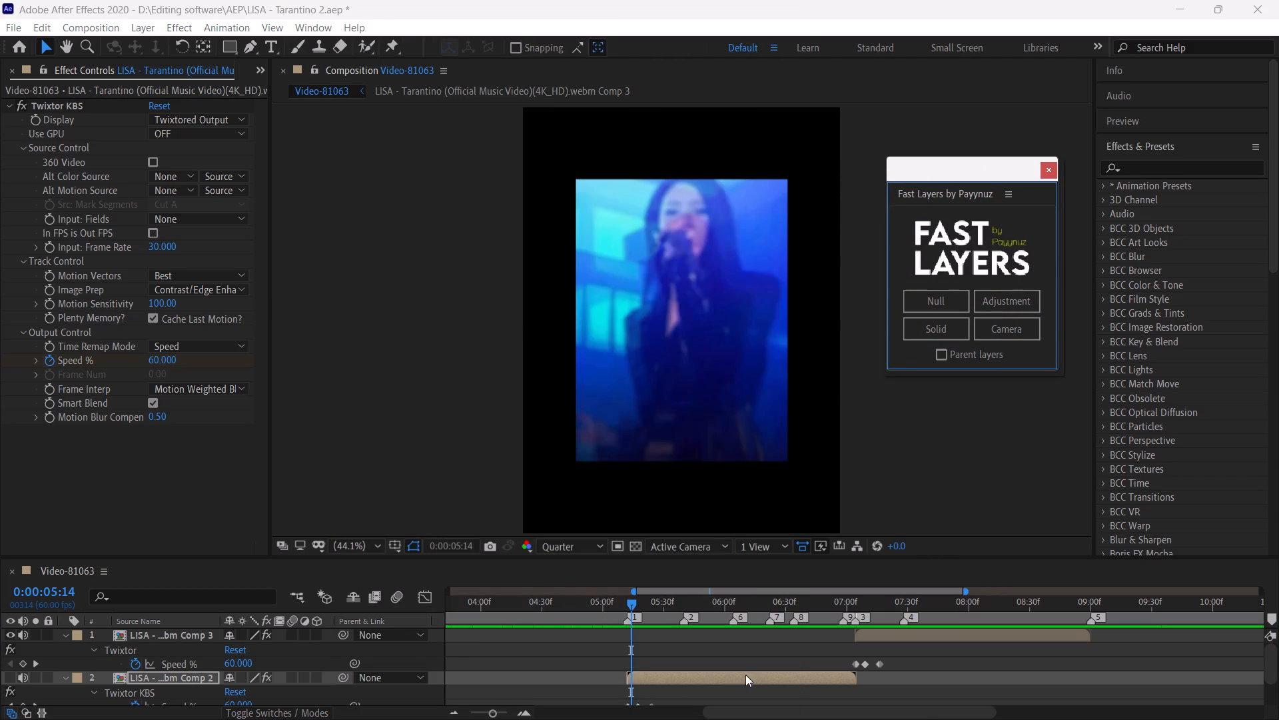
pyautogui.click(1017, 301)
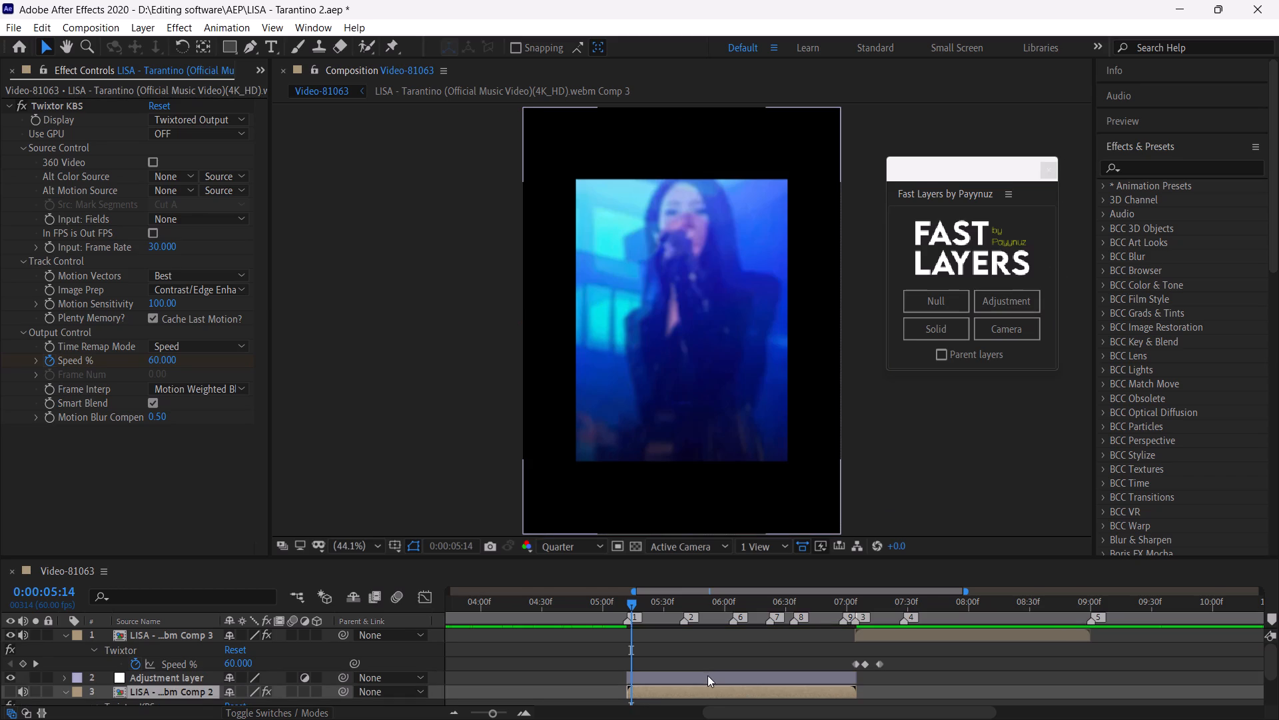
pyautogui.click(707, 676)
# Copy the source webm clip from inside LISA - Tarantino Comp 2 and paste it into Video-81063 below the adjustment layer.
pyautogui.moveTo(493, 718); pyautogui.dragTo(502, 719)
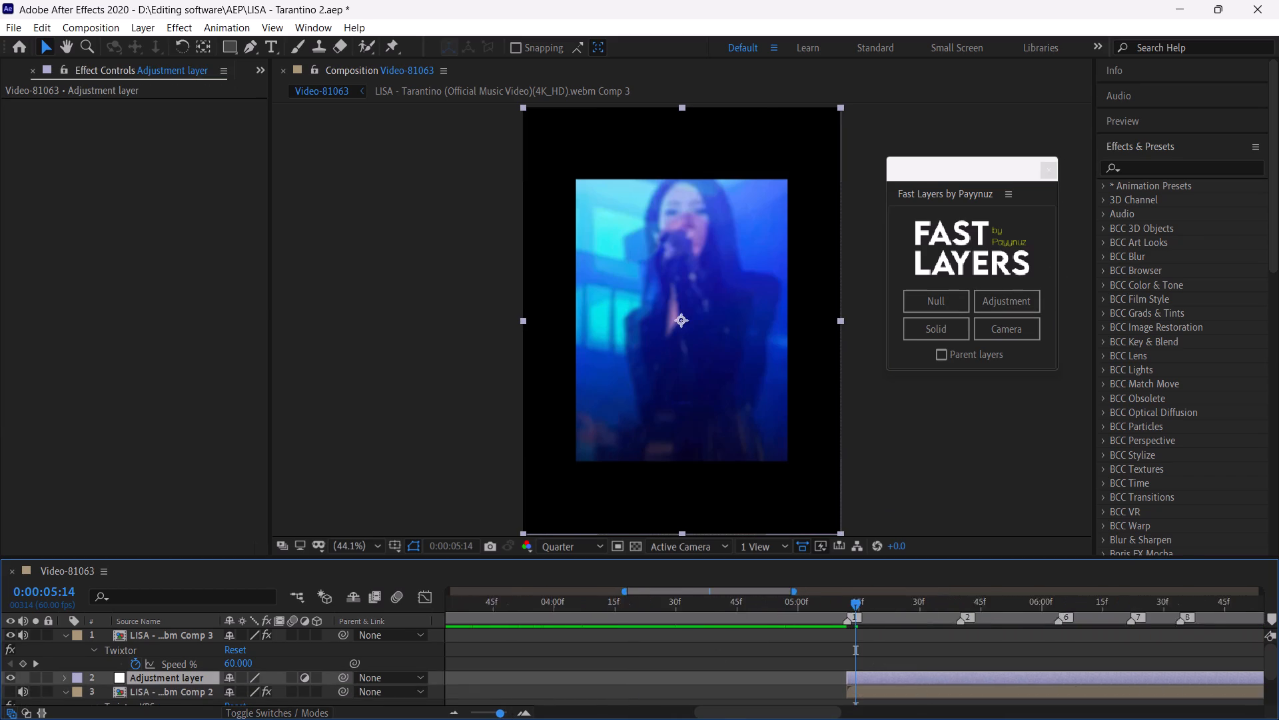
pyautogui.moveTo(502, 719); pyautogui.dragTo(500, 719)
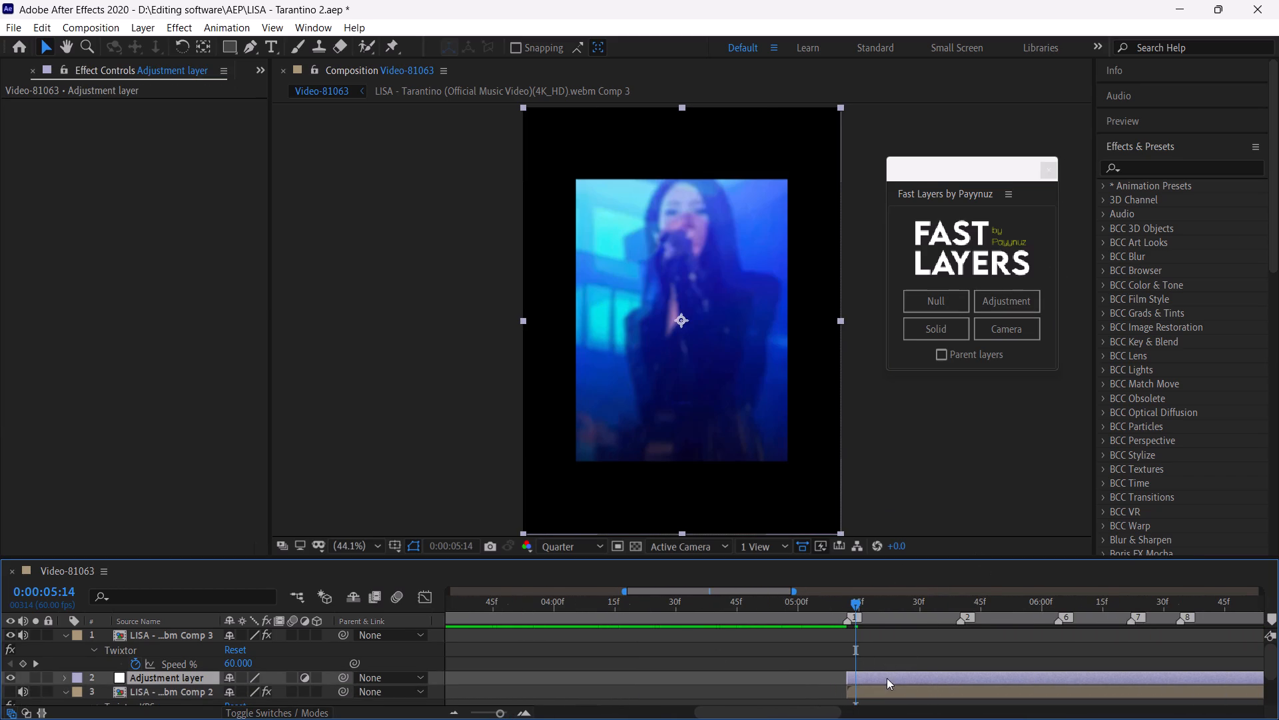
pyautogui.click(885, 693)
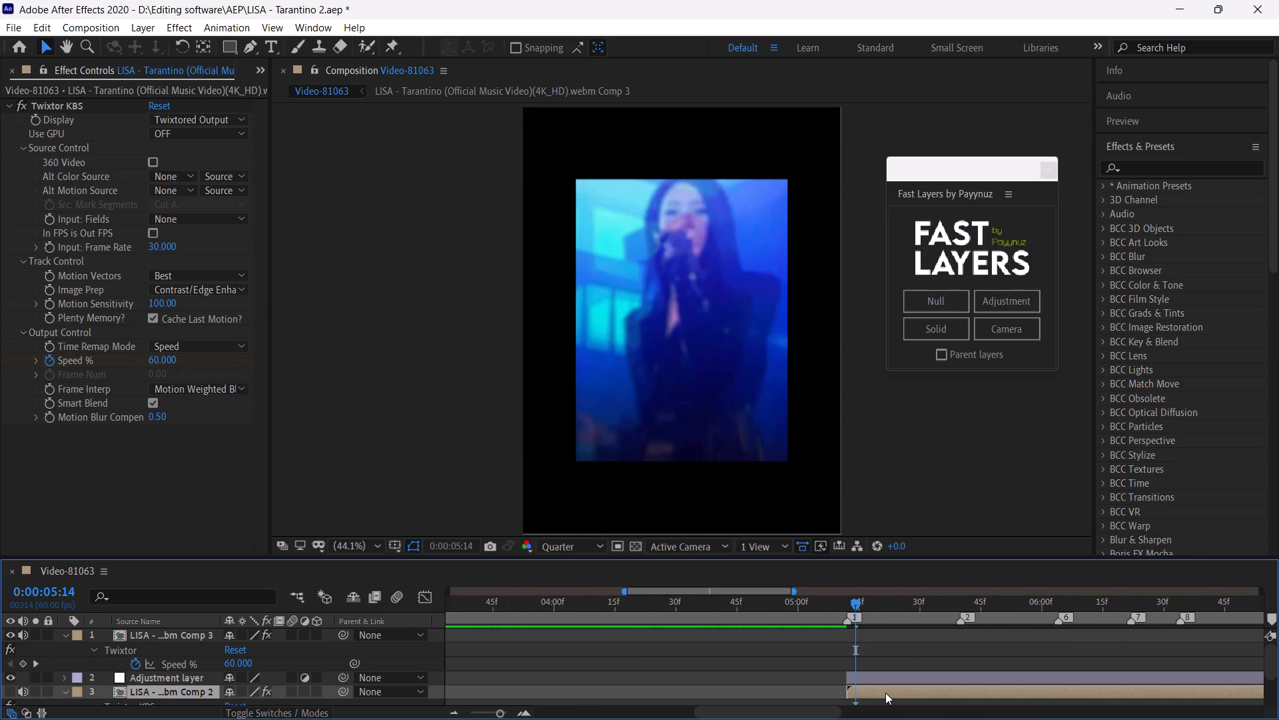
pyautogui.doubleClick(885, 693)
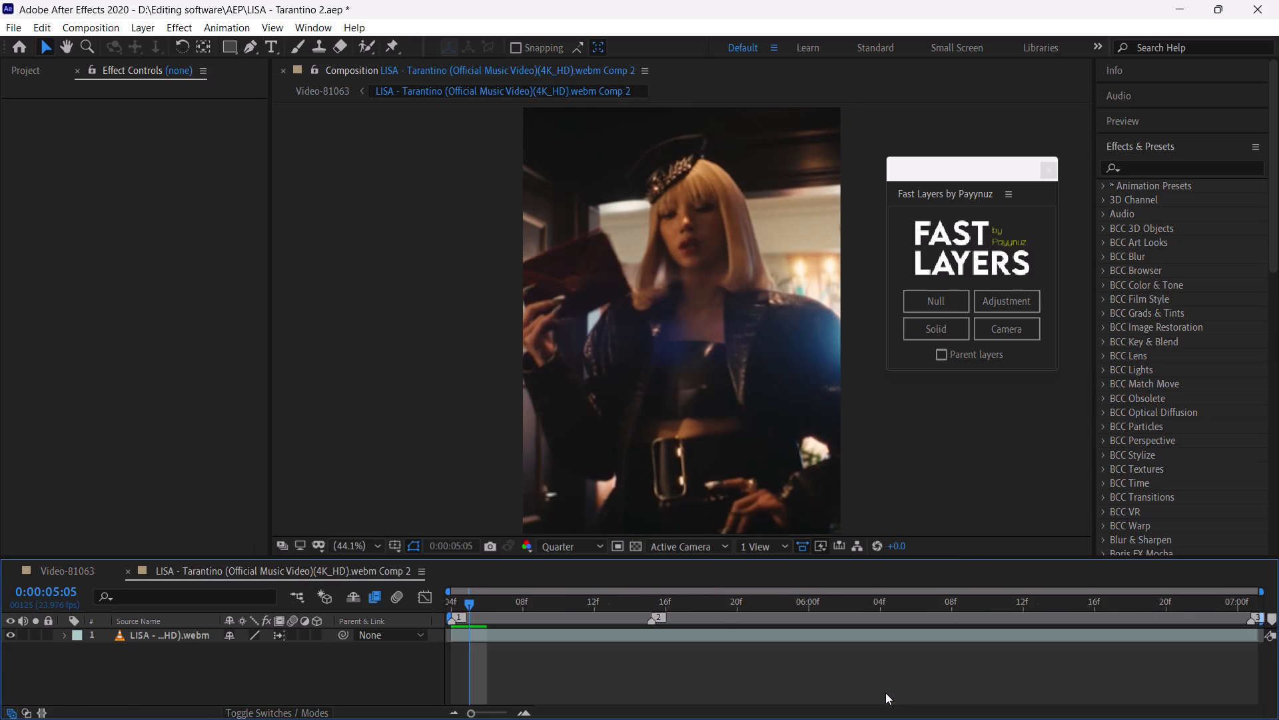
pyautogui.click(726, 633)
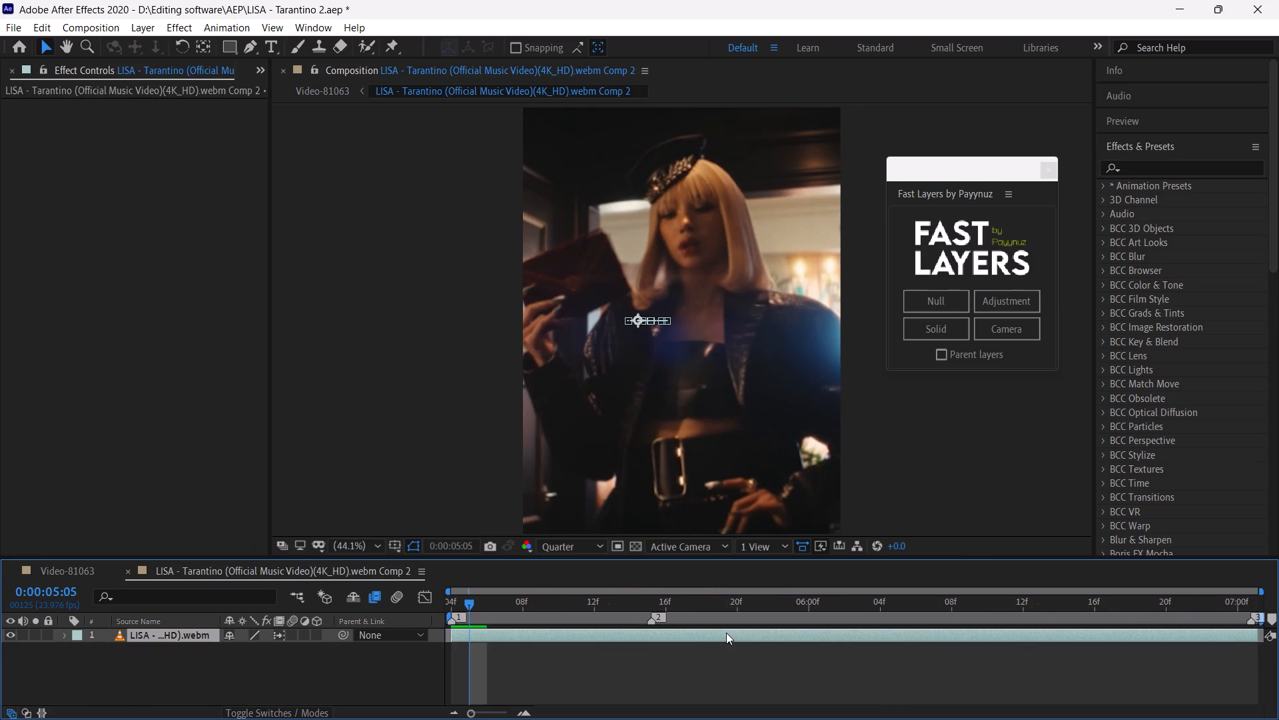
pyautogui.hotkey('ctrl', 'c')
pyautogui.hotkey('ctrl', 'c')
pyautogui.click(134, 576)
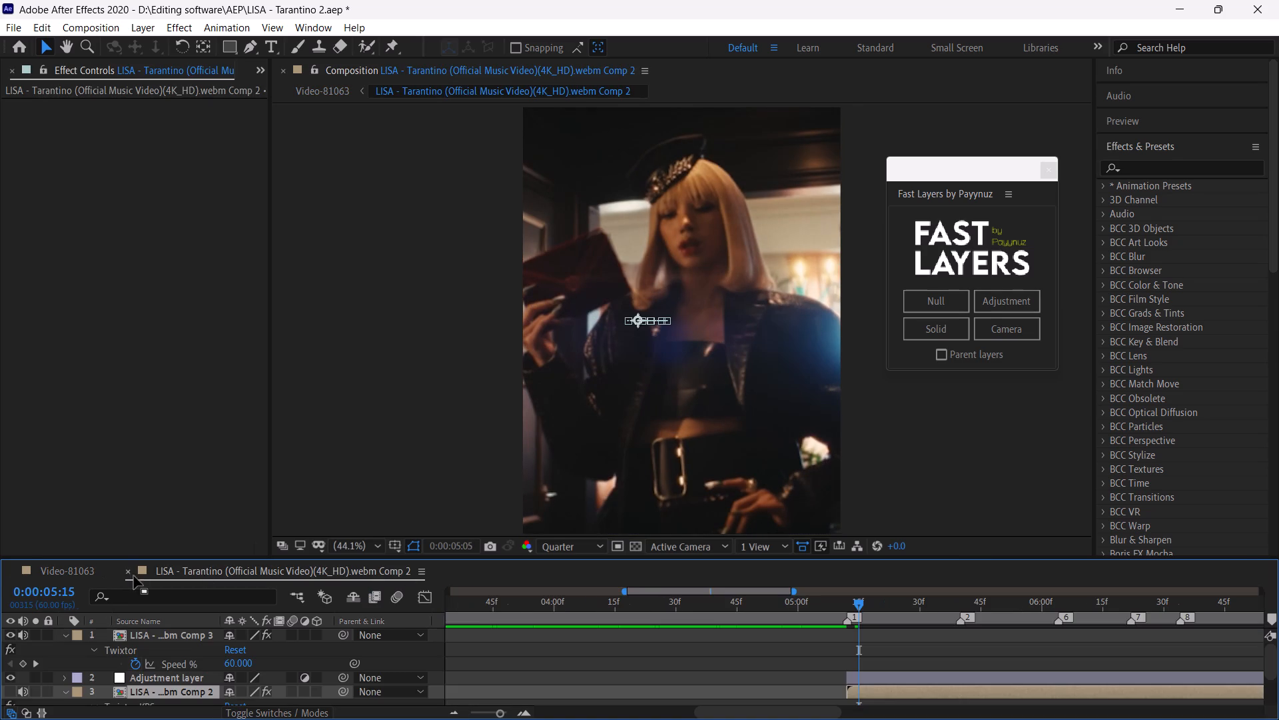
pyautogui.hotkey('ctrl', 'v')
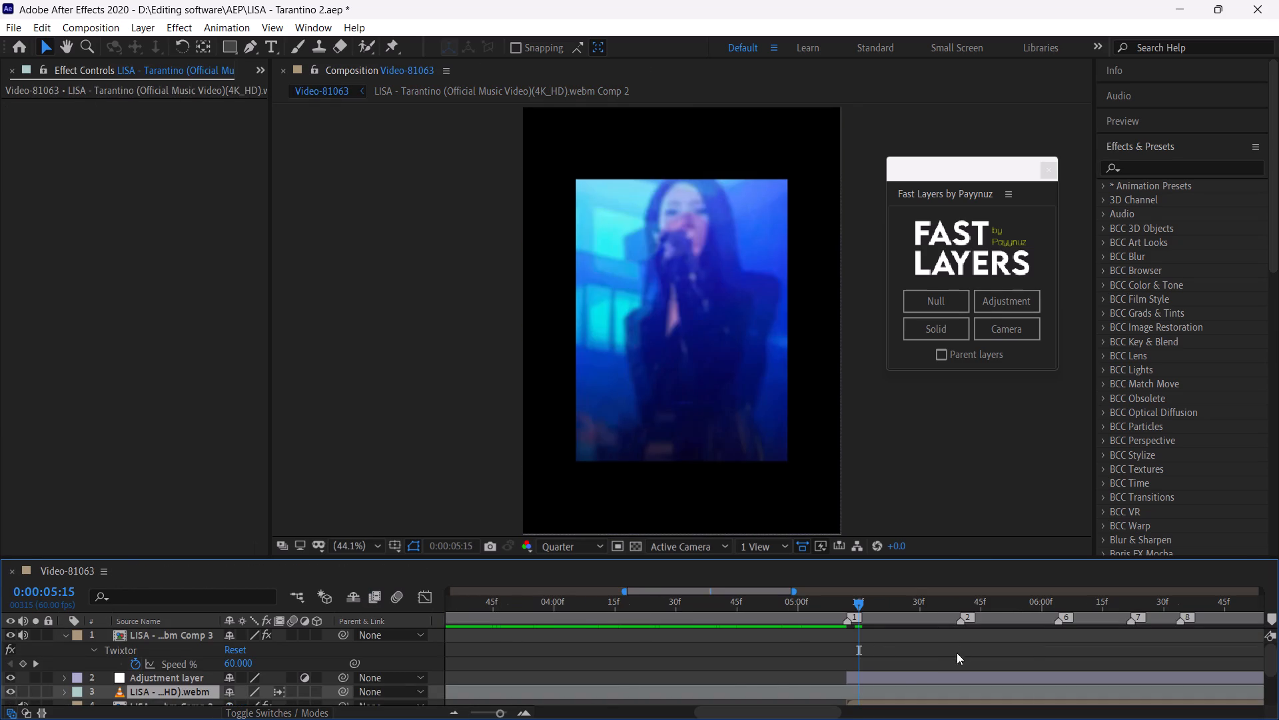
# Move the pasted webm clip along the timeline so it starts at about 0:00:03:57.
pyautogui.moveTo(492, 712); pyautogui.dragTo(460, 711)
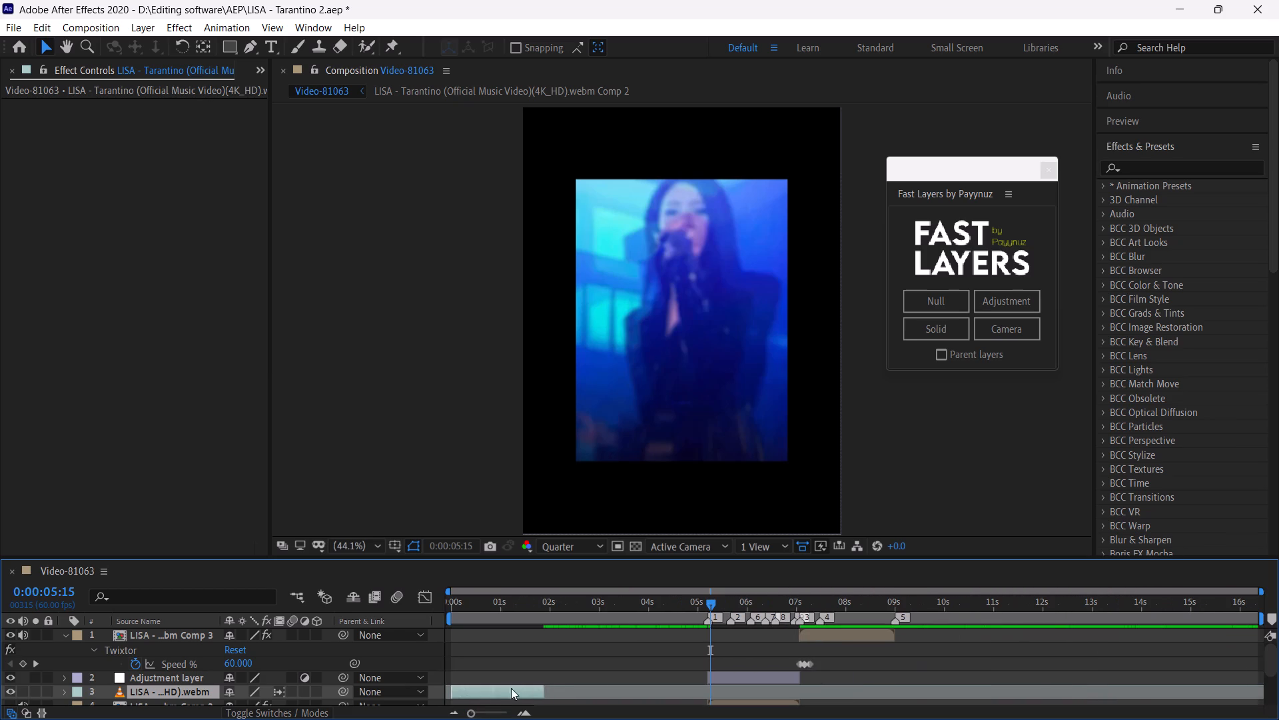
pyautogui.moveTo(518, 689); pyautogui.dragTo(761, 693)
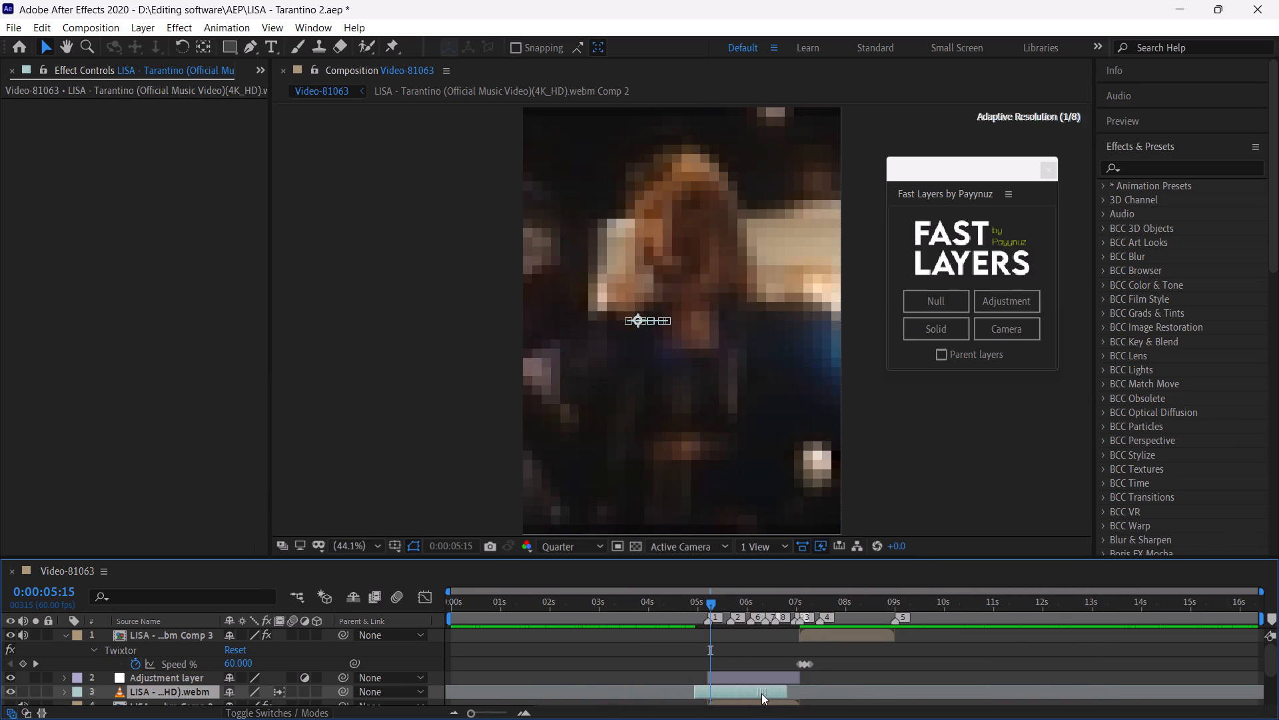
pyautogui.moveTo(761, 693); pyautogui.dragTo(713, 698)
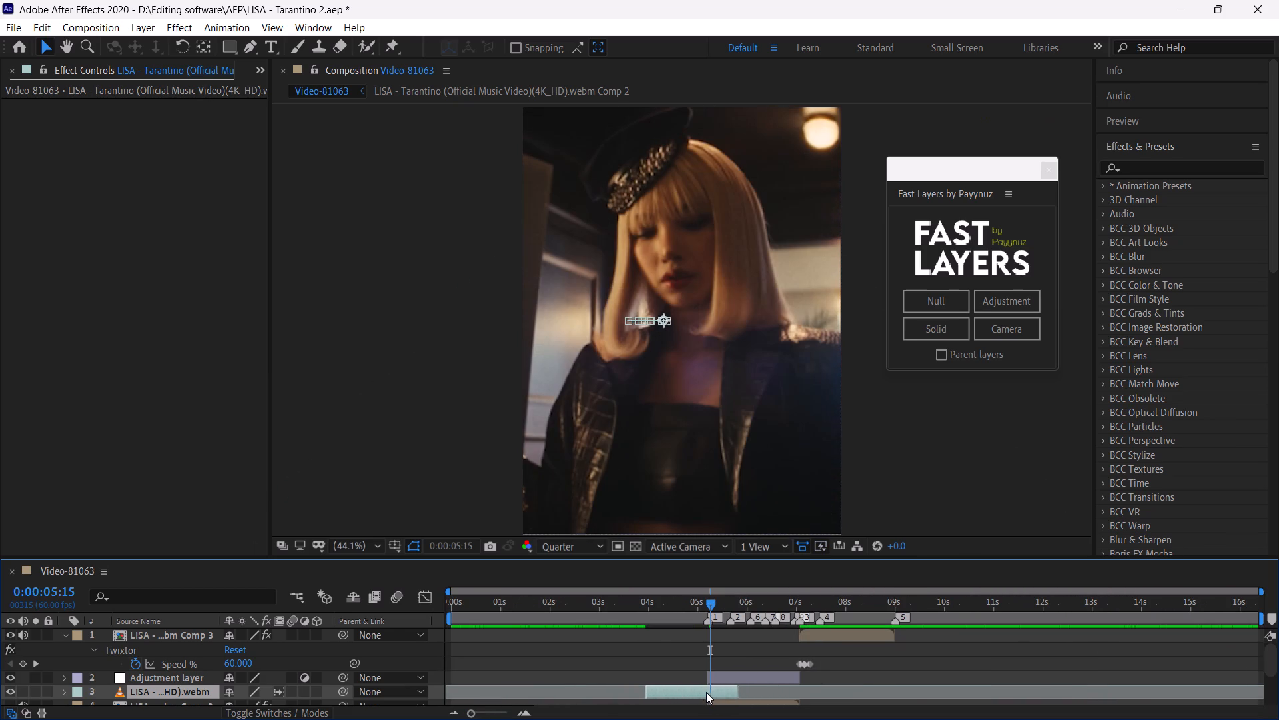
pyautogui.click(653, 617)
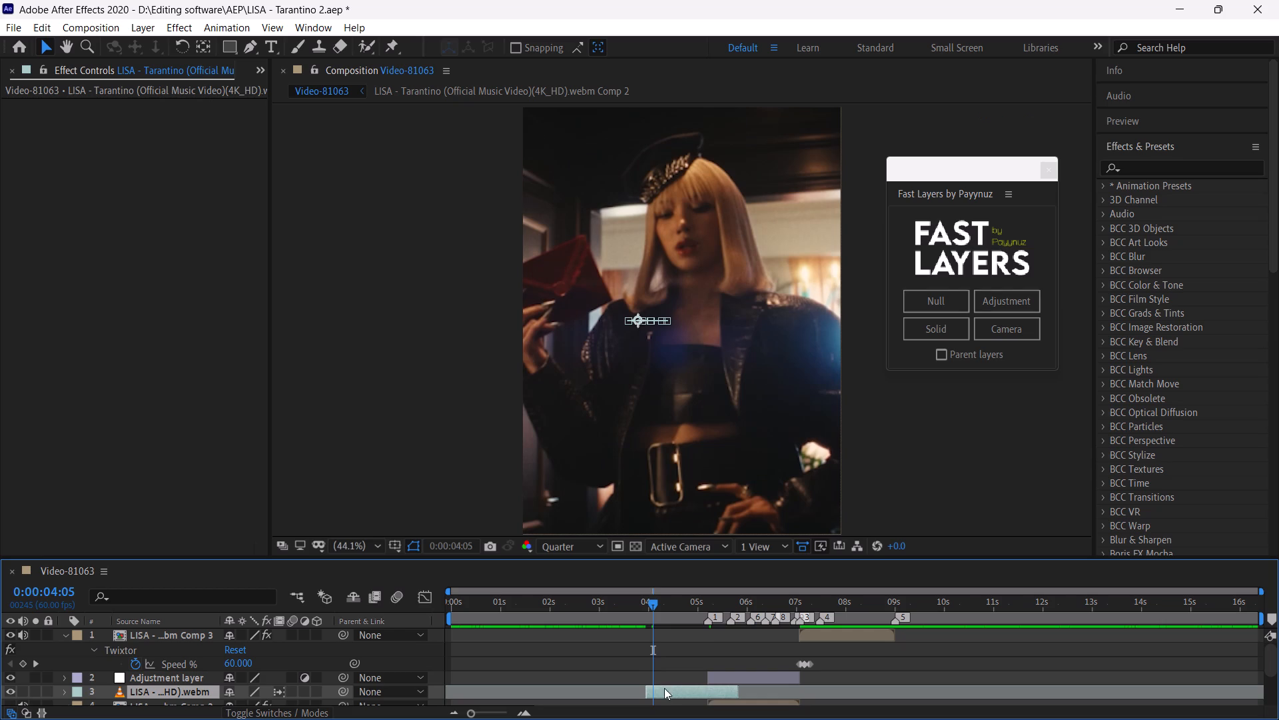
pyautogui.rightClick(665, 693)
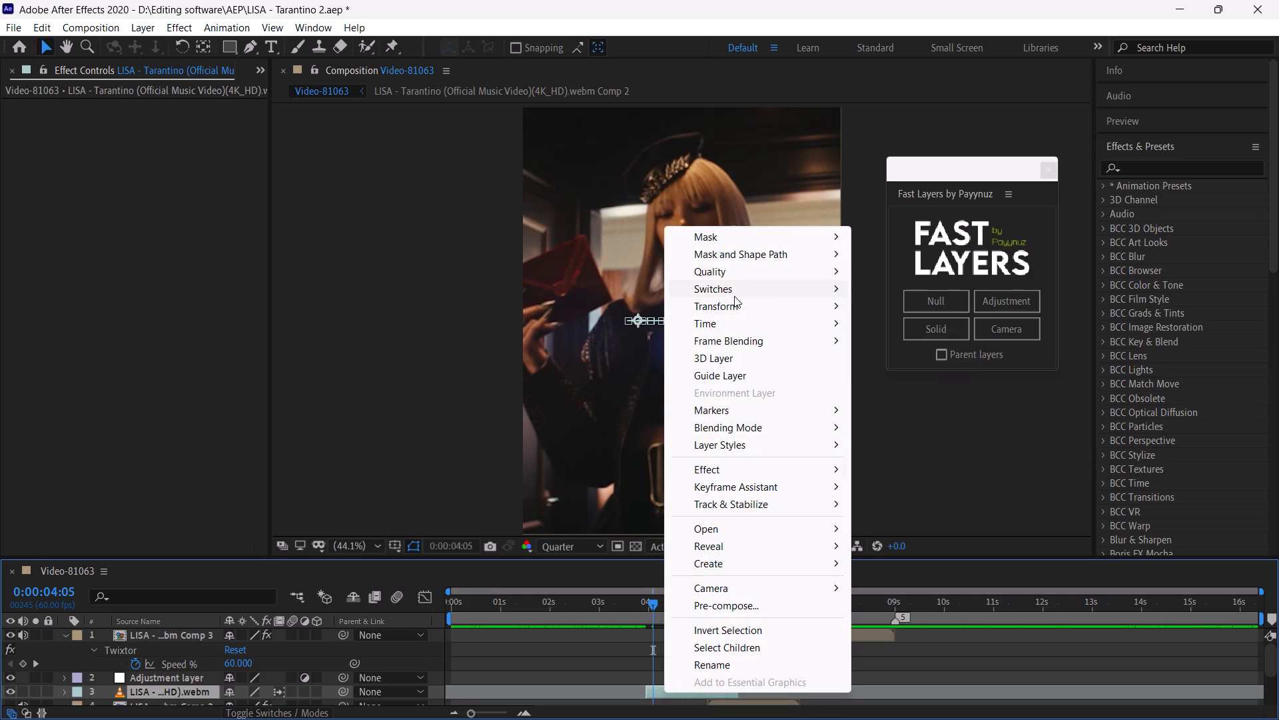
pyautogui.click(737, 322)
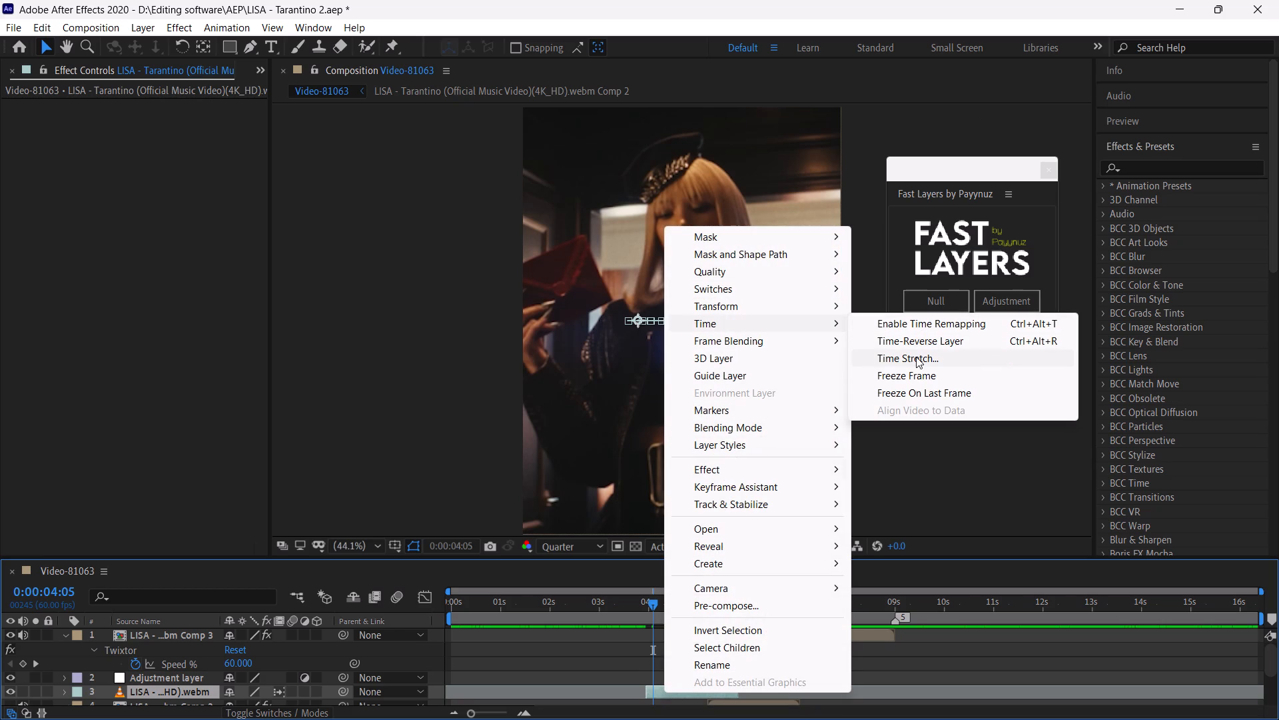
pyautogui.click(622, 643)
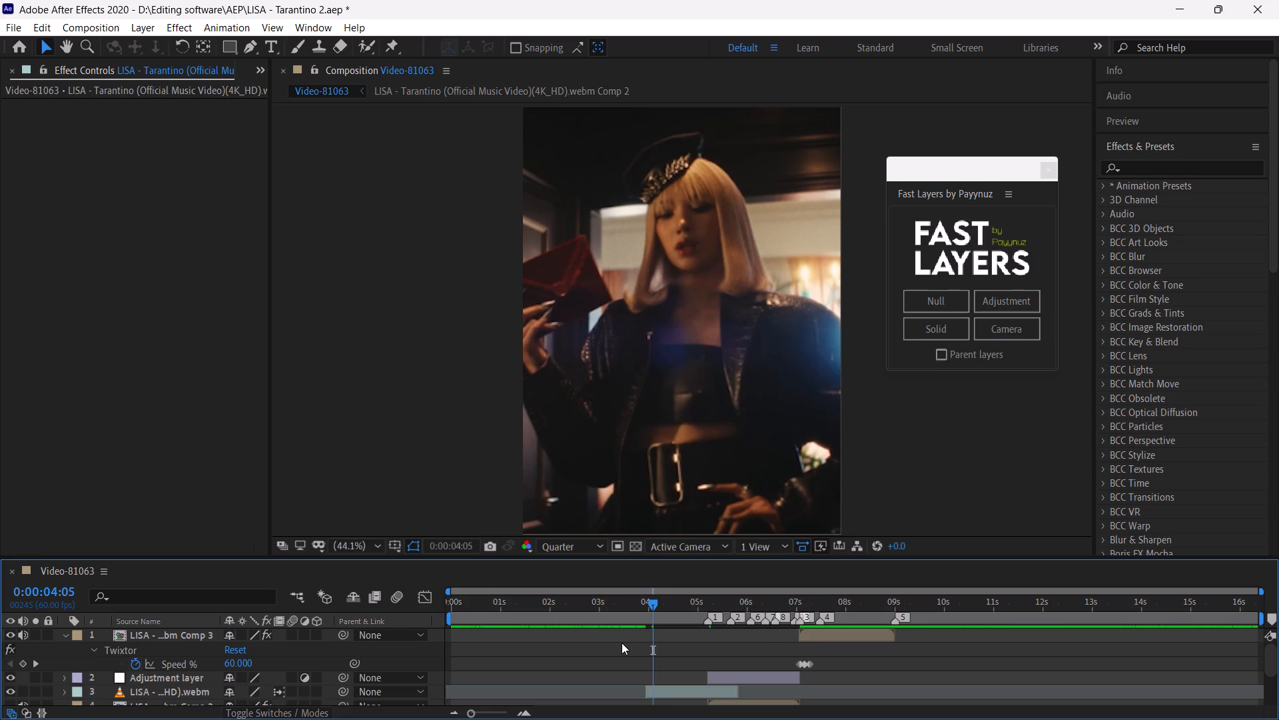
# Freeze the pasted webm clip on its first frame at 0:00:03:57 and scrub the following frames to check it.
pyautogui.moveTo(655, 601); pyautogui.dragTo(648, 601)
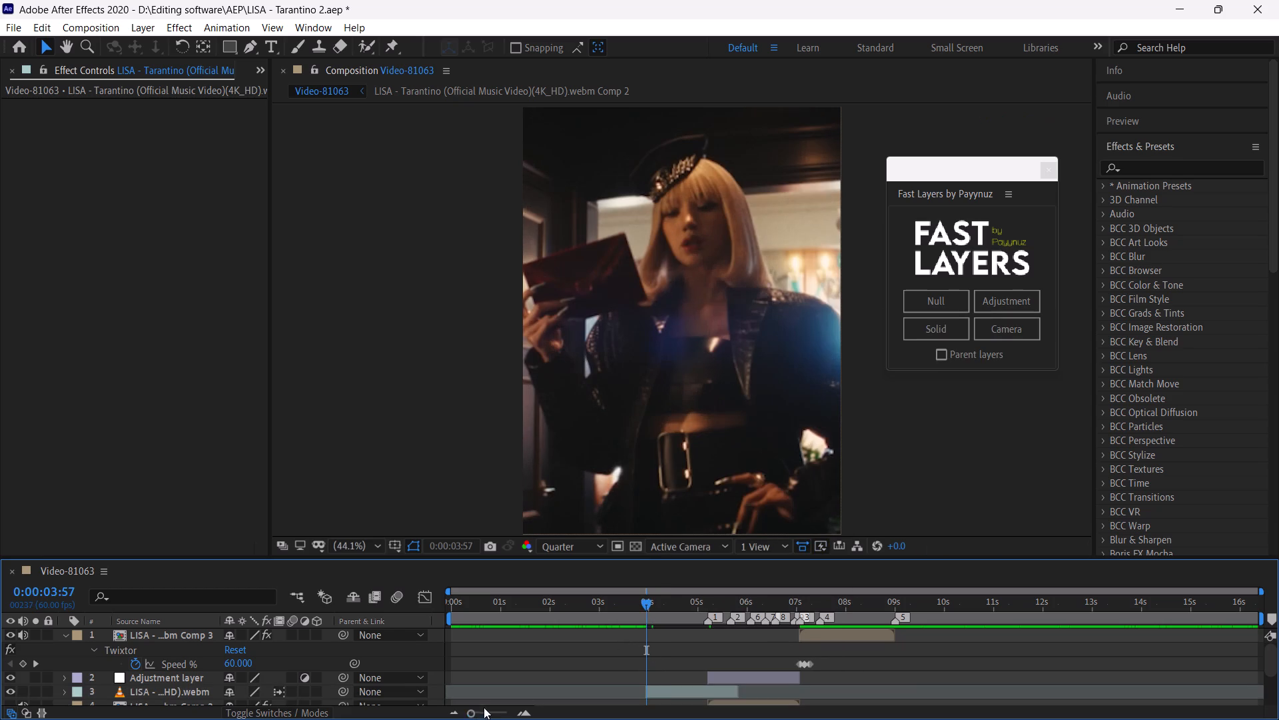
pyautogui.moveTo(485, 713); pyautogui.dragTo(510, 716)
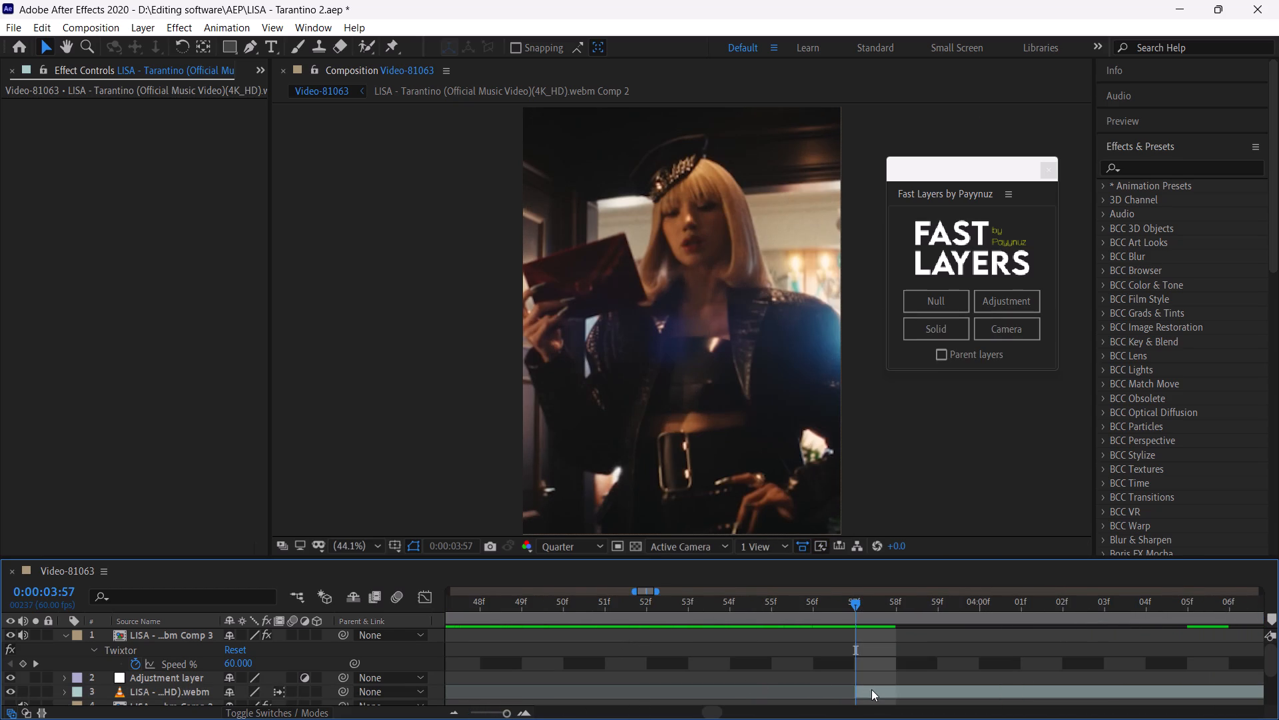
pyautogui.click(872, 692)
pyautogui.rightClick(872, 692)
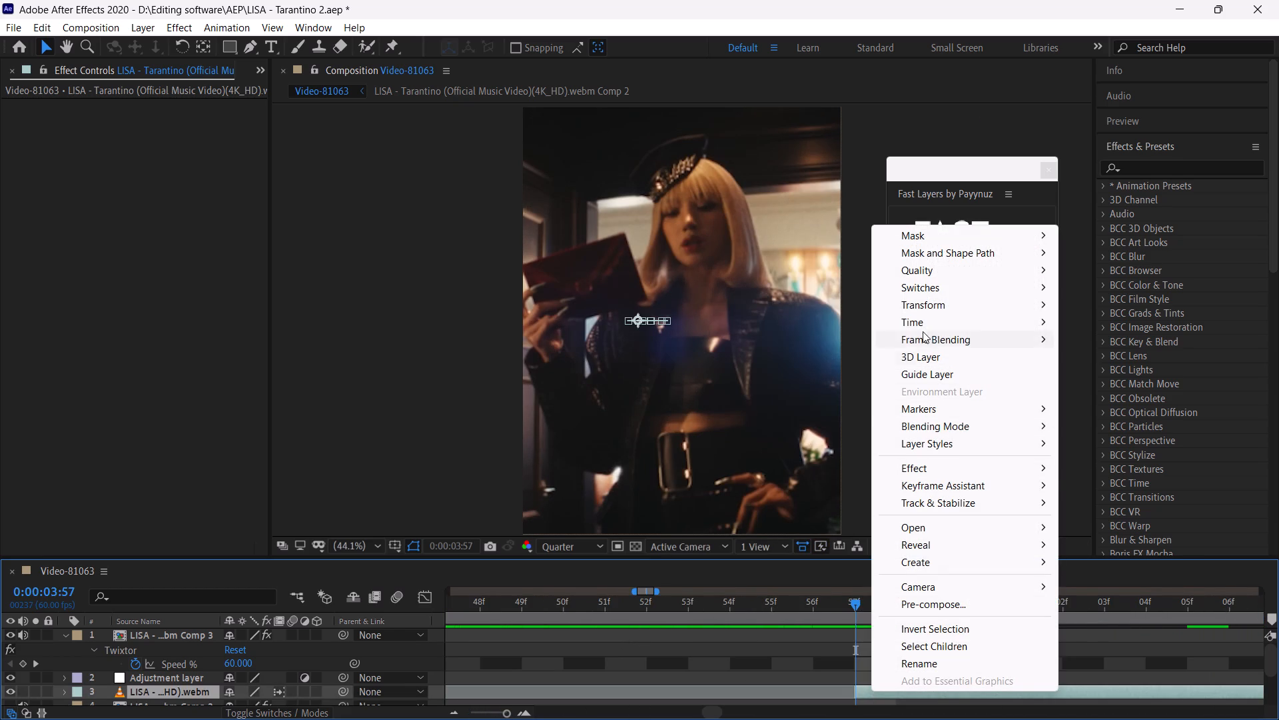
pyautogui.click(923, 324)
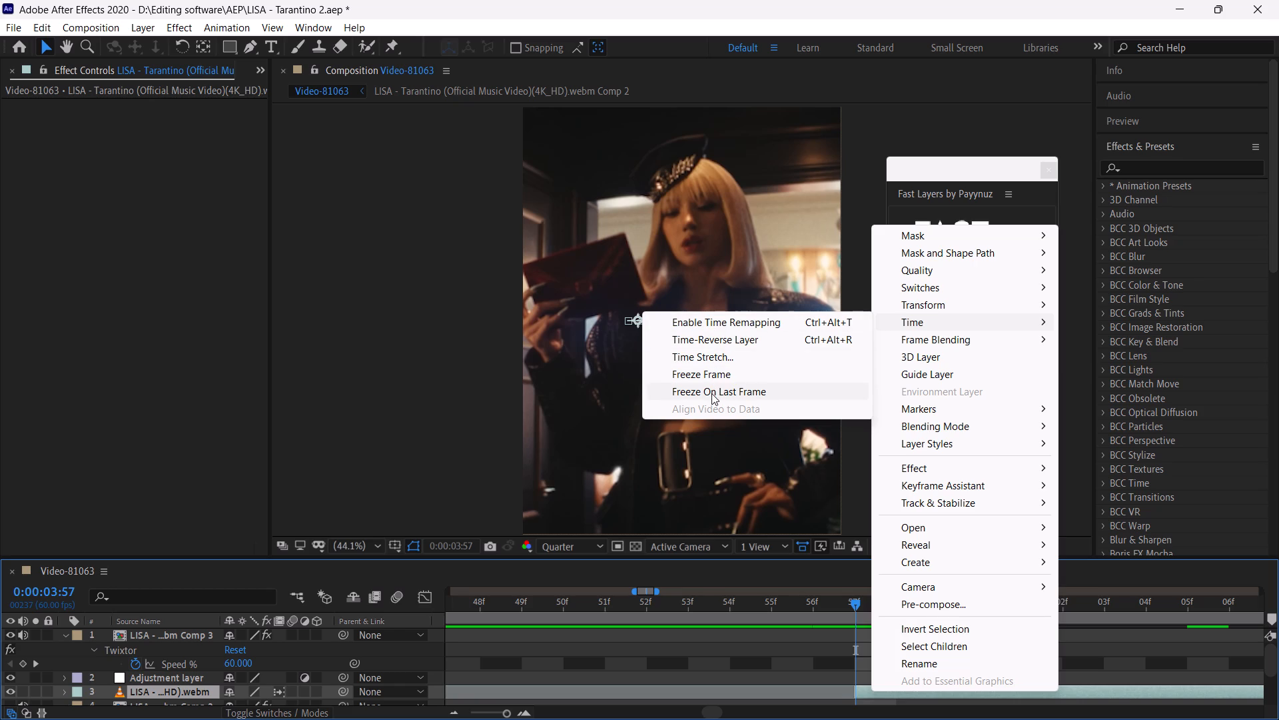
pyautogui.click(711, 377)
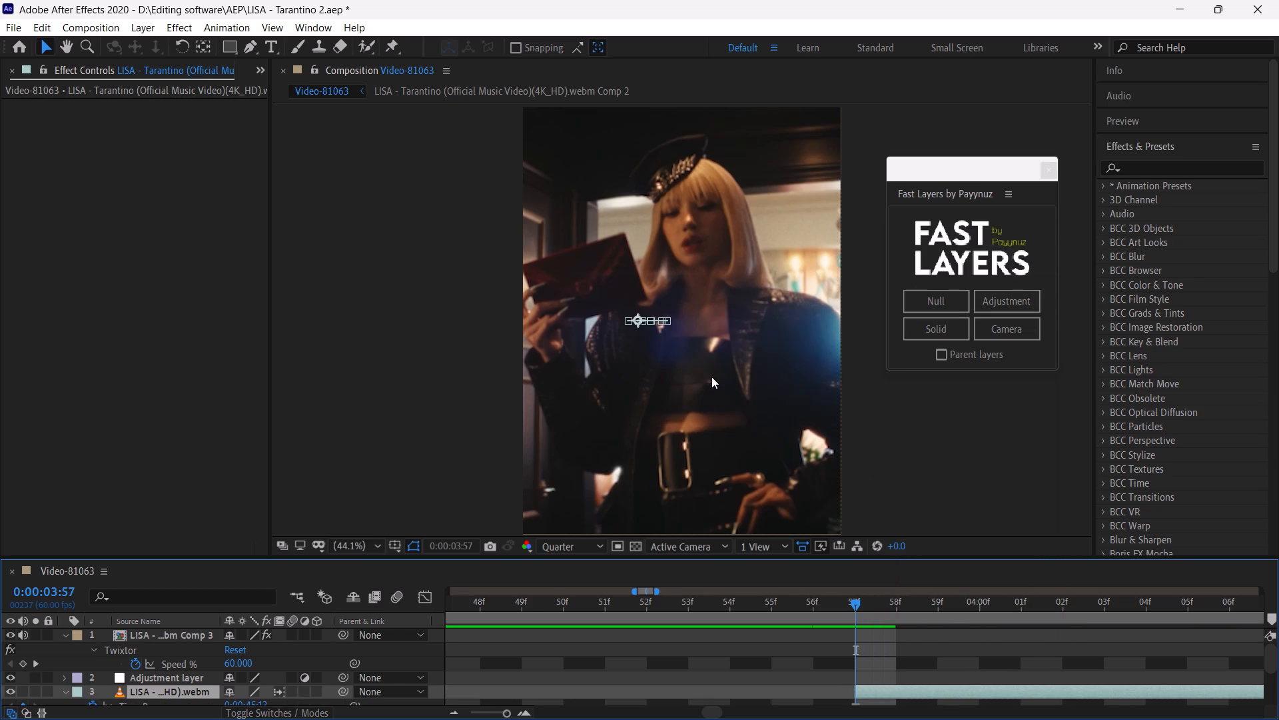
pyautogui.click(907, 608)
pyautogui.moveTo(907, 608); pyautogui.dragTo(892, 644)
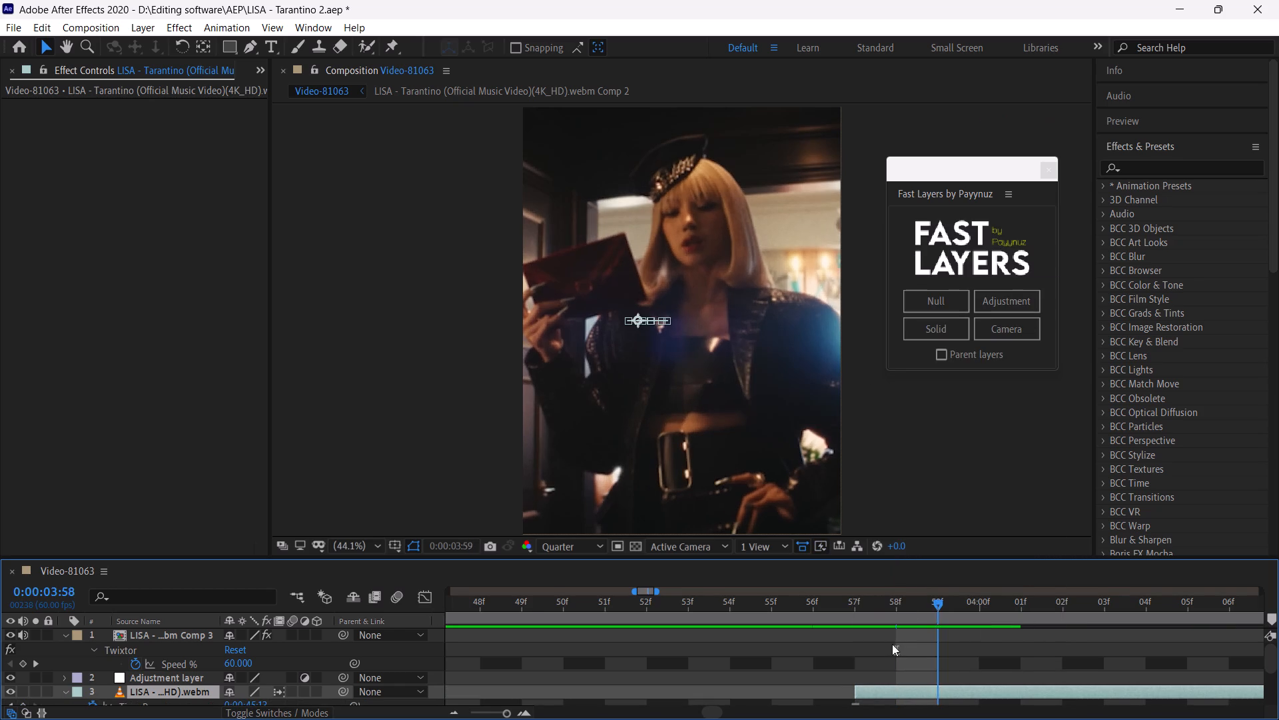
pyautogui.moveTo(892, 644); pyautogui.dragTo(866, 645)
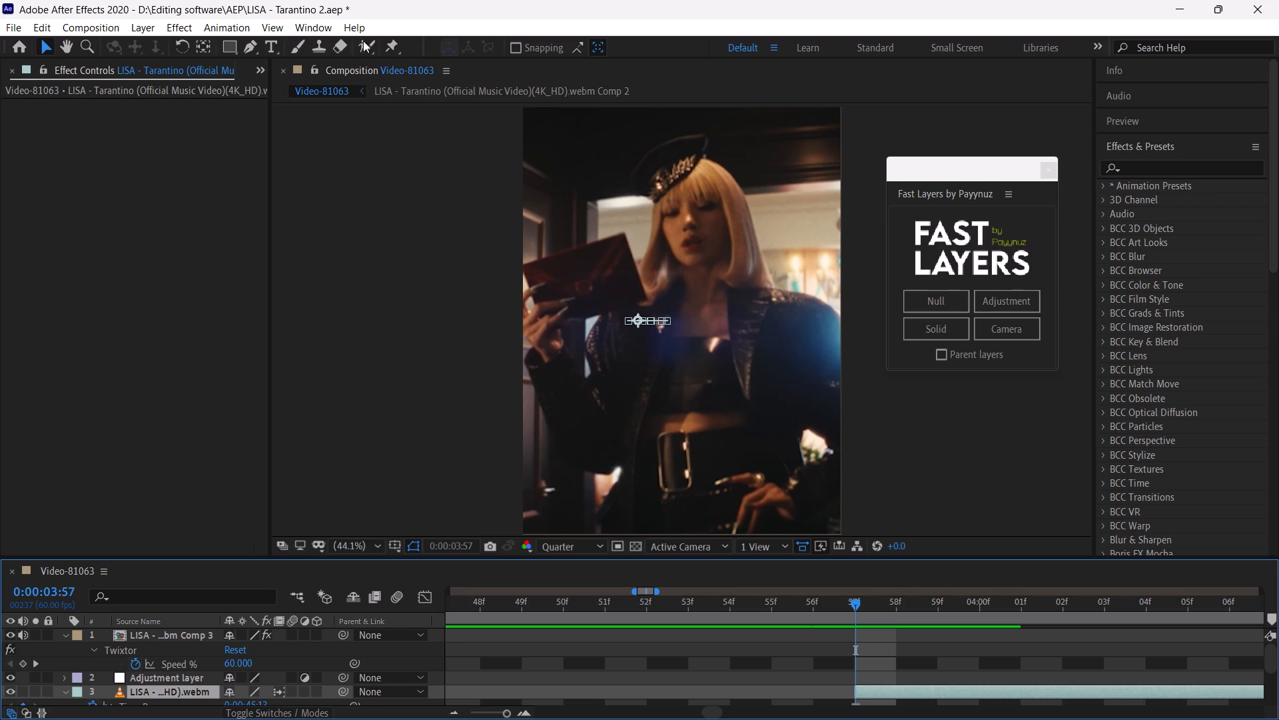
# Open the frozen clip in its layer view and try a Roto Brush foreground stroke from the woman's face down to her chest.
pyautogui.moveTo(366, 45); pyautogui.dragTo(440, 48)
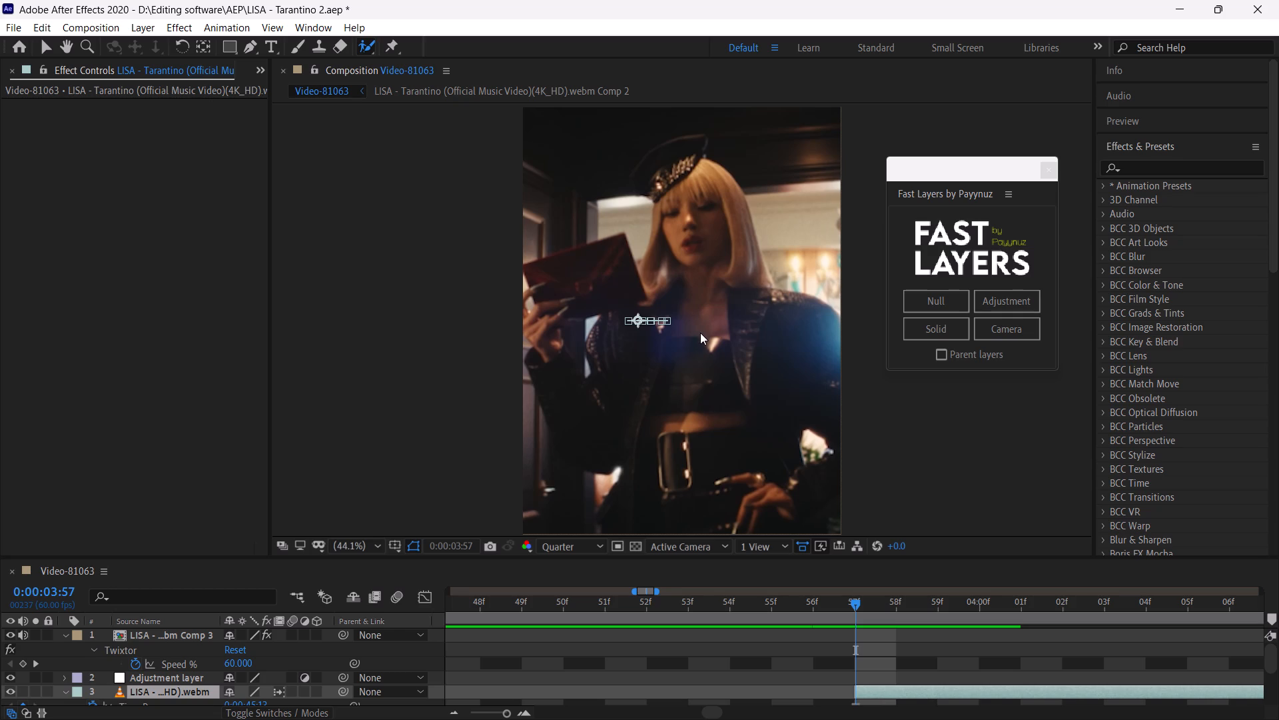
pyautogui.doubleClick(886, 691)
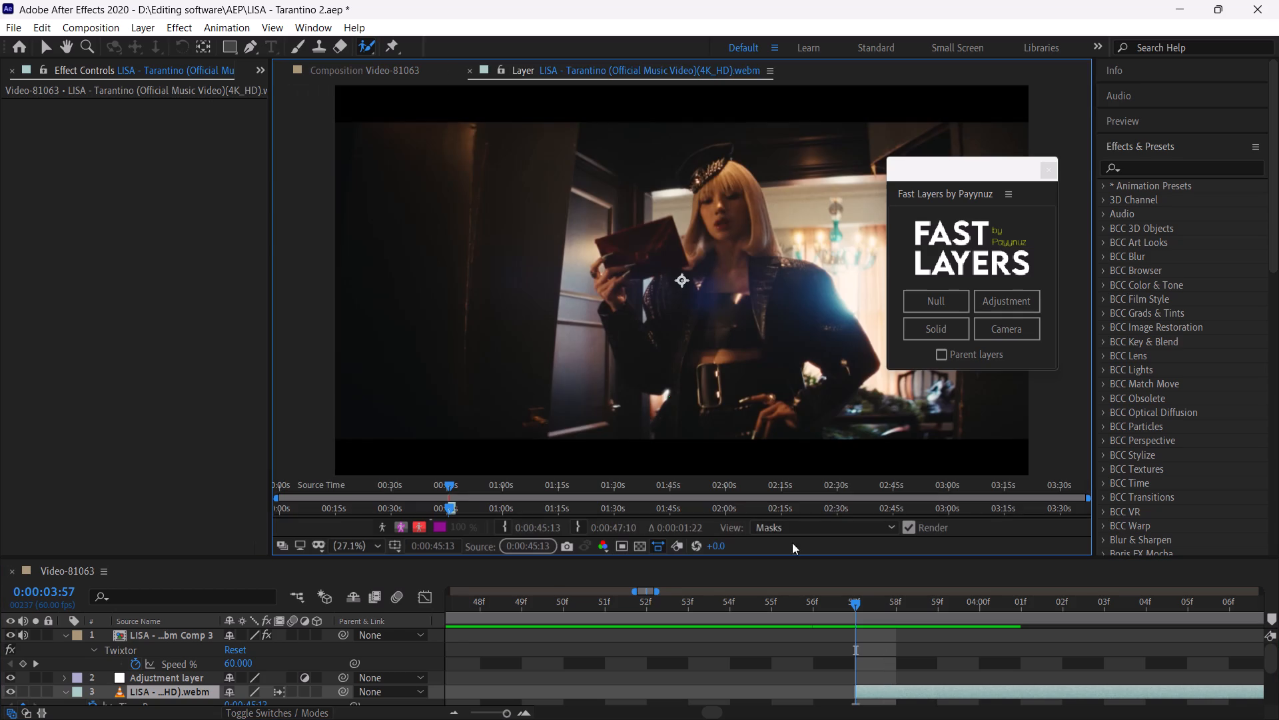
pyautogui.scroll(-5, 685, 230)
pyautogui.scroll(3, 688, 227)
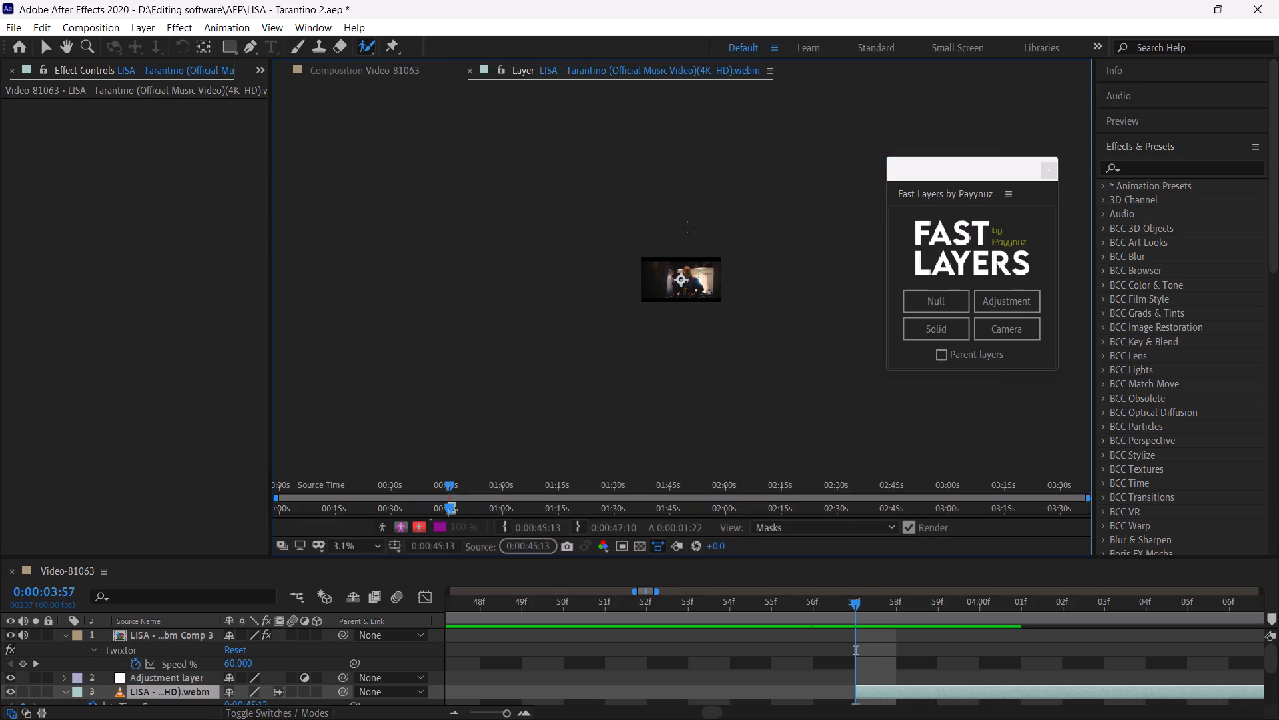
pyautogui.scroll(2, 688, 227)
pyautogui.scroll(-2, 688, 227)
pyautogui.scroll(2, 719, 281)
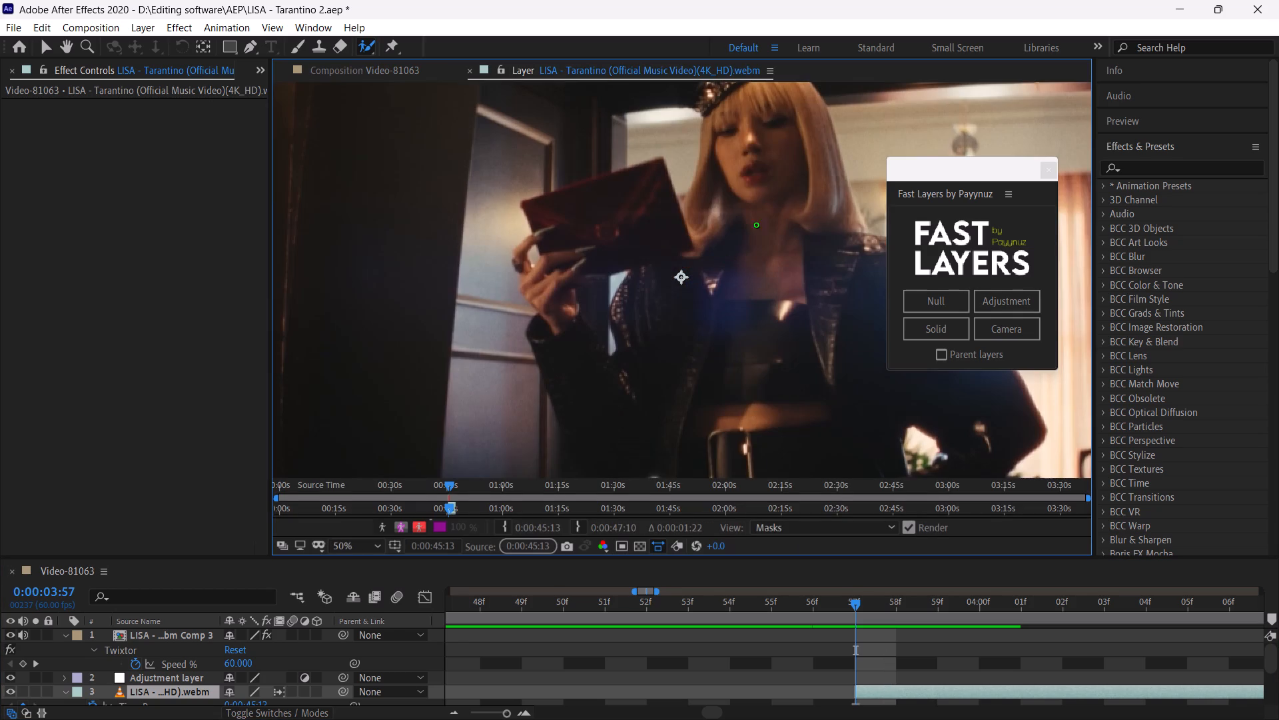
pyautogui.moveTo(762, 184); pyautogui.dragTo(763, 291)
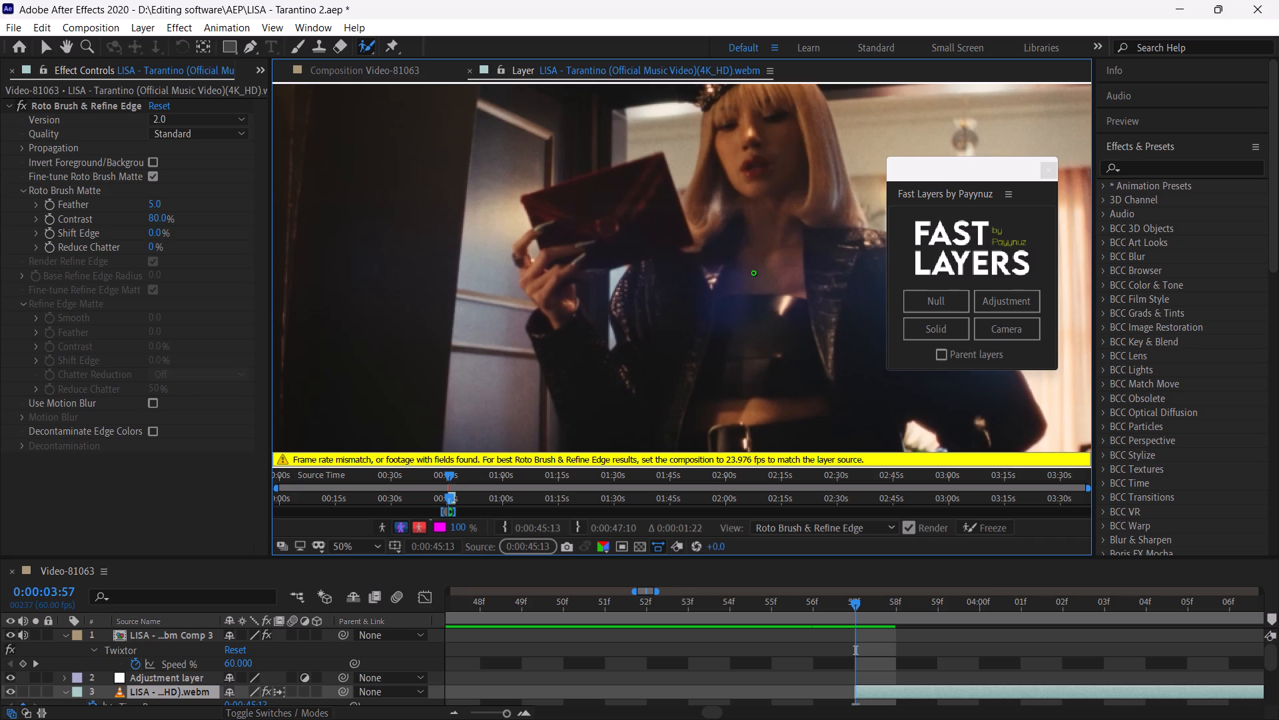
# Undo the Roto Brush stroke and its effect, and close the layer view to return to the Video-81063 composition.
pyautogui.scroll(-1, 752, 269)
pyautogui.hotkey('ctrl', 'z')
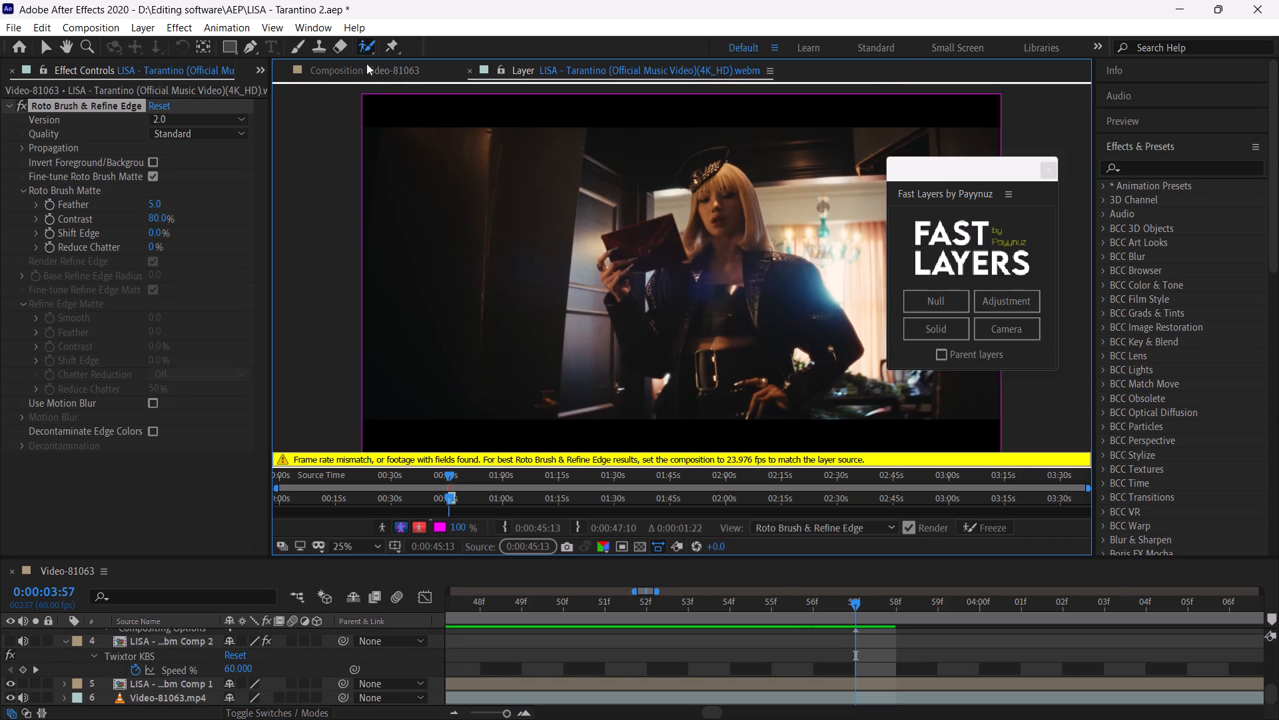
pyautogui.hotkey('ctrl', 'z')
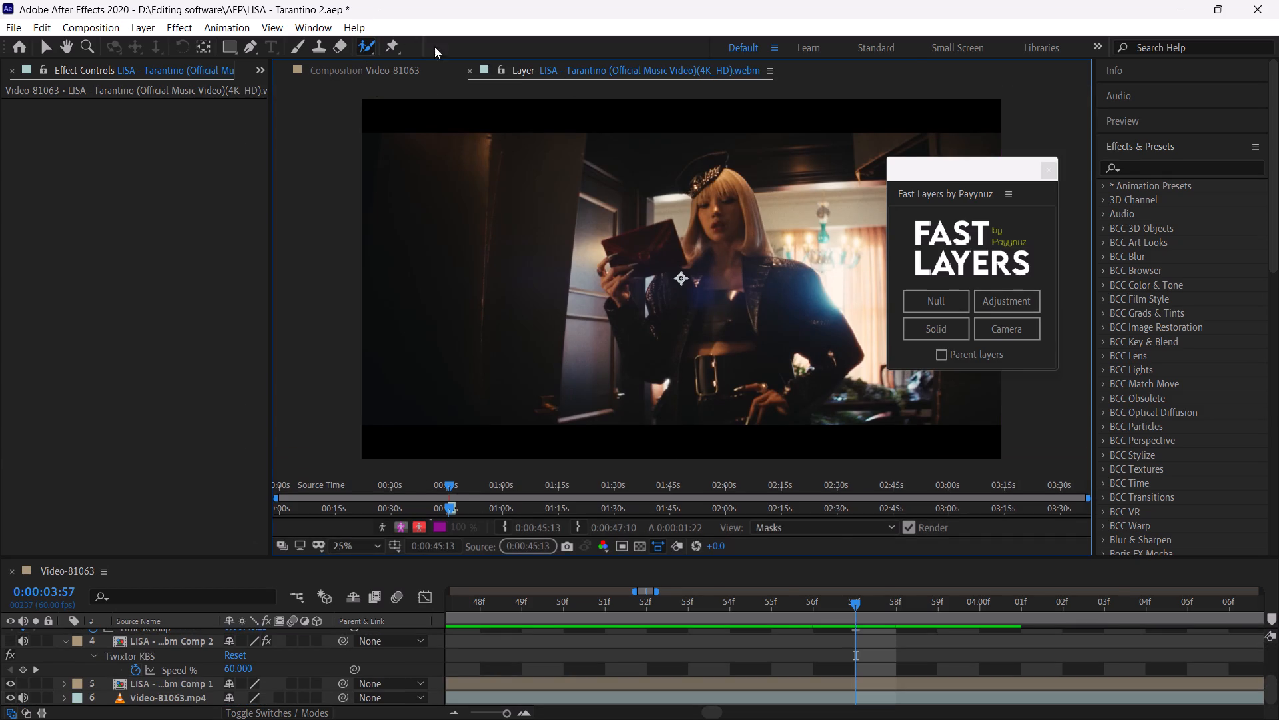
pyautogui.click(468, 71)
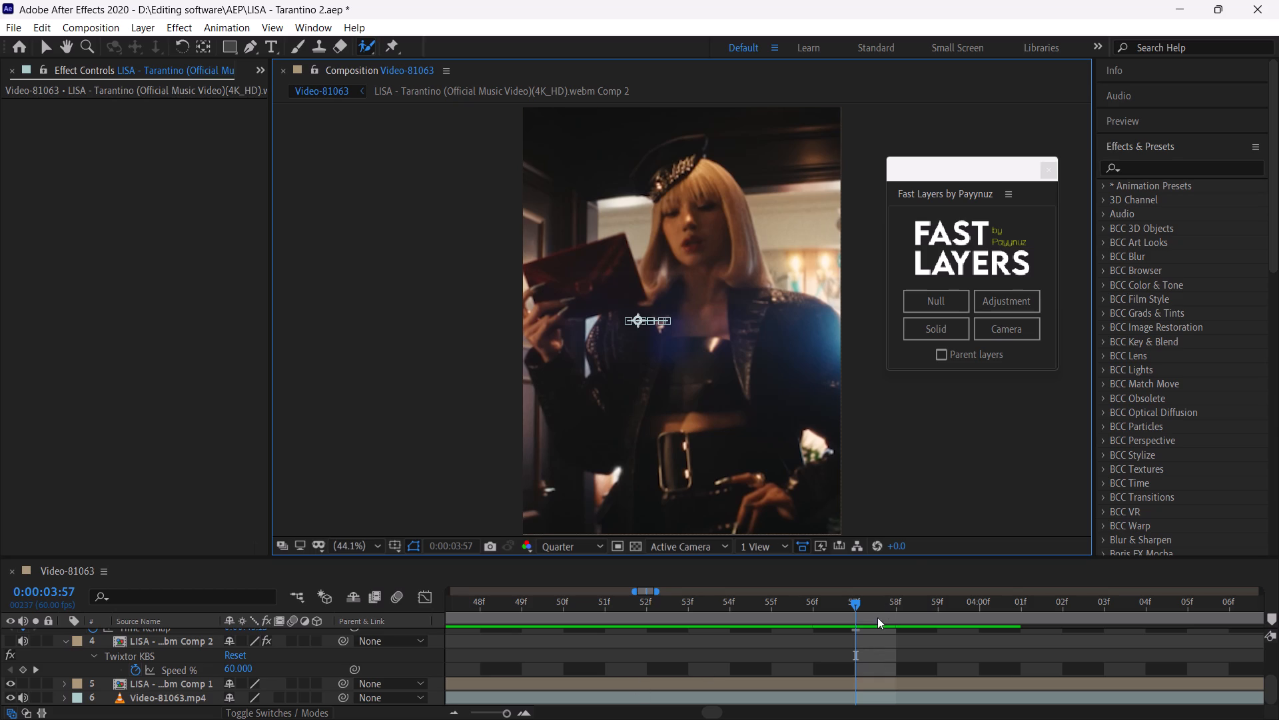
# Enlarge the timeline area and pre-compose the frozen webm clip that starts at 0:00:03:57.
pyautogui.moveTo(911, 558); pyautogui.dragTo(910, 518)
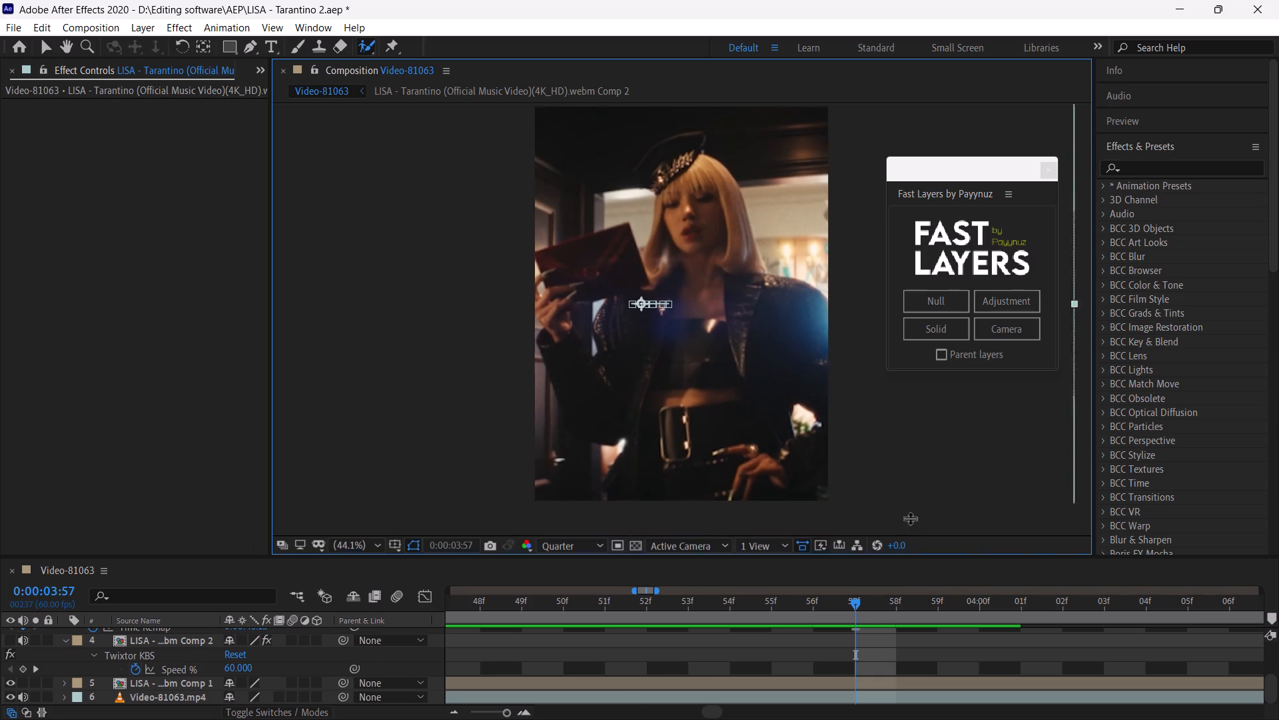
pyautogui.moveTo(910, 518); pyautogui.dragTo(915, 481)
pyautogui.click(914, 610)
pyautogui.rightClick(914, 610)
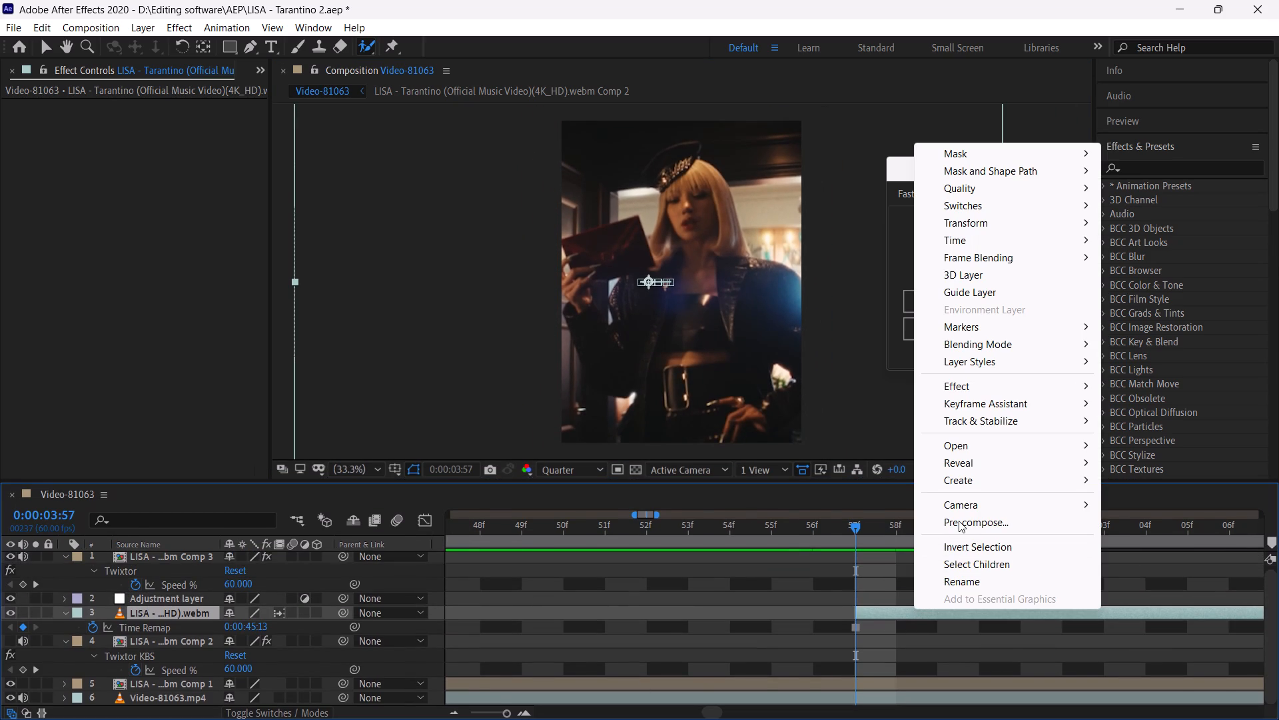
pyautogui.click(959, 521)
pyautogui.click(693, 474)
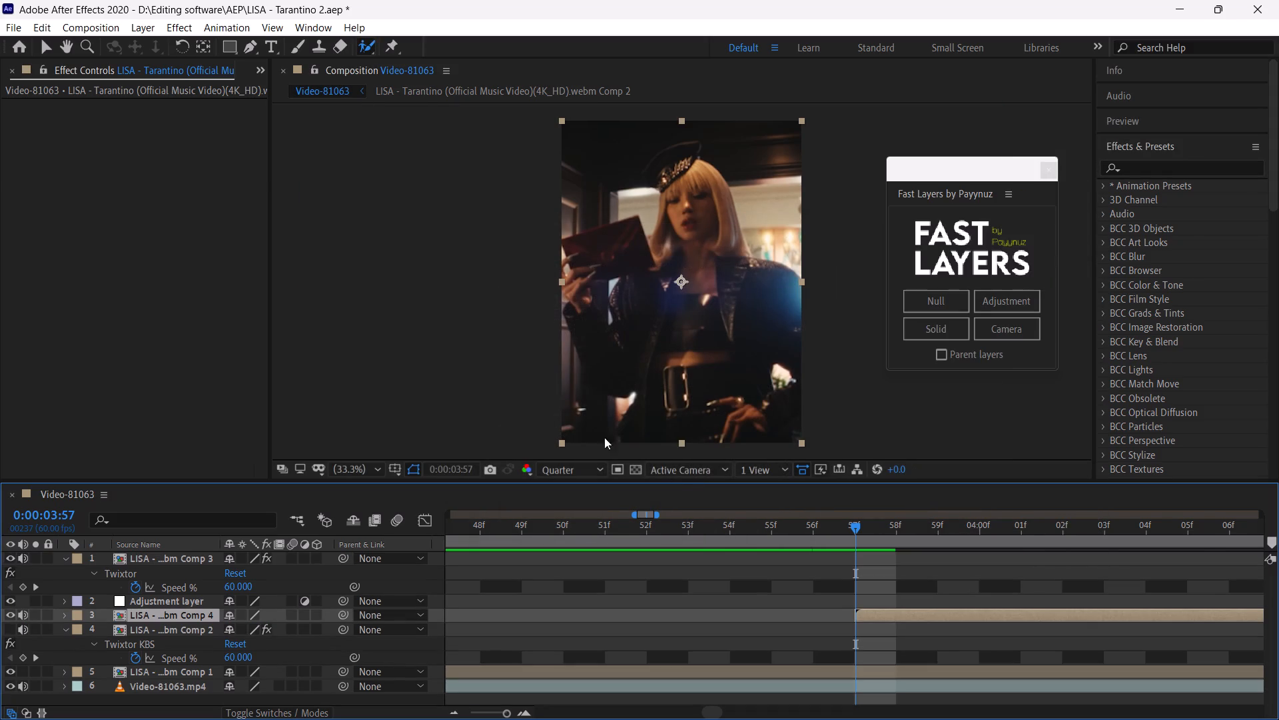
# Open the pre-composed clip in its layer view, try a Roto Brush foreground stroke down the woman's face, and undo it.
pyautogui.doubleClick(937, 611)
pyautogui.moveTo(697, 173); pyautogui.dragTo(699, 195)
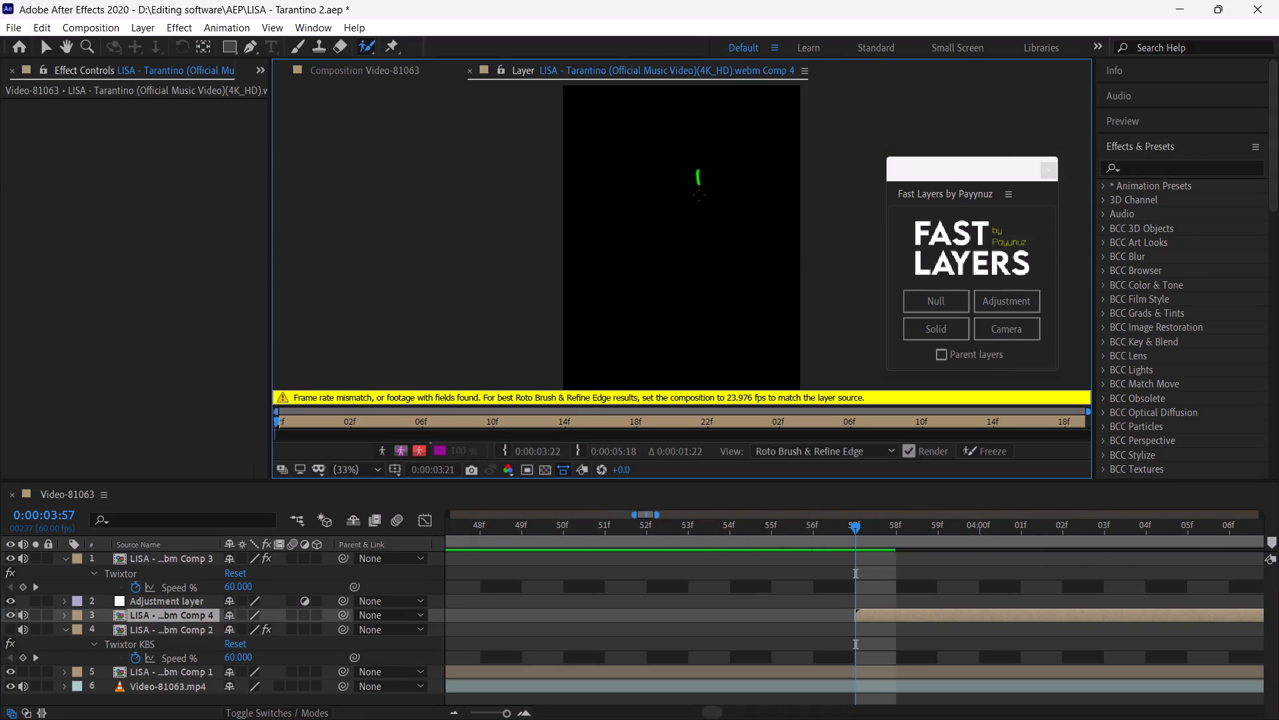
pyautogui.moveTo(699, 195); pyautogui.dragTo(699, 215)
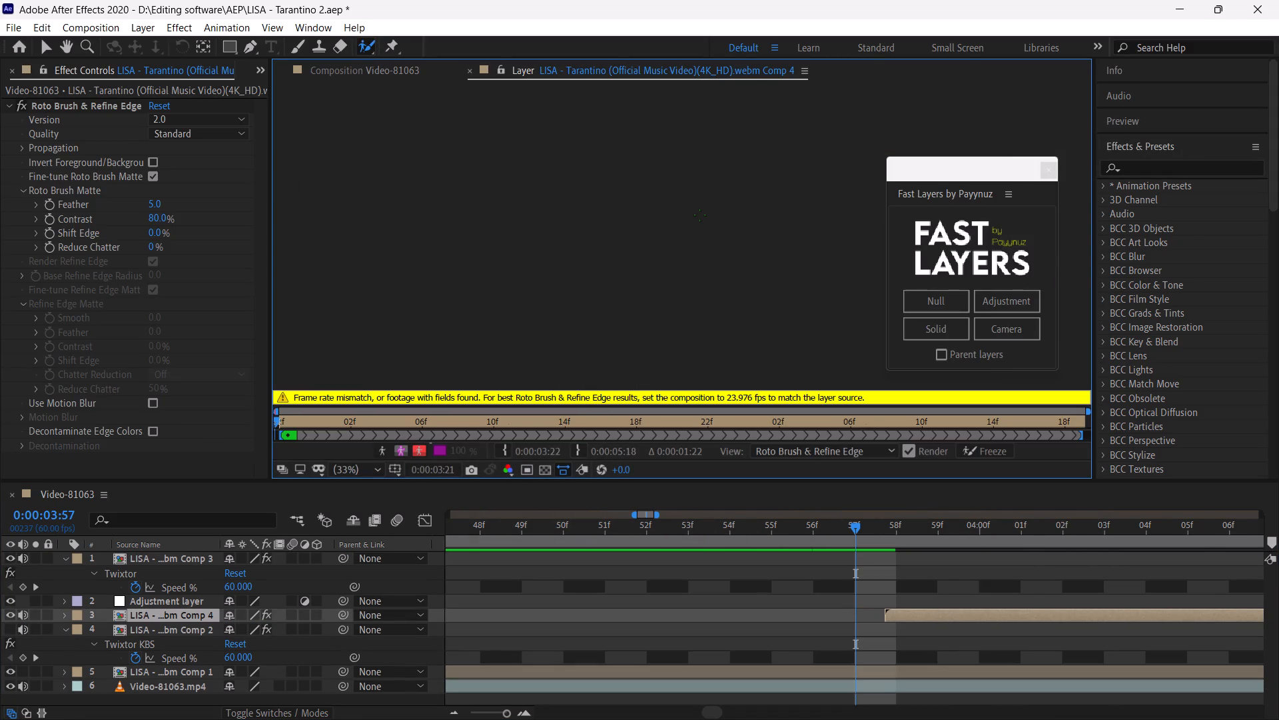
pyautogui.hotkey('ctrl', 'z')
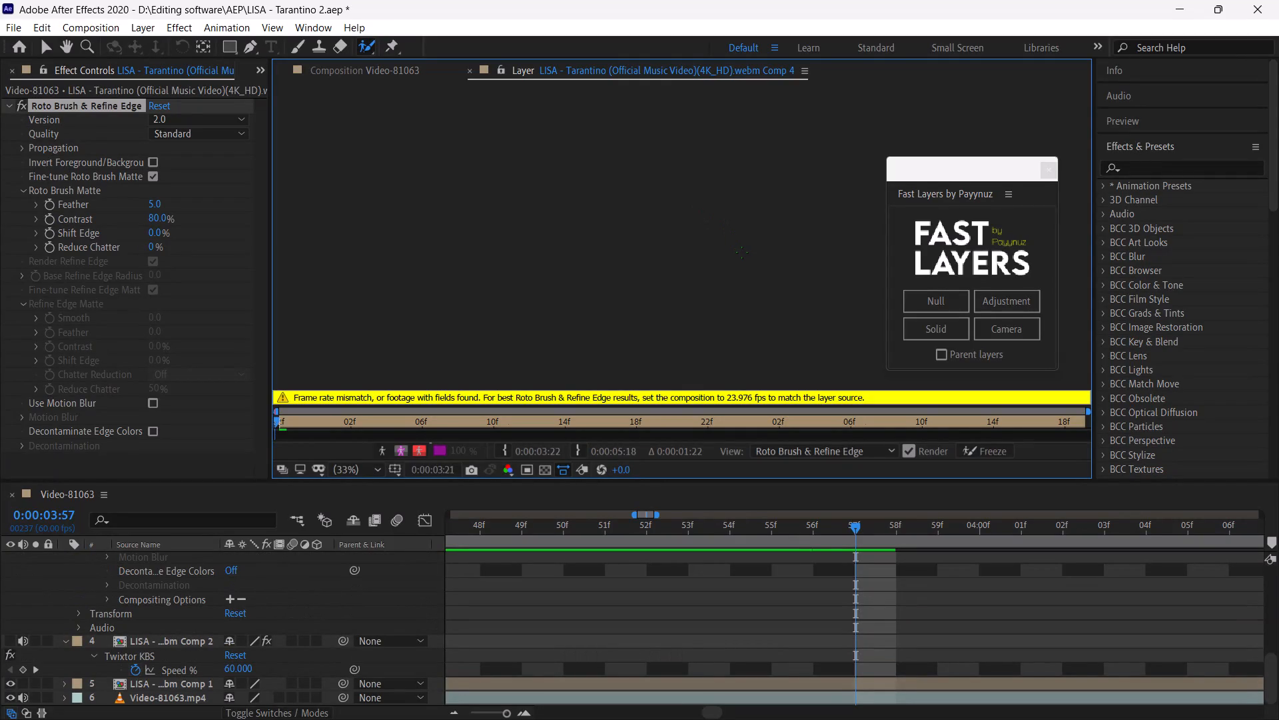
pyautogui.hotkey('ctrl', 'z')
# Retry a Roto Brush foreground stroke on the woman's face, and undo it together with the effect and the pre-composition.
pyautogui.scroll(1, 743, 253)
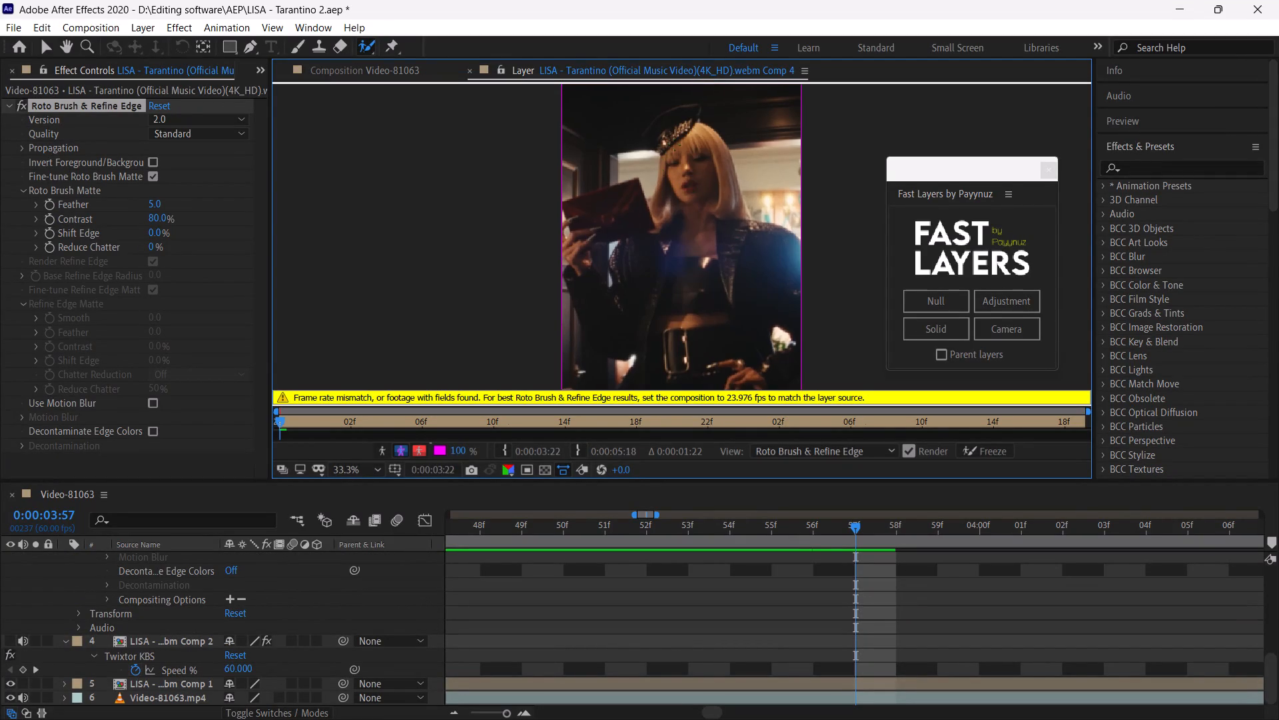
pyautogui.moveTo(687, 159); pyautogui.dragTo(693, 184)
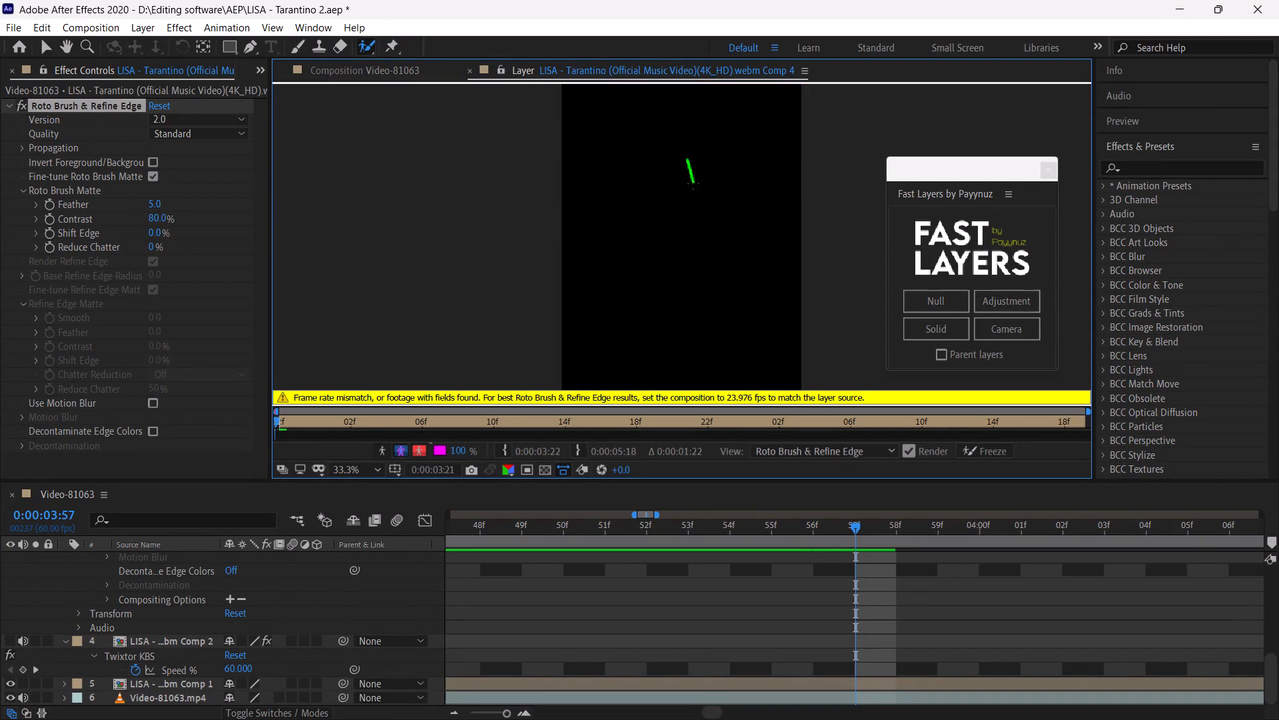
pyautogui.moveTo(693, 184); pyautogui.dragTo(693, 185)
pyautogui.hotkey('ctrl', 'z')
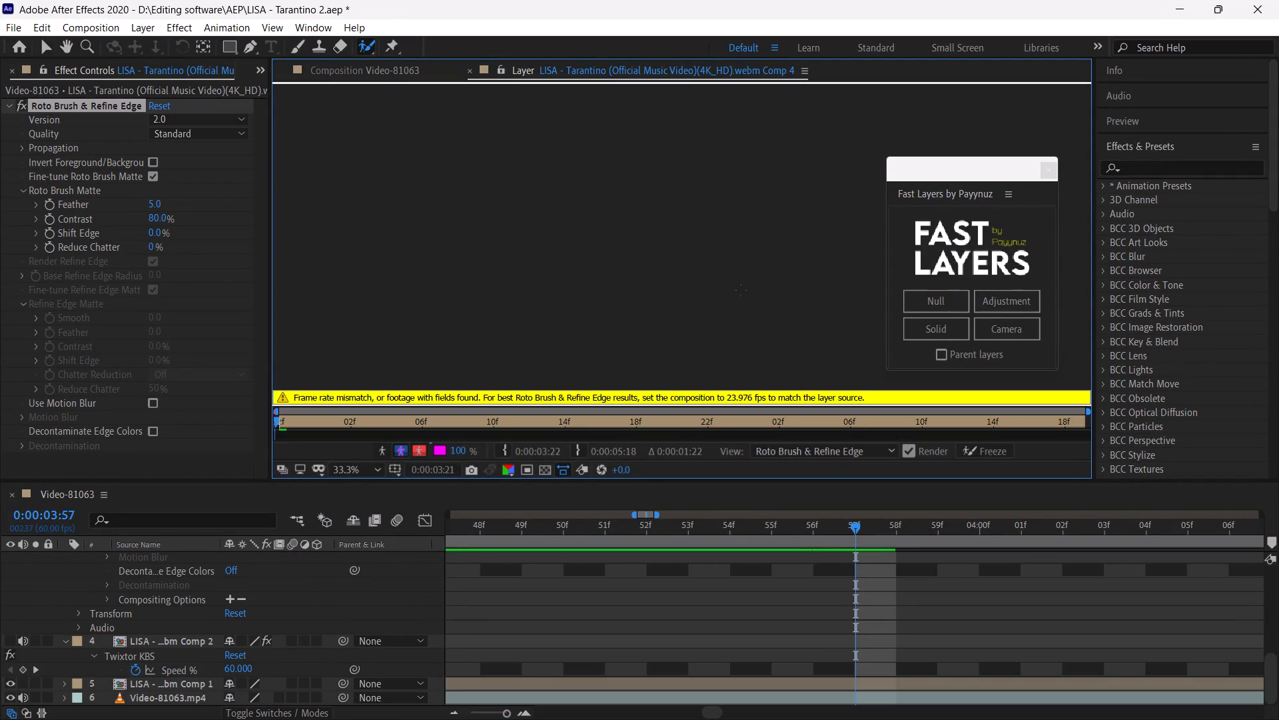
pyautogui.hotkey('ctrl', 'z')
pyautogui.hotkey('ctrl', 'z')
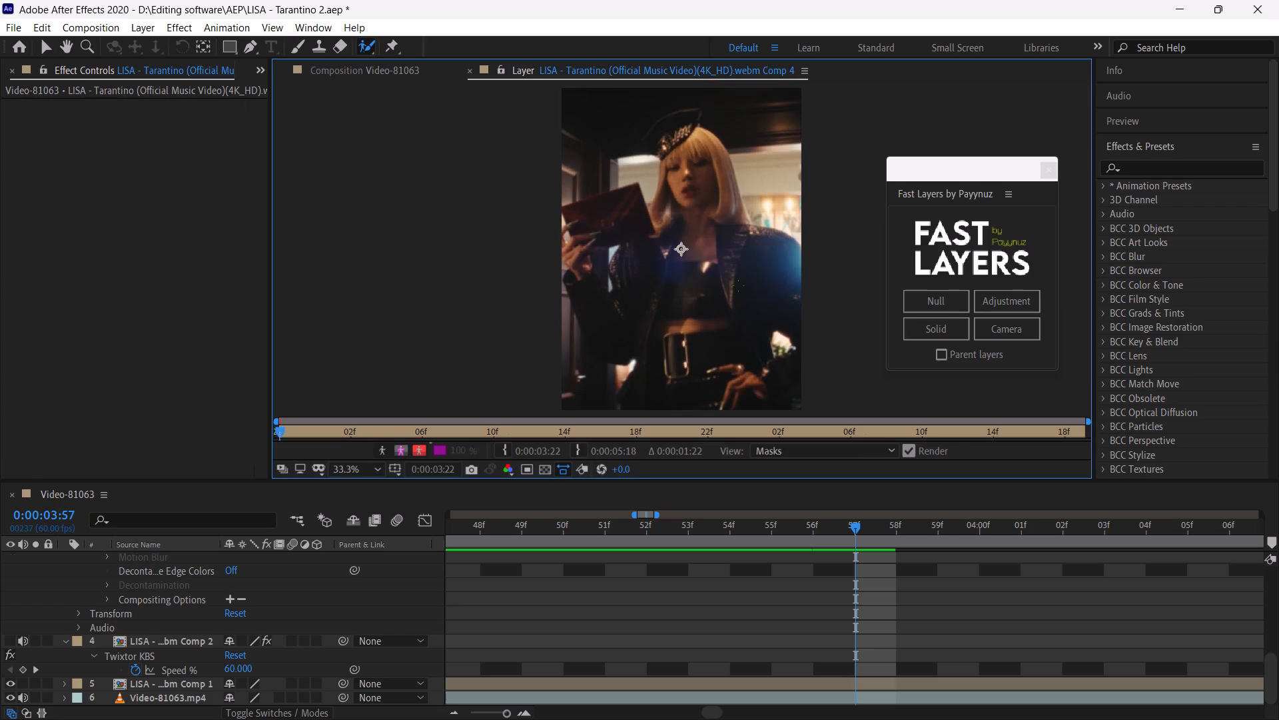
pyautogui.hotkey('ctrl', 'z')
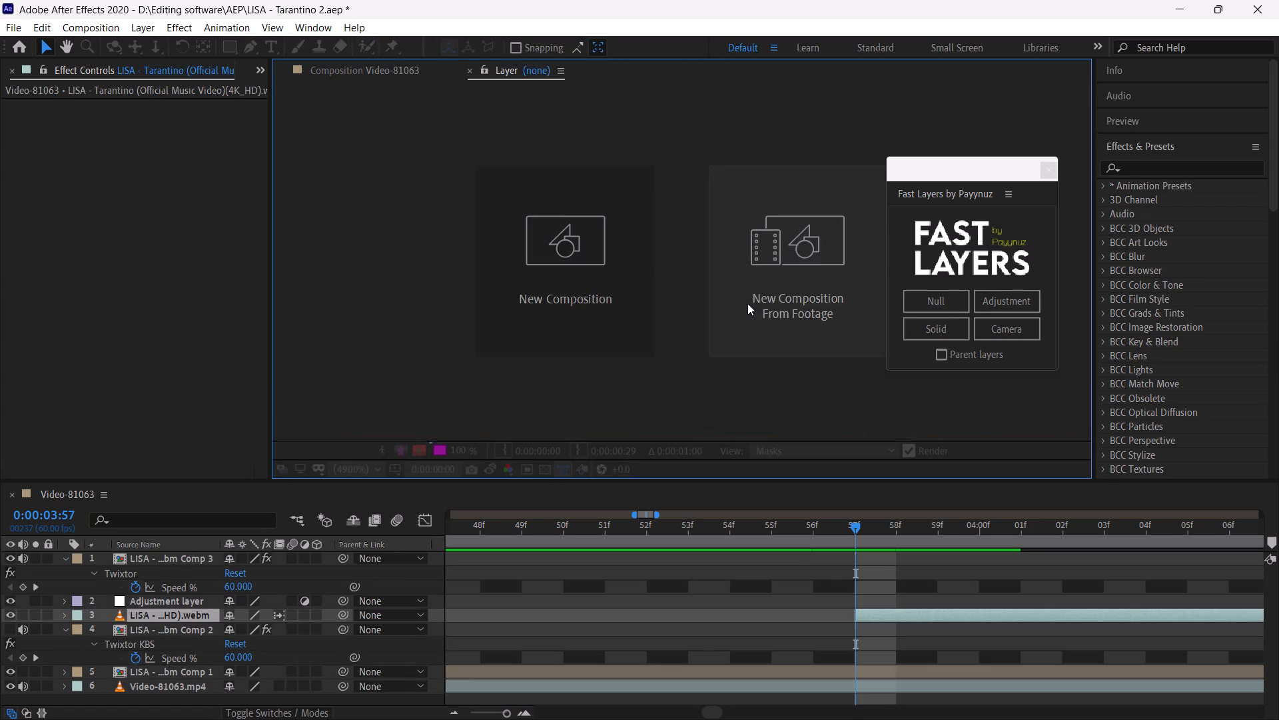
# Move the frozen webm clip along the timeline so it starts at about 0:00:04:49.
pyautogui.moveTo(496, 715); pyautogui.dragTo(478, 715)
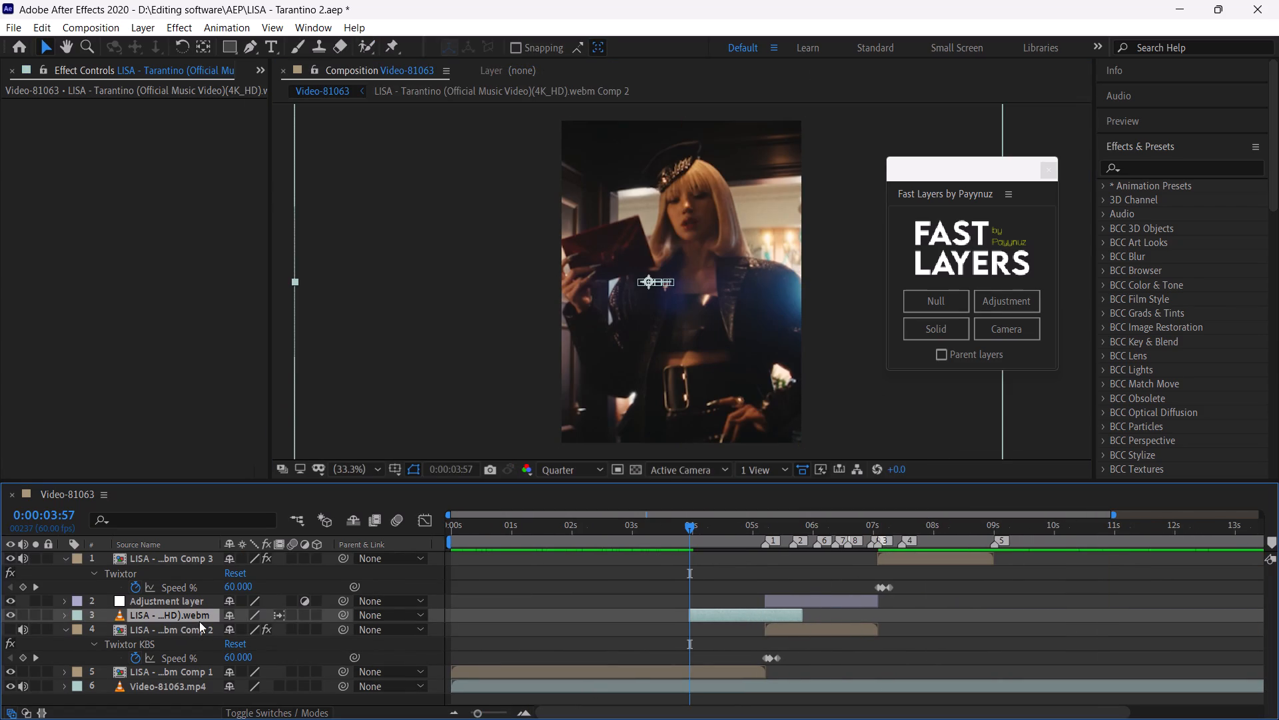
pyautogui.moveTo(727, 617); pyautogui.dragTo(780, 623)
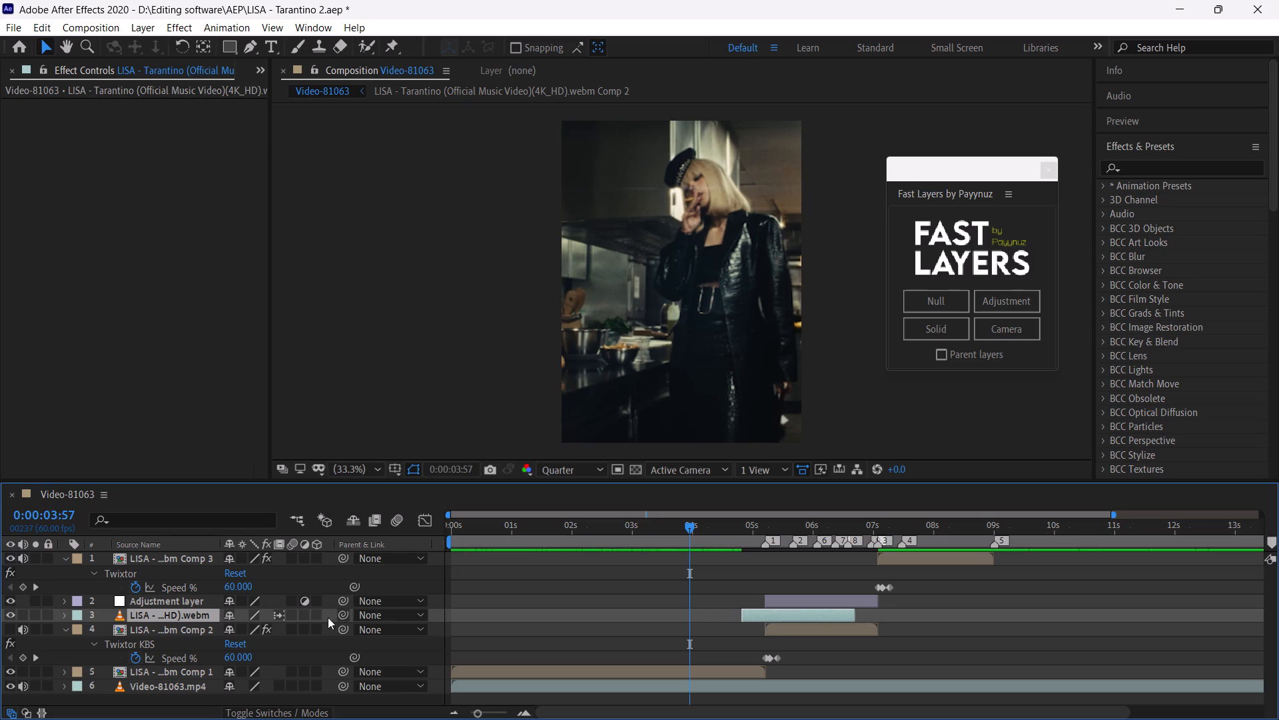
pyautogui.click(280, 616)
# Place the playhead at 0:00:04:49 and pre-compose the frozen webm clip, moving all attributes and matching the duration to the clip's span.
pyautogui.moveTo(733, 535); pyautogui.dragTo(738, 550)
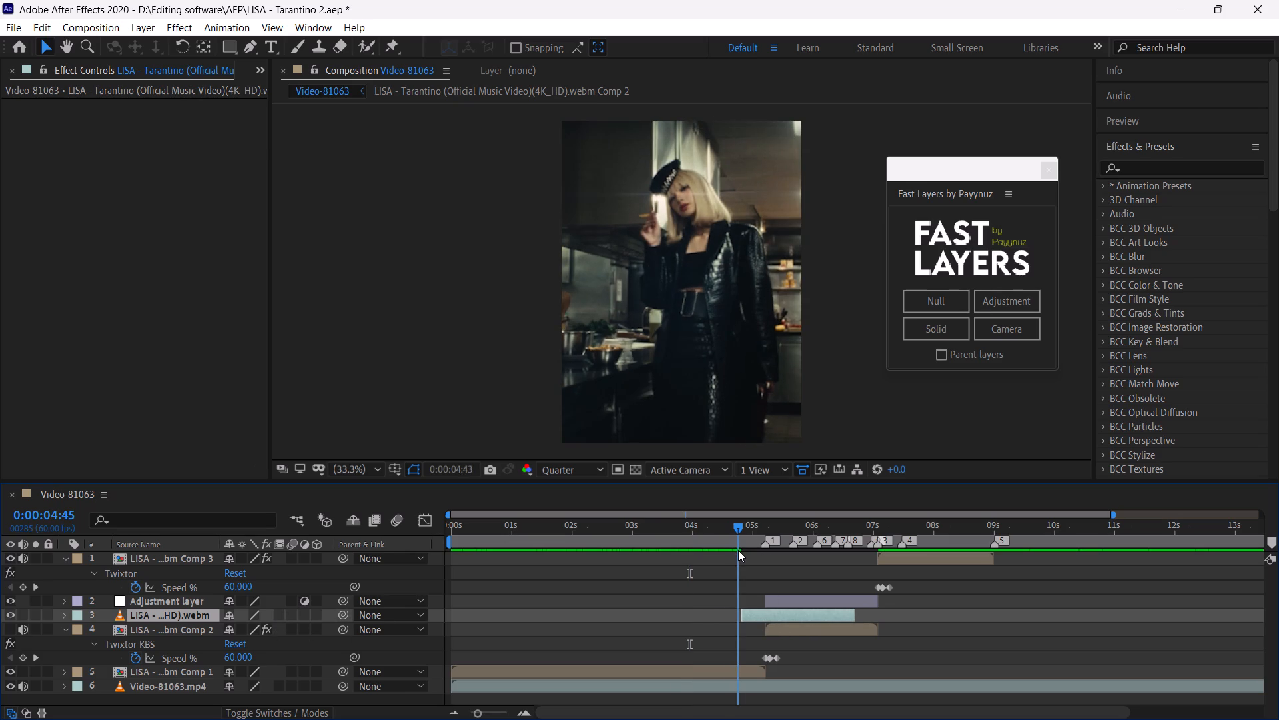
pyautogui.moveTo(738, 550); pyautogui.dragTo(742, 557)
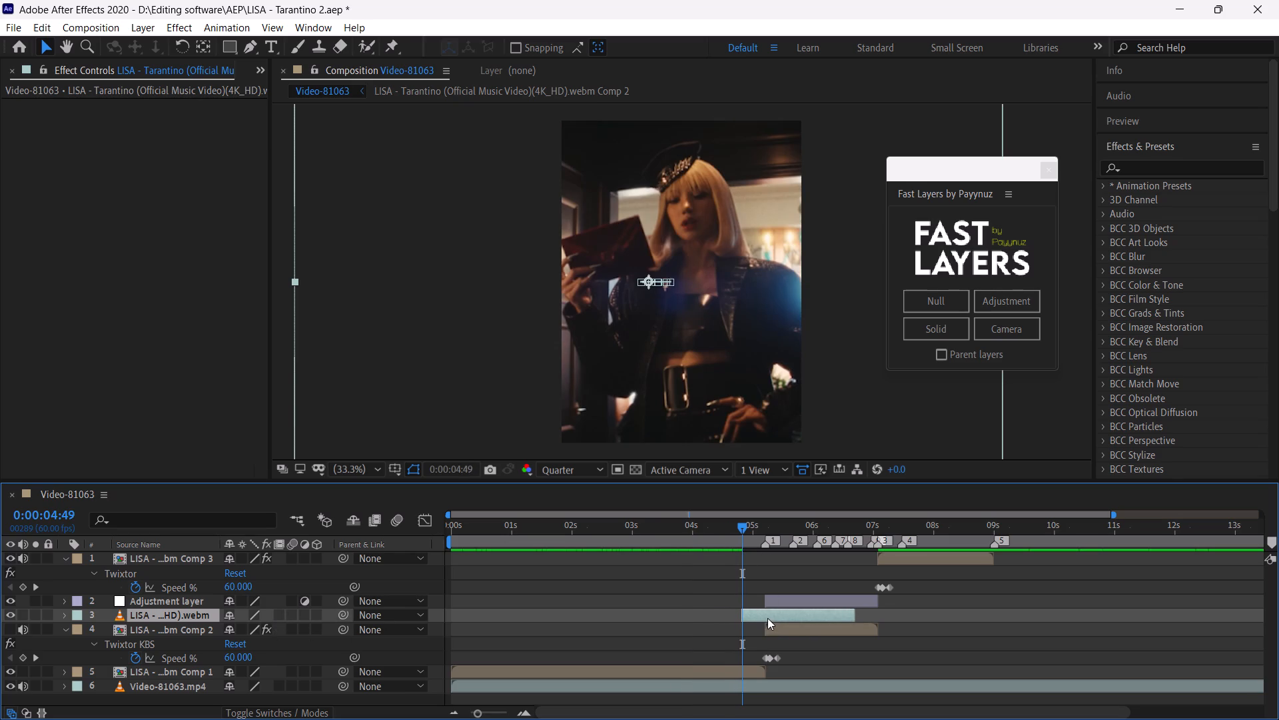
pyautogui.rightClick(767, 618)
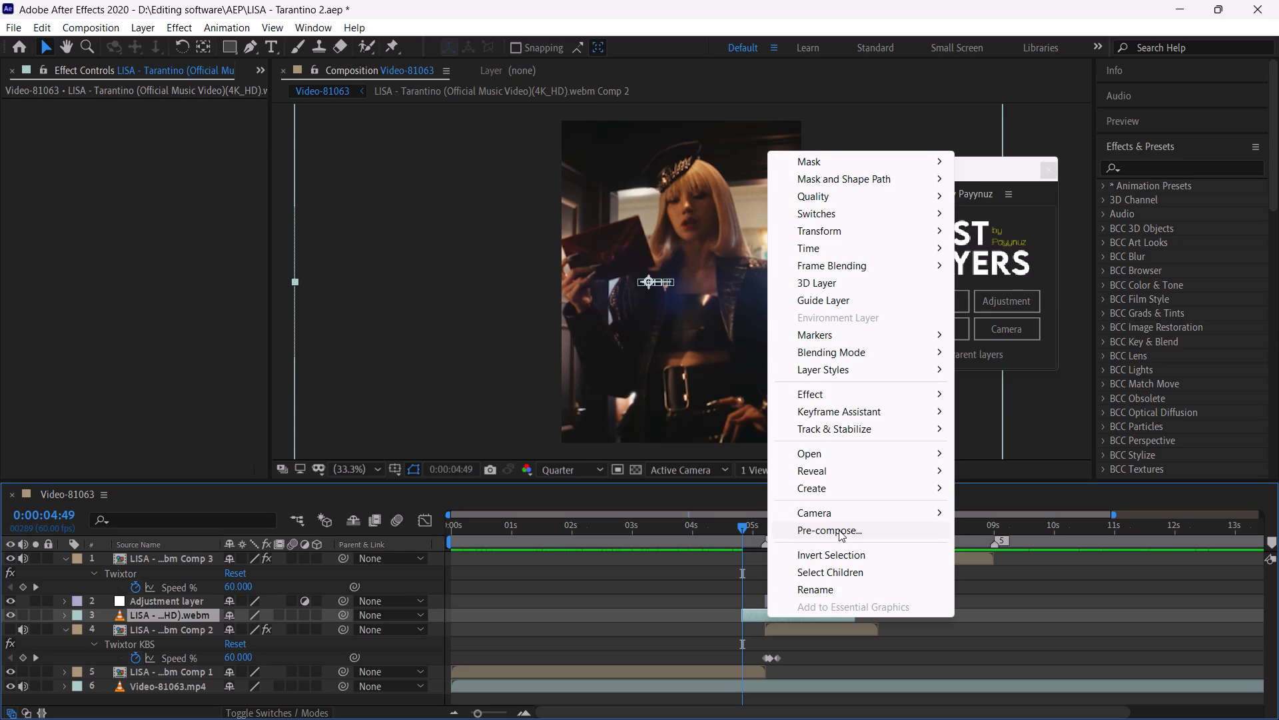
pyautogui.click(839, 530)
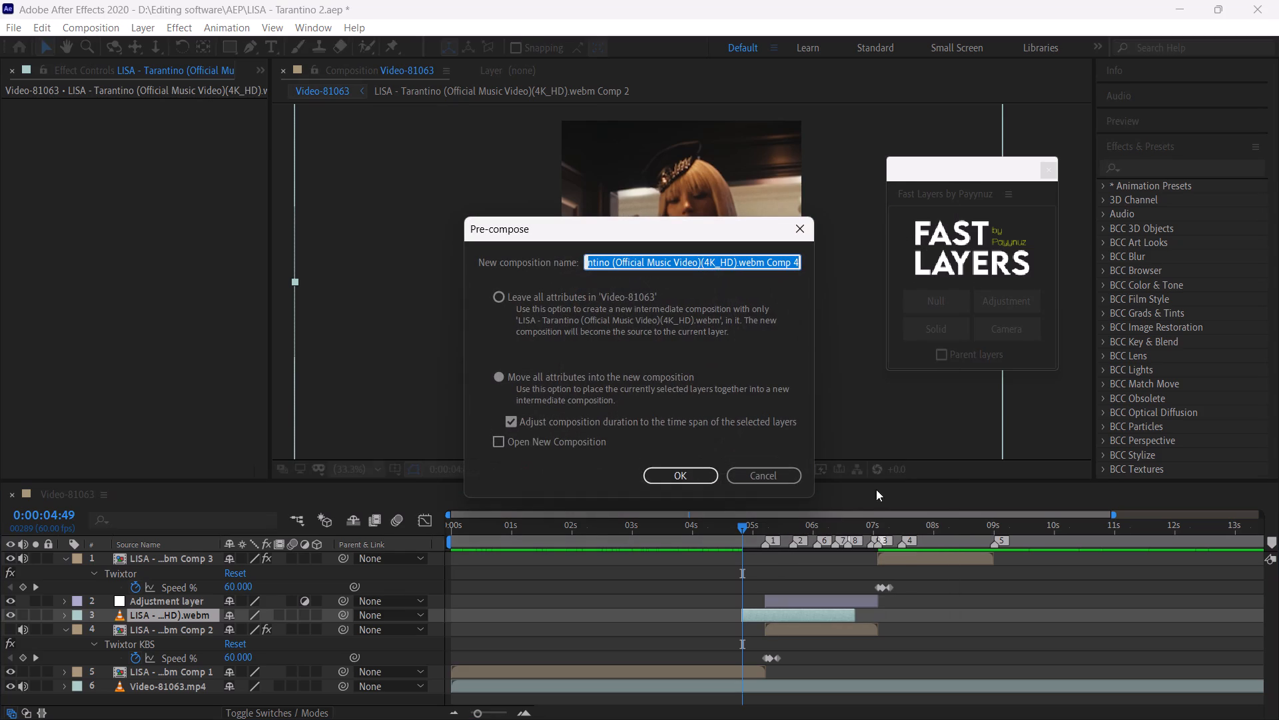
pyautogui.click(710, 480)
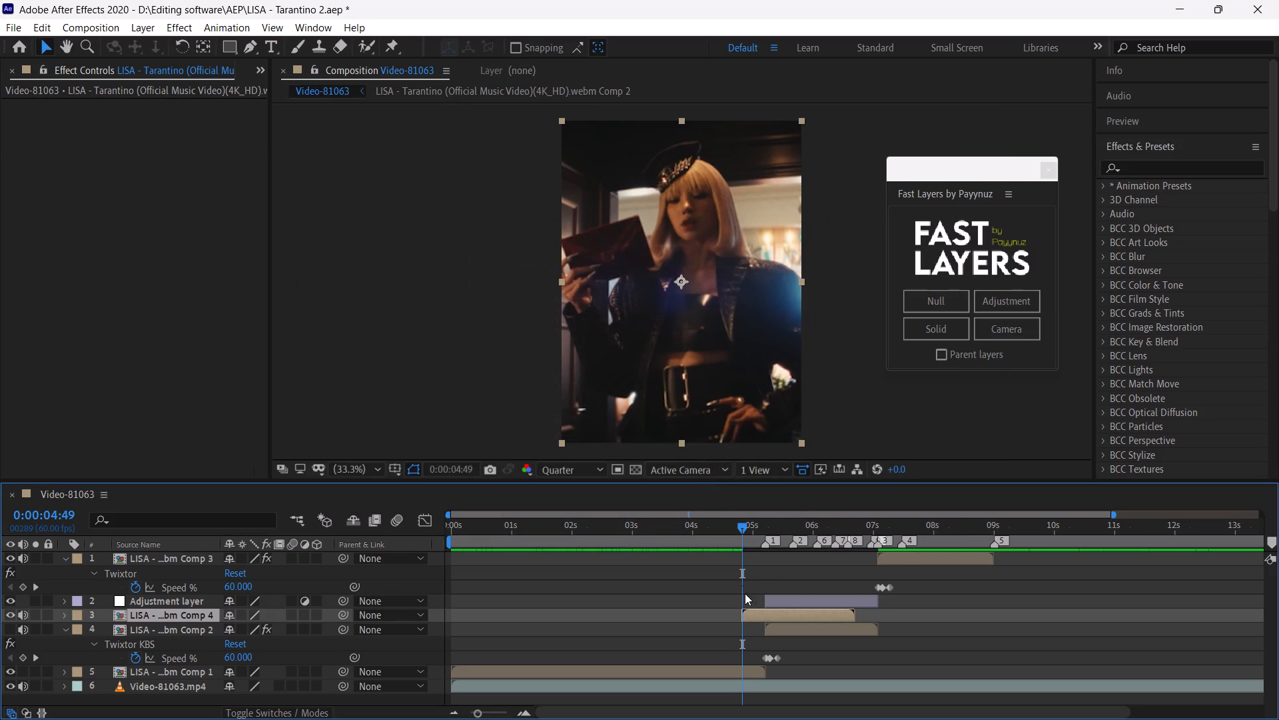
# Activate the Roto Brush tool and open the newly pre-composed clip in its layer view.
pyautogui.moveTo(362, 43); pyautogui.dragTo(413, 51)
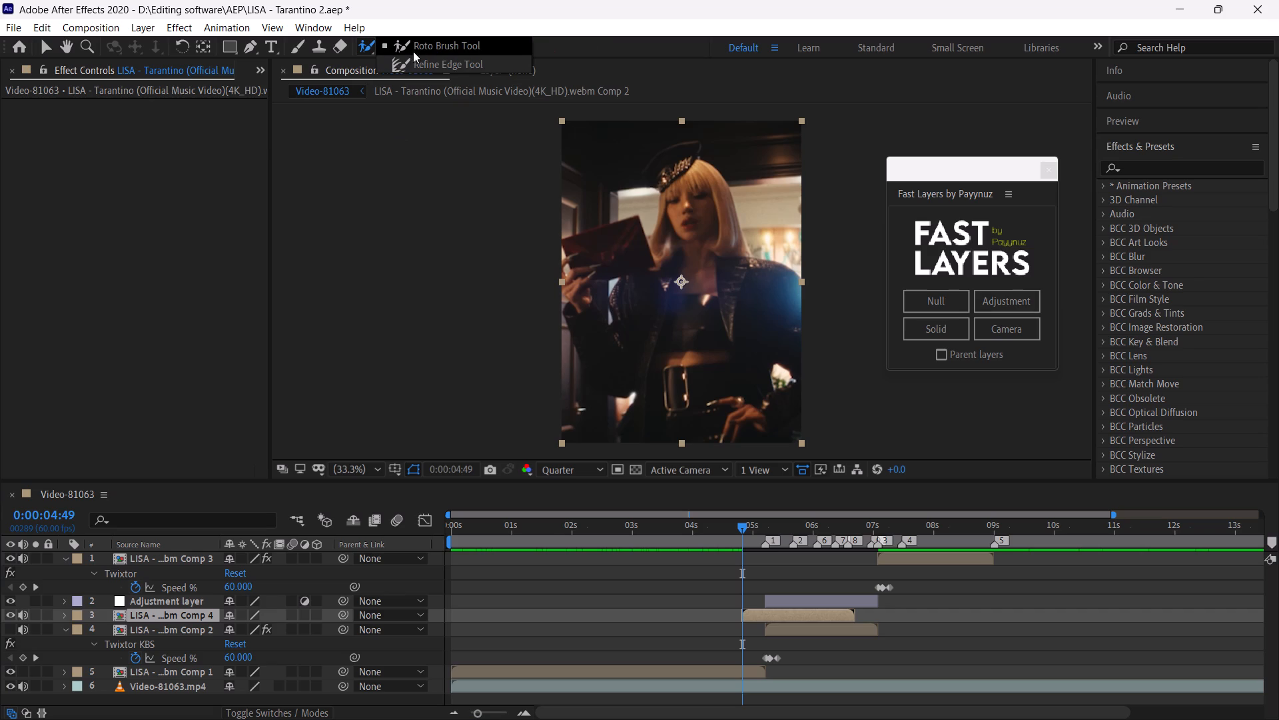
pyautogui.moveTo(413, 51); pyautogui.dragTo(425, 49)
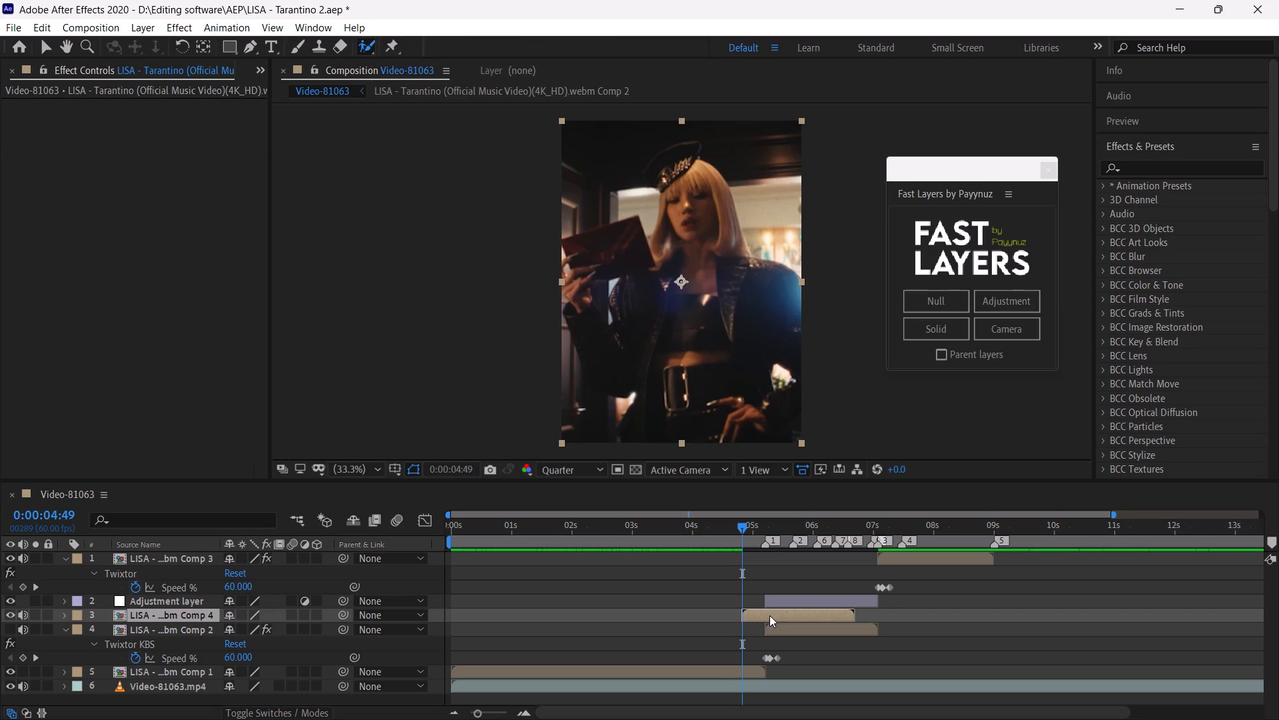
pyautogui.doubleClick(769, 615)
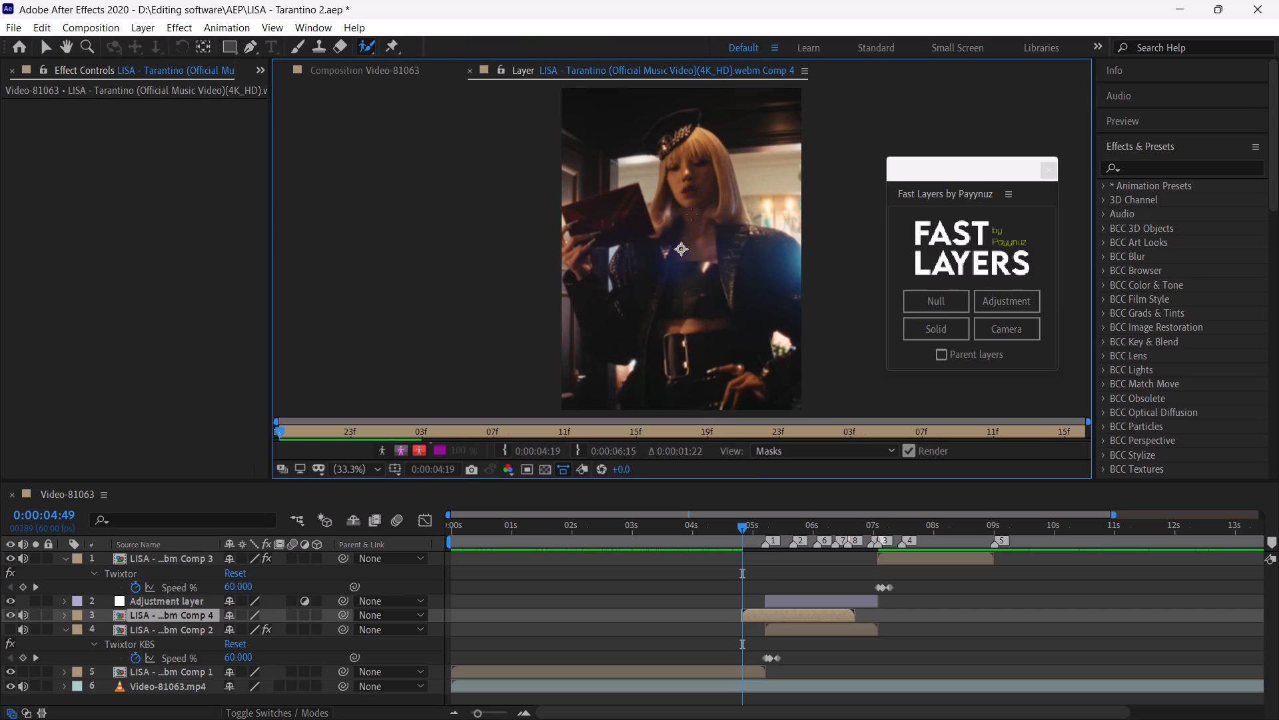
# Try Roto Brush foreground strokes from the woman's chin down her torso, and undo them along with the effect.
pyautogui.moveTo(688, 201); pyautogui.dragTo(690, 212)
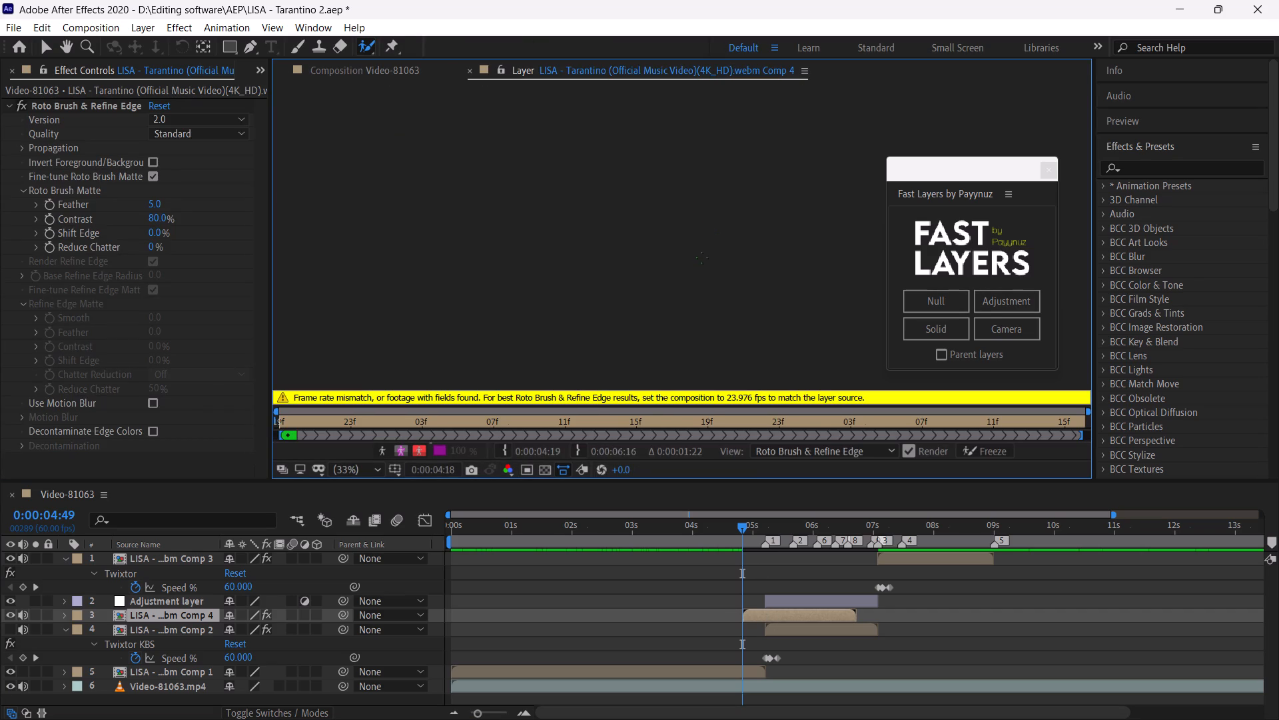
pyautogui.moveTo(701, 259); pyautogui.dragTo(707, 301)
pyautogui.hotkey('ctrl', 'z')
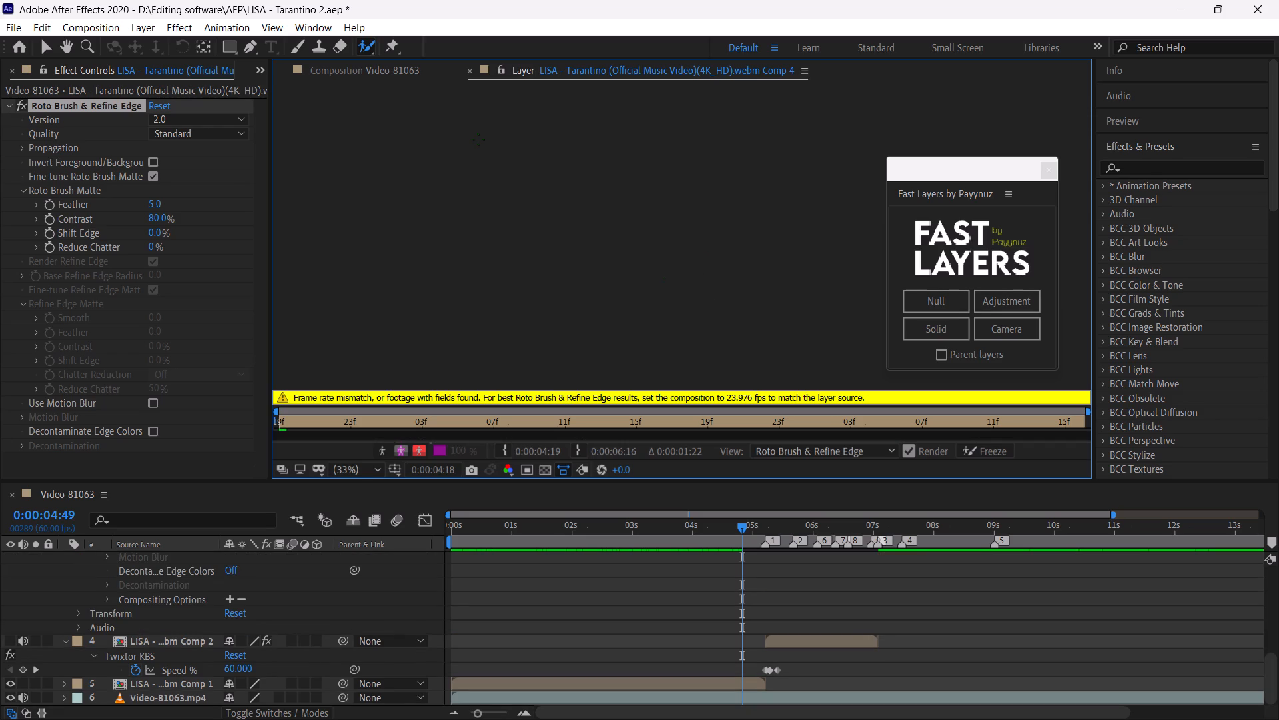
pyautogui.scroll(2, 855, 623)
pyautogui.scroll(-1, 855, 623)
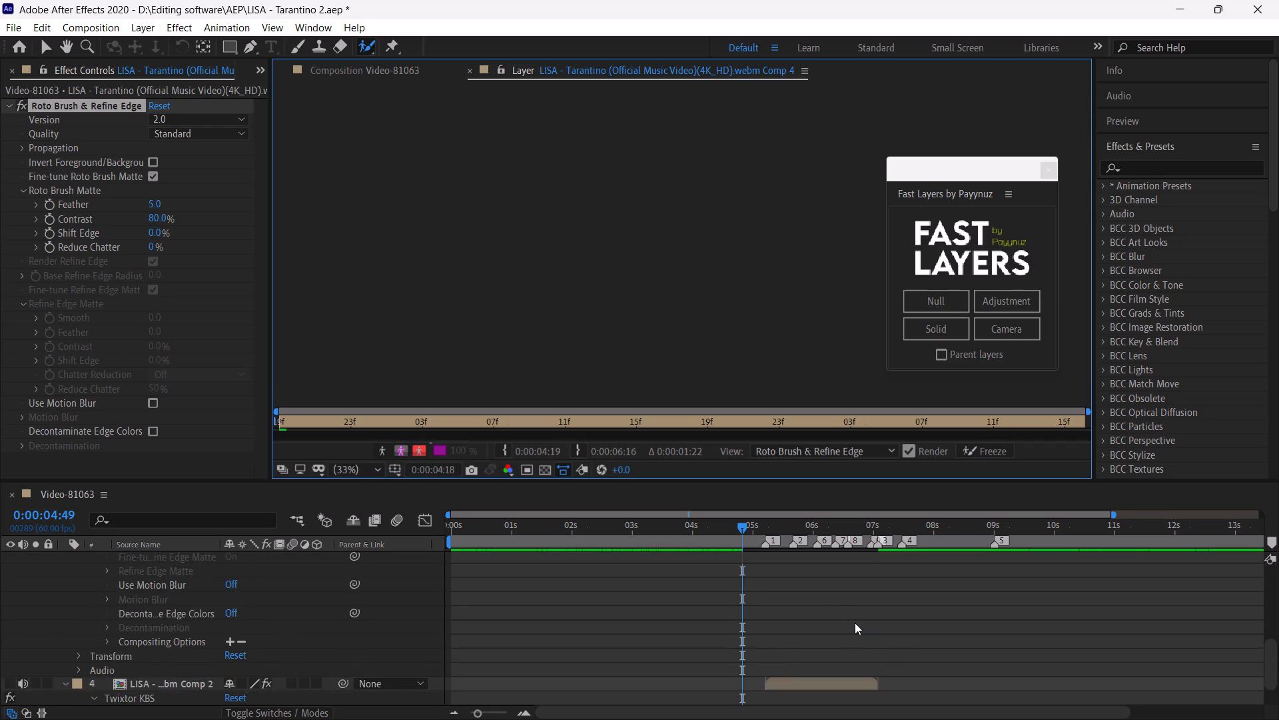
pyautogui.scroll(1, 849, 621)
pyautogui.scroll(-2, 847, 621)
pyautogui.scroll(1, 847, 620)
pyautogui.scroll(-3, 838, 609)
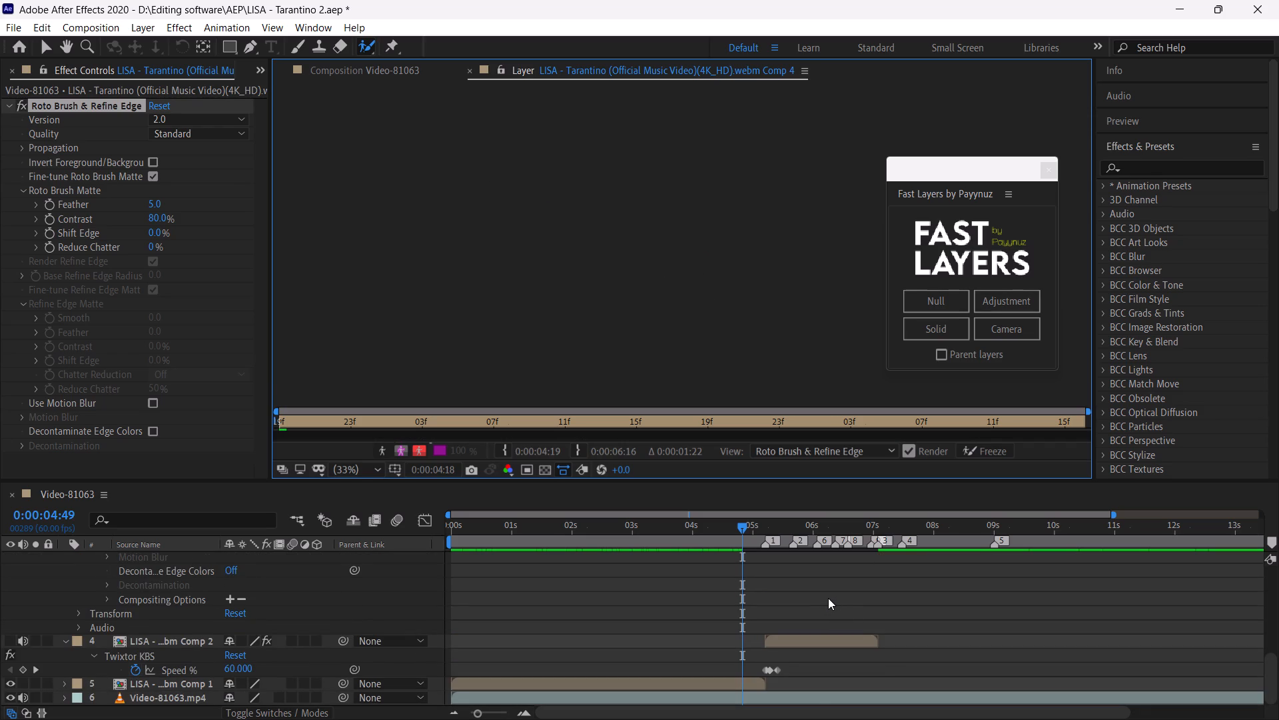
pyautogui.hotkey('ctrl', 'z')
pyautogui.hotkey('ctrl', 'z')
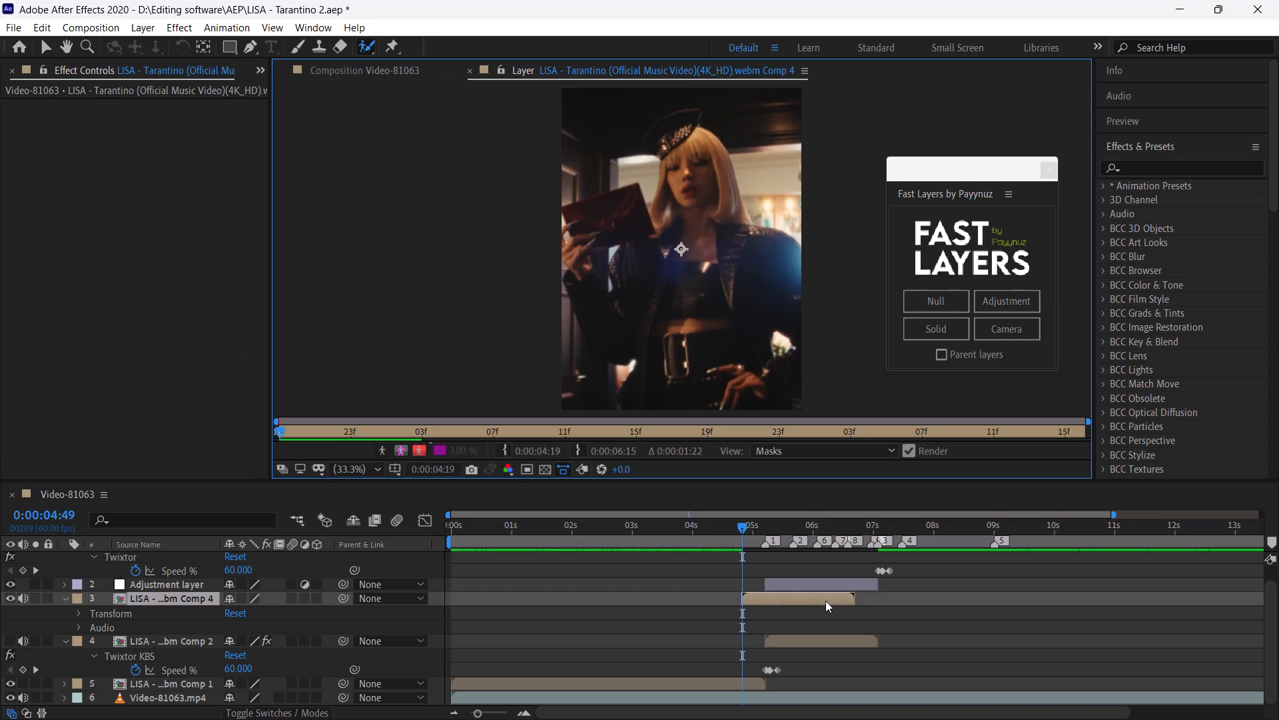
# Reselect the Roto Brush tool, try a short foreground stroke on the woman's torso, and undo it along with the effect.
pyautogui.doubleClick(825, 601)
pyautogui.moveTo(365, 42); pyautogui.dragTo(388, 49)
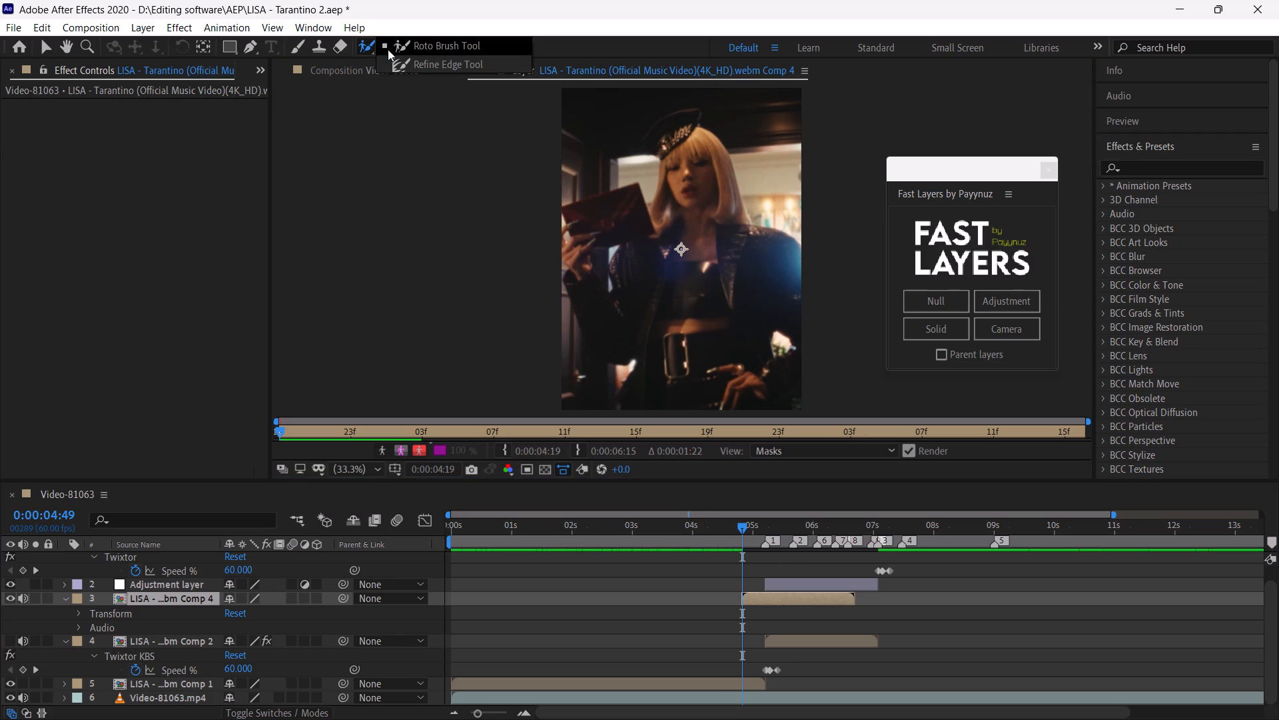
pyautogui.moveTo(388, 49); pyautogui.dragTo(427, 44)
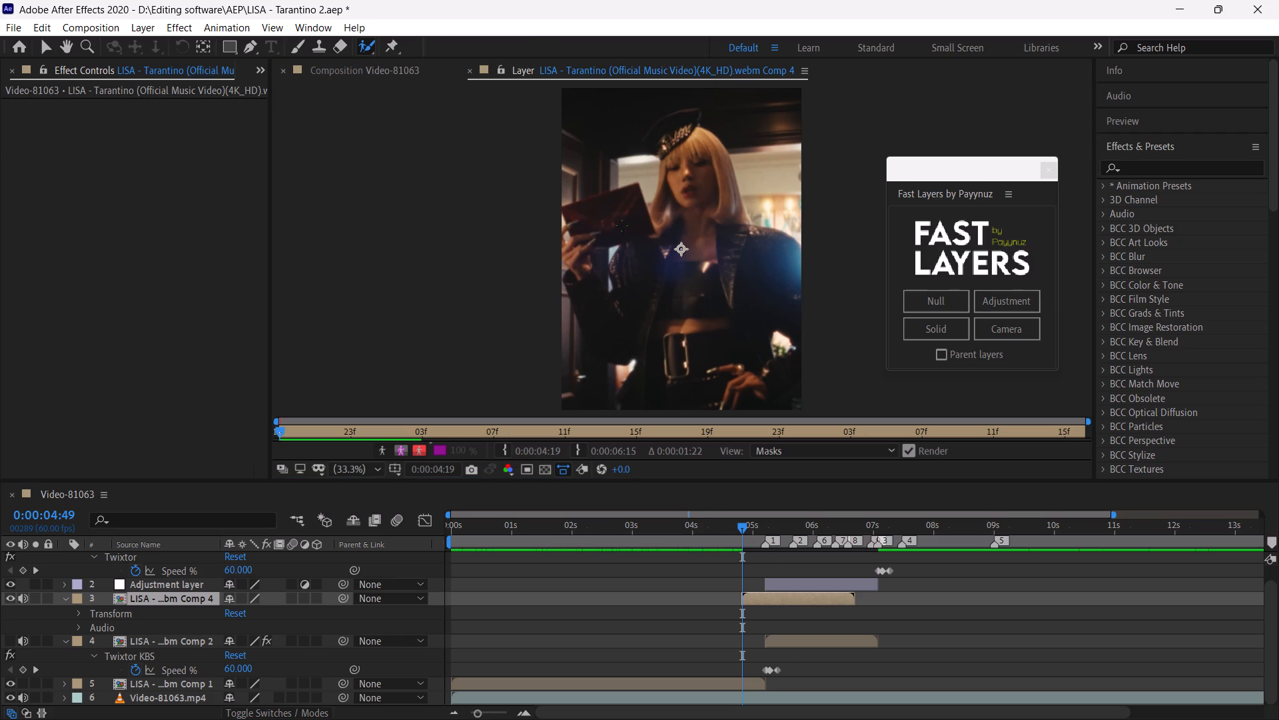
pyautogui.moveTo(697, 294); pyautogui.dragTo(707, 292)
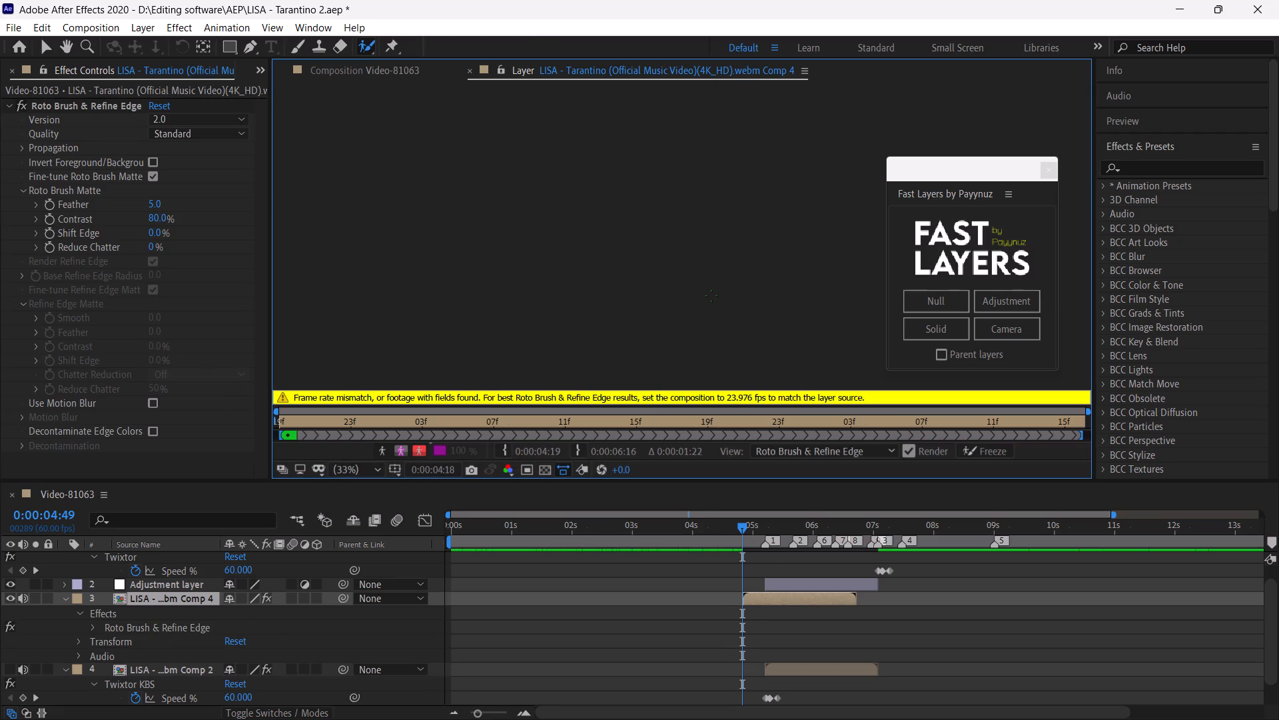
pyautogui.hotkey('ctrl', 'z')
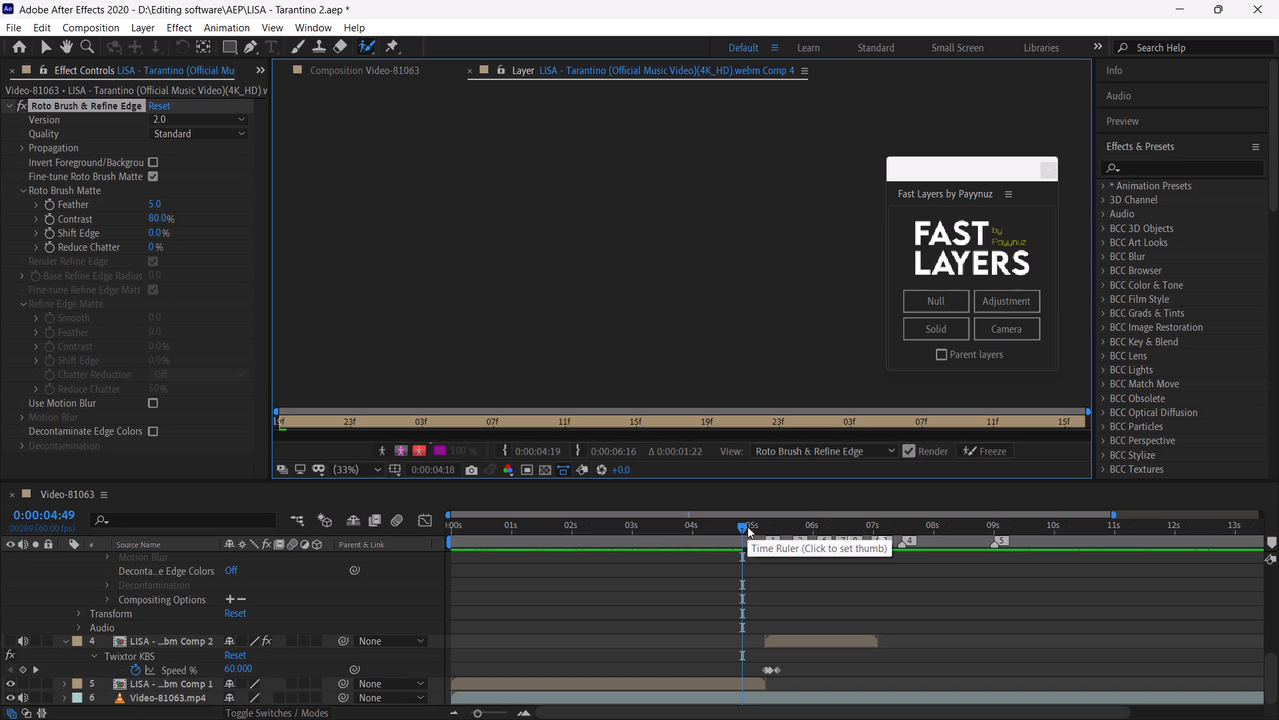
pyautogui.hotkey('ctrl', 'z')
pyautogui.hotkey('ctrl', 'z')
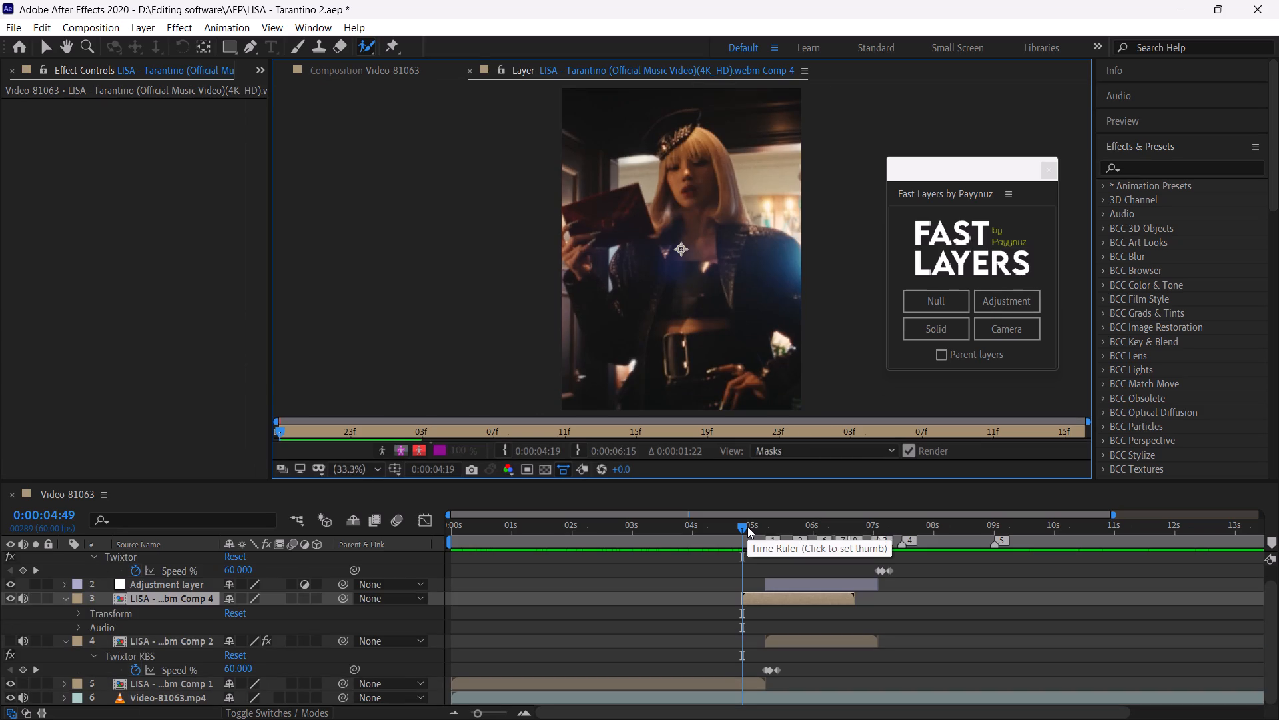
# Undo the webm clip's pre-composition and pre-compose it again, moving all attributes and matching the duration to the clip's span.
pyautogui.hotkey('ctrl', 'z')
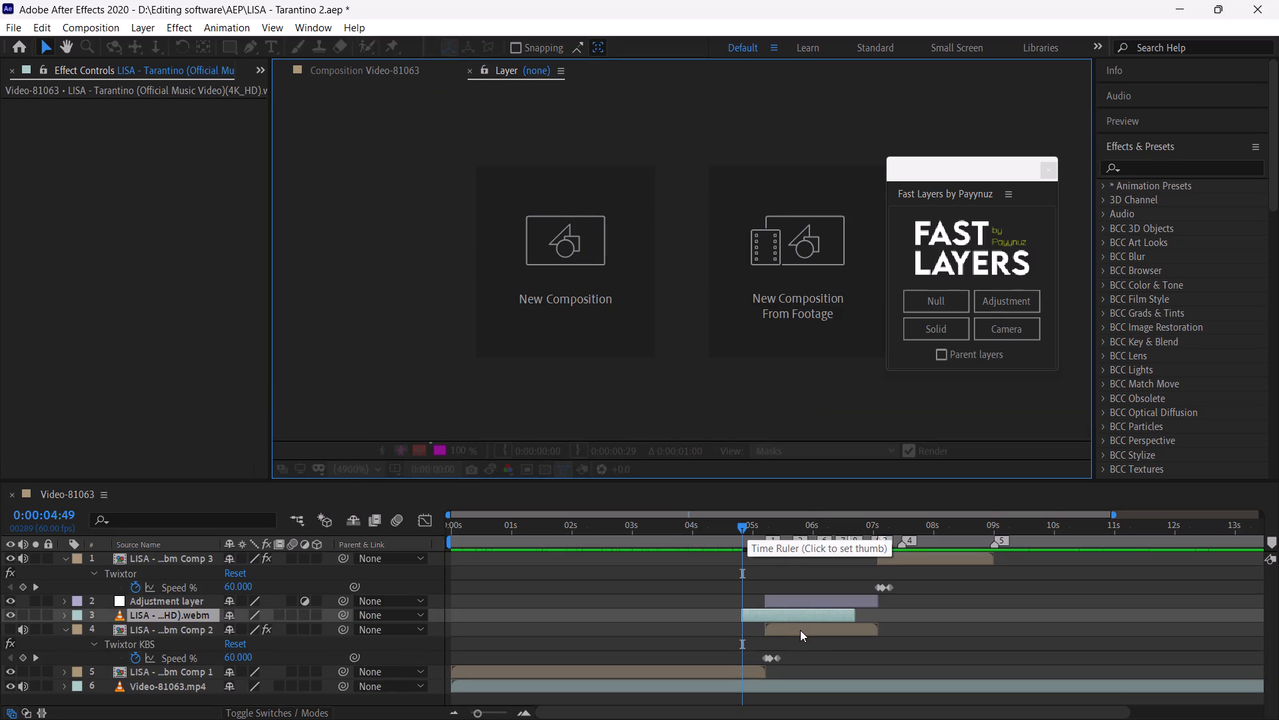
pyautogui.click(822, 653)
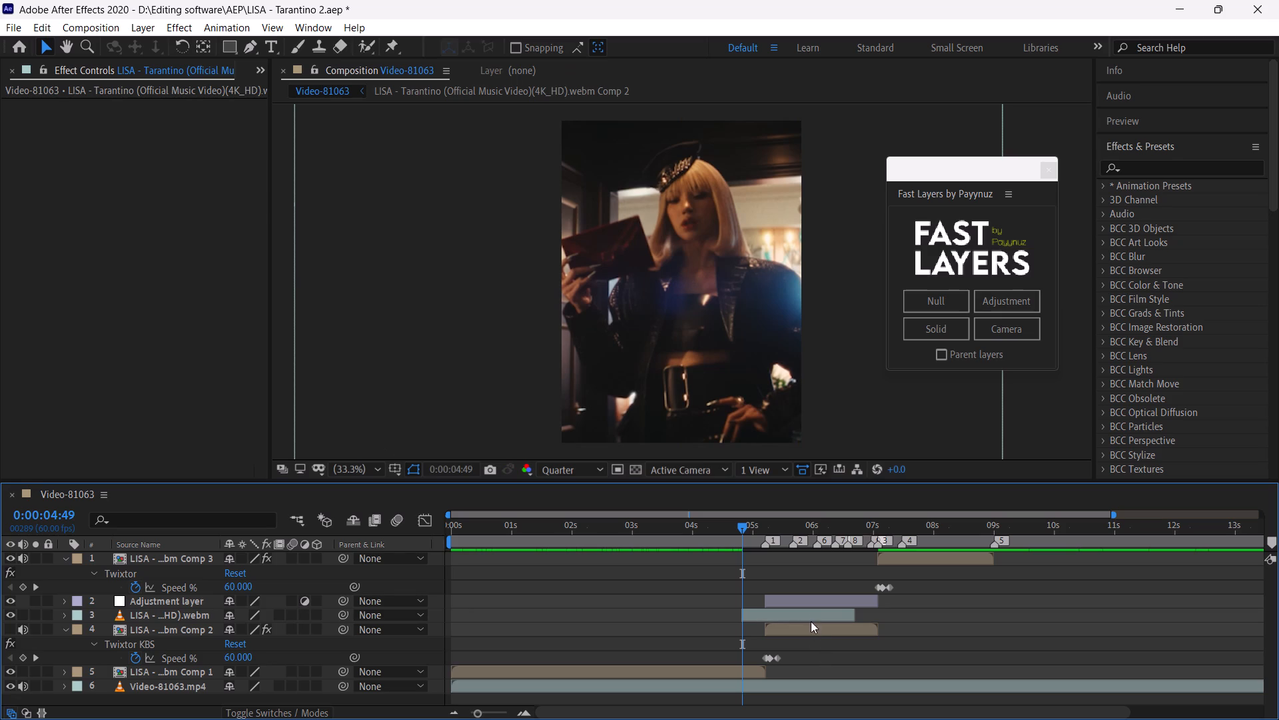
pyautogui.click(811, 615)
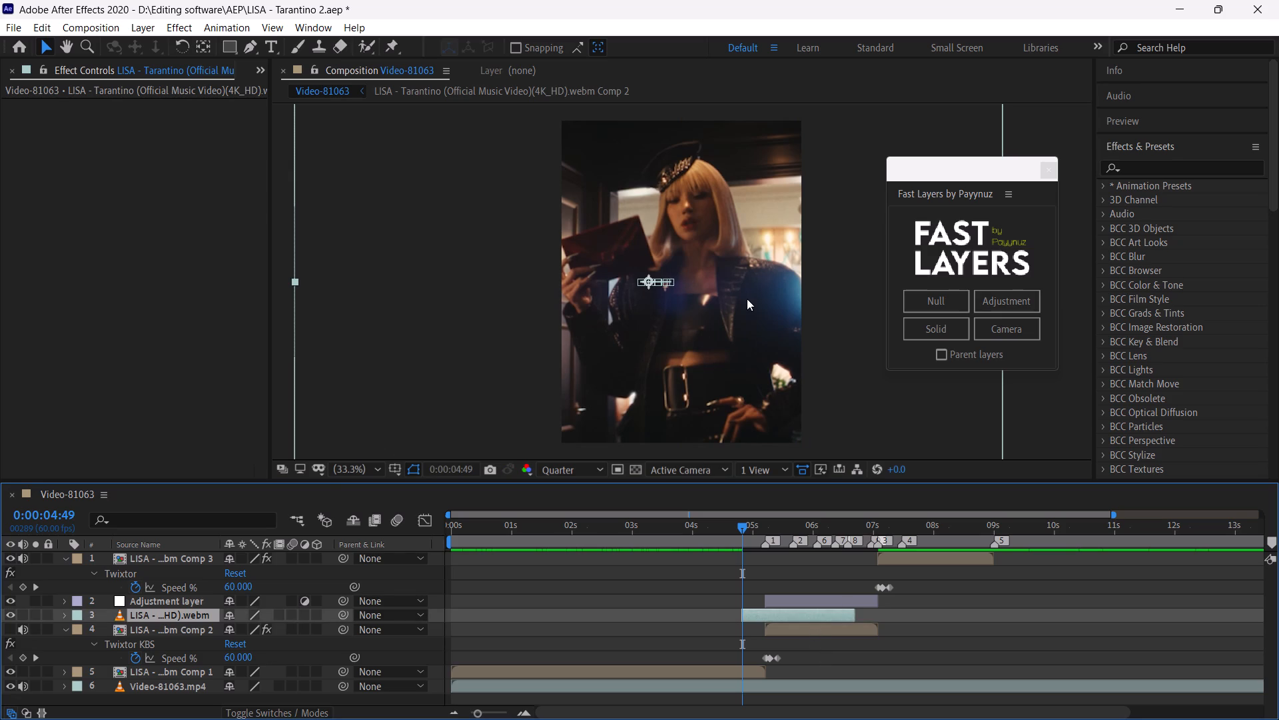
pyautogui.scroll(-1, 747, 299)
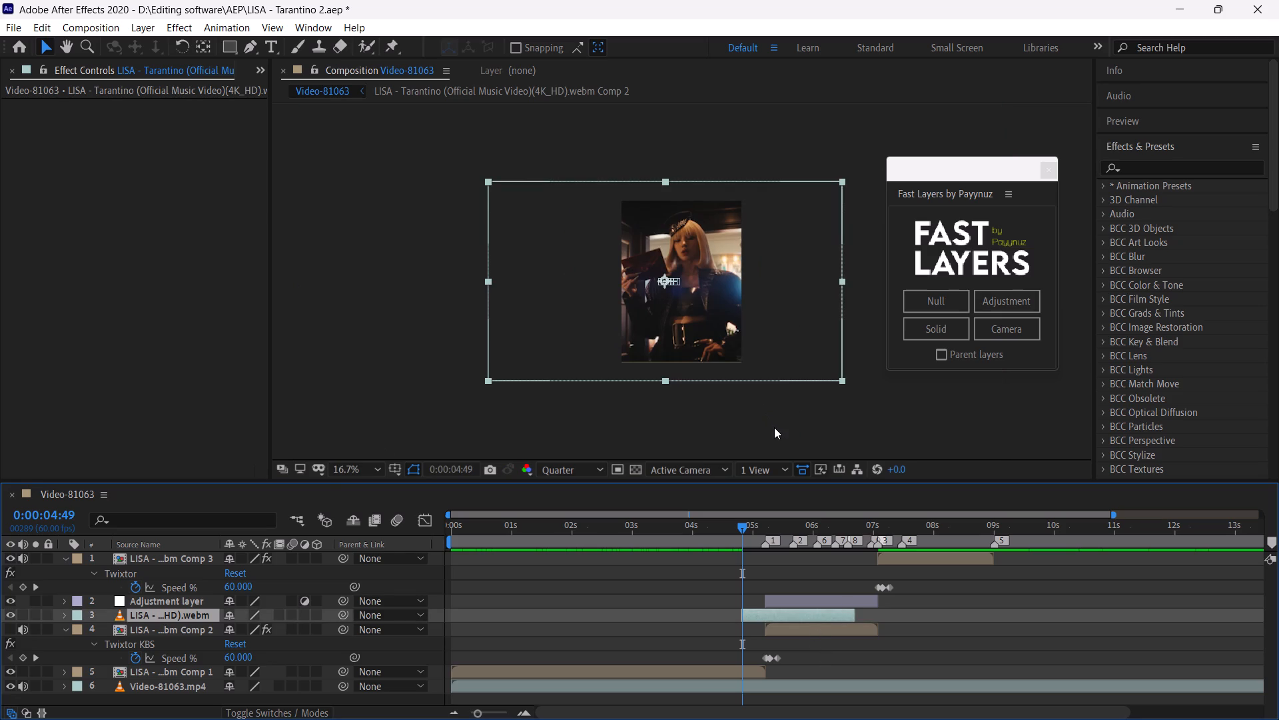
pyautogui.rightClick(781, 612)
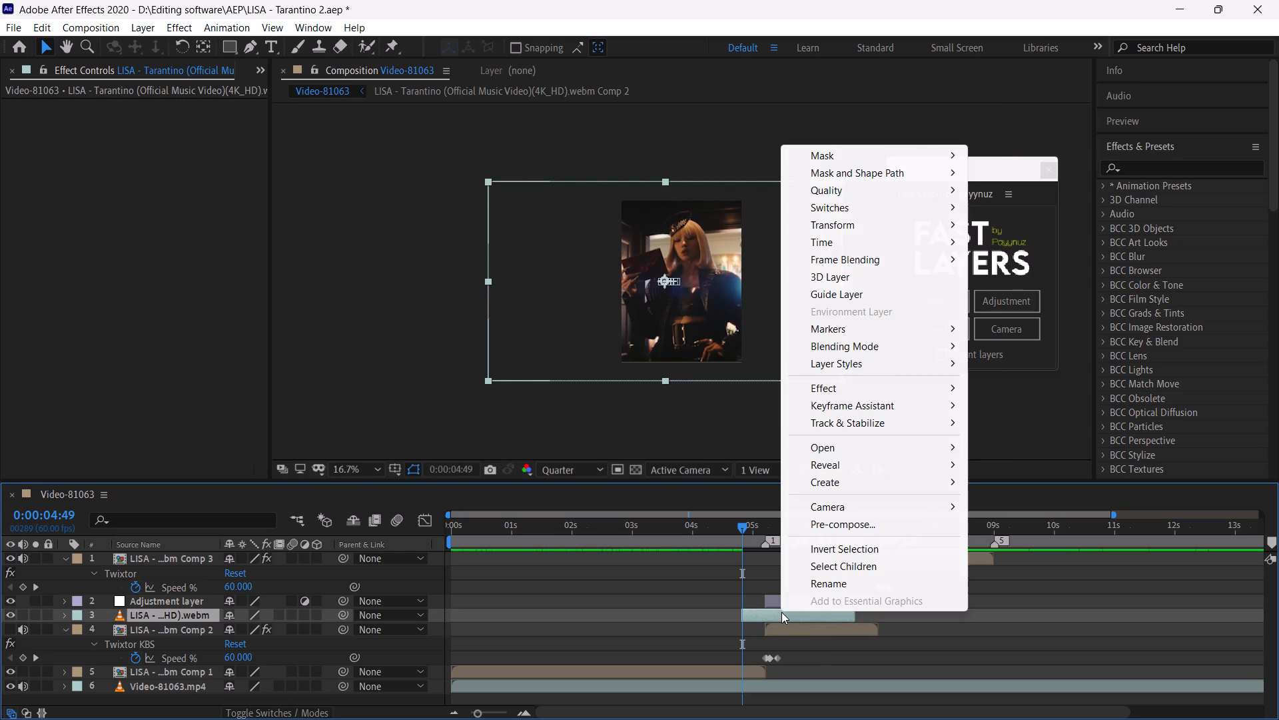
pyautogui.click(838, 527)
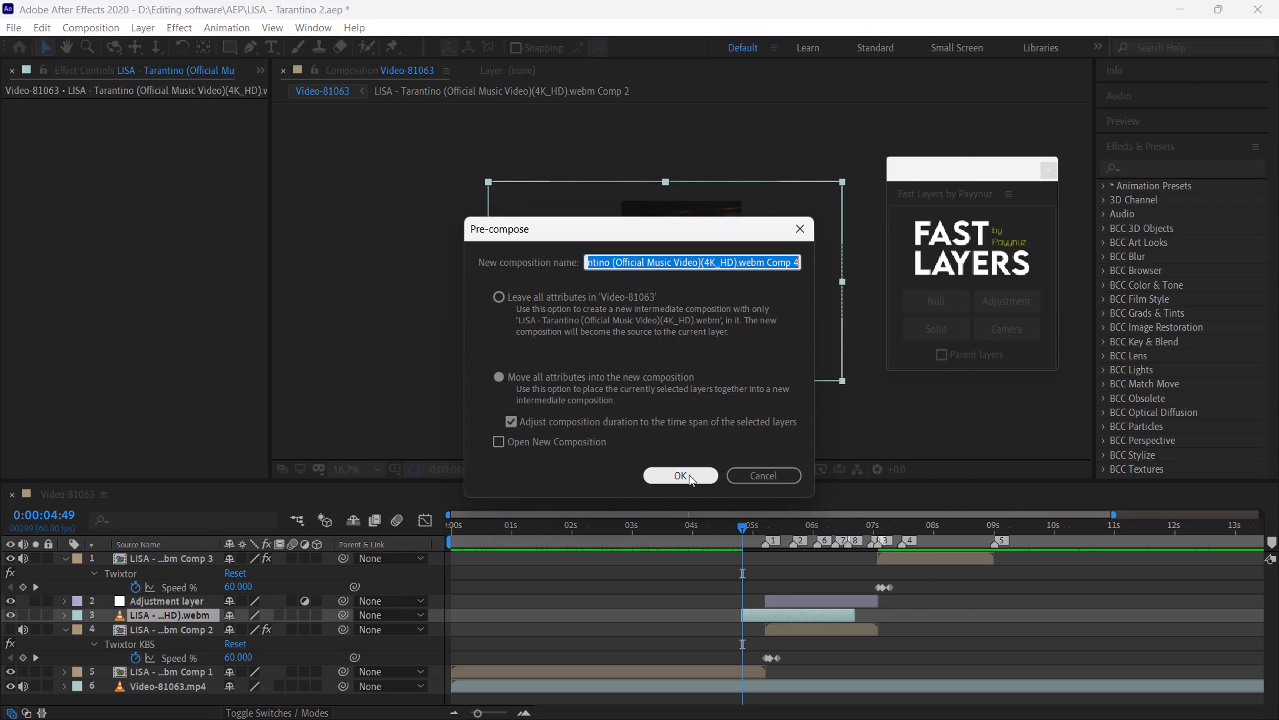
pyautogui.click(689, 475)
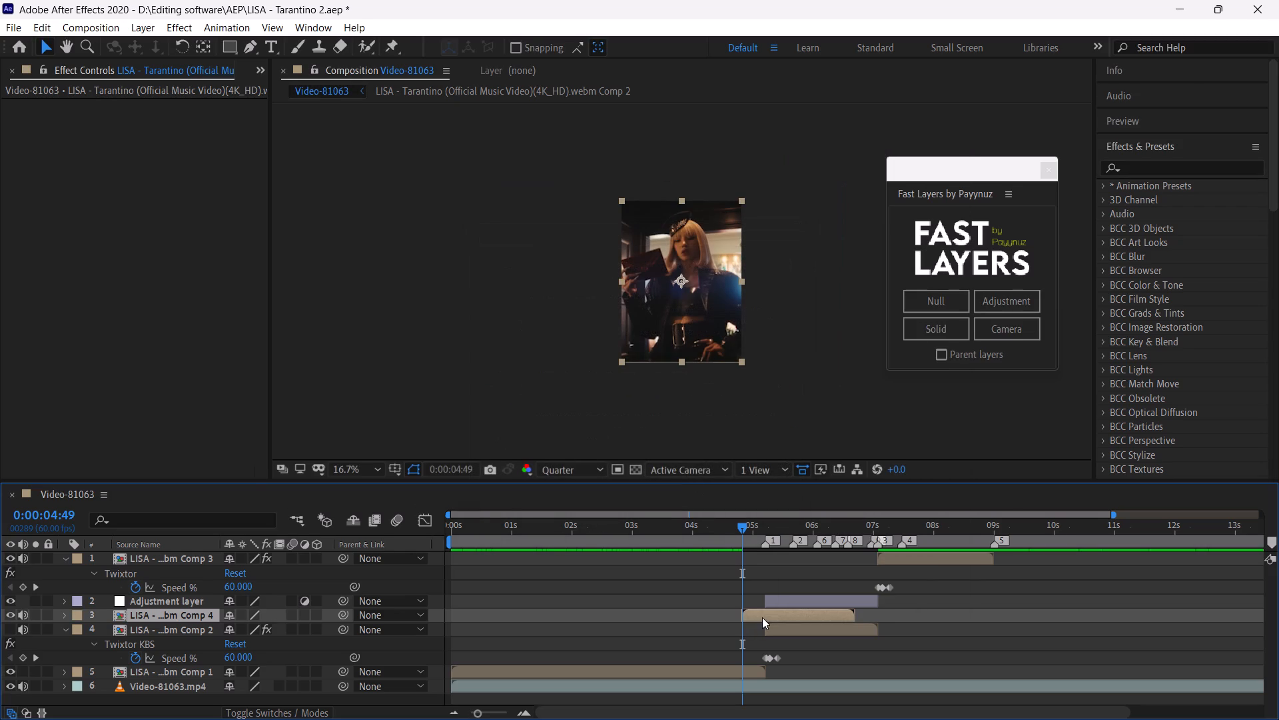
# Open the newly pre-composed clip and apply Freeze Frame to its webm layer at 0:00:04:19.
pyautogui.doubleClick(762, 617)
pyautogui.click(658, 557)
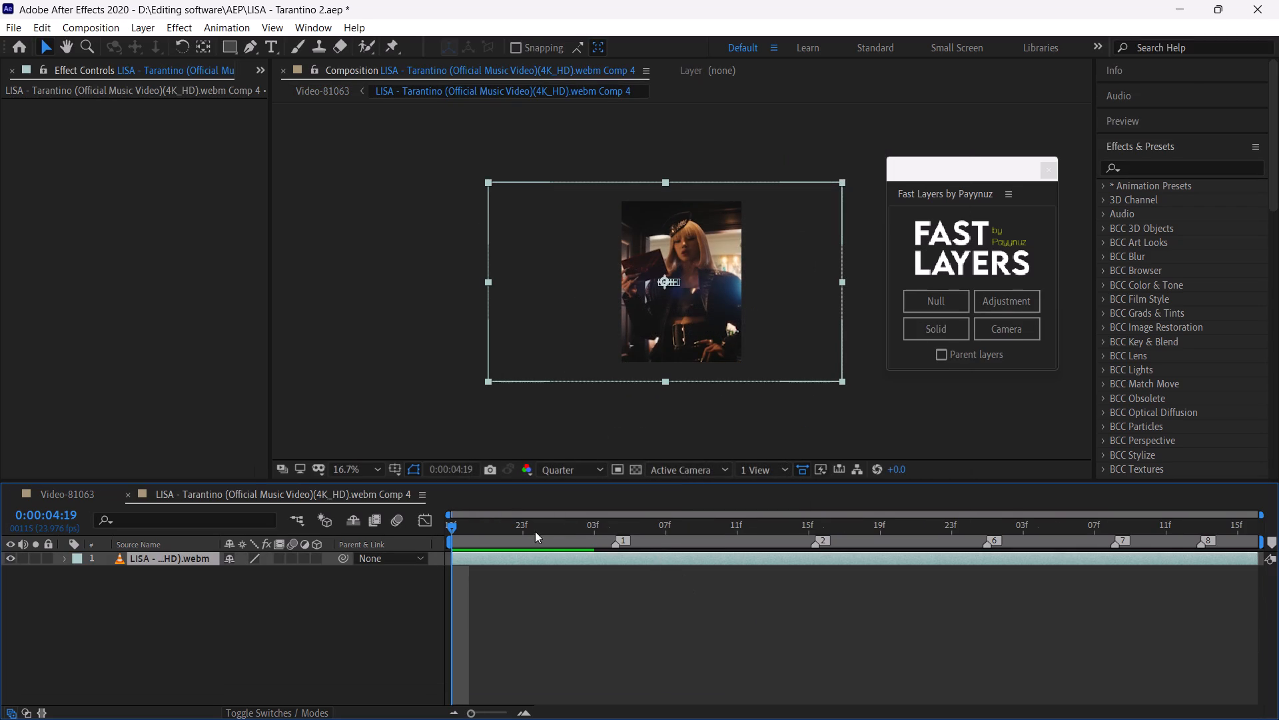
pyautogui.moveTo(535, 531); pyautogui.dragTo(1278, 535)
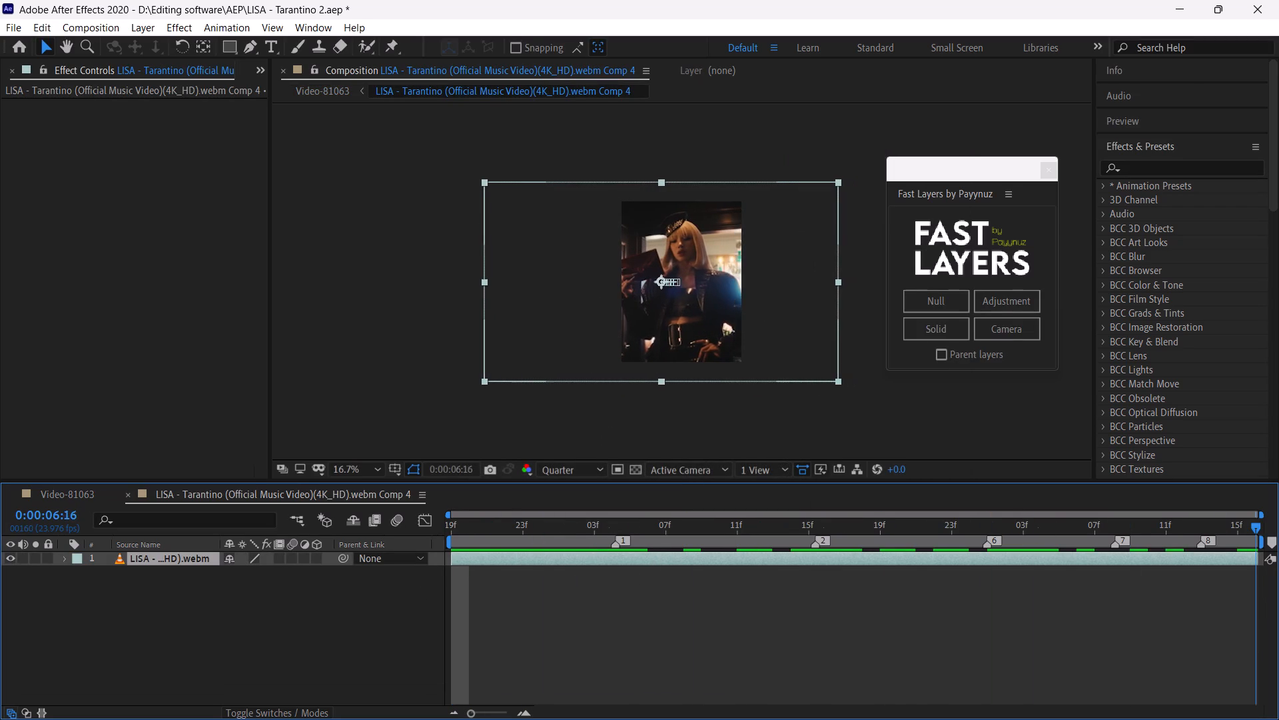
pyautogui.moveTo(1278, 535); pyautogui.dragTo(659, 551)
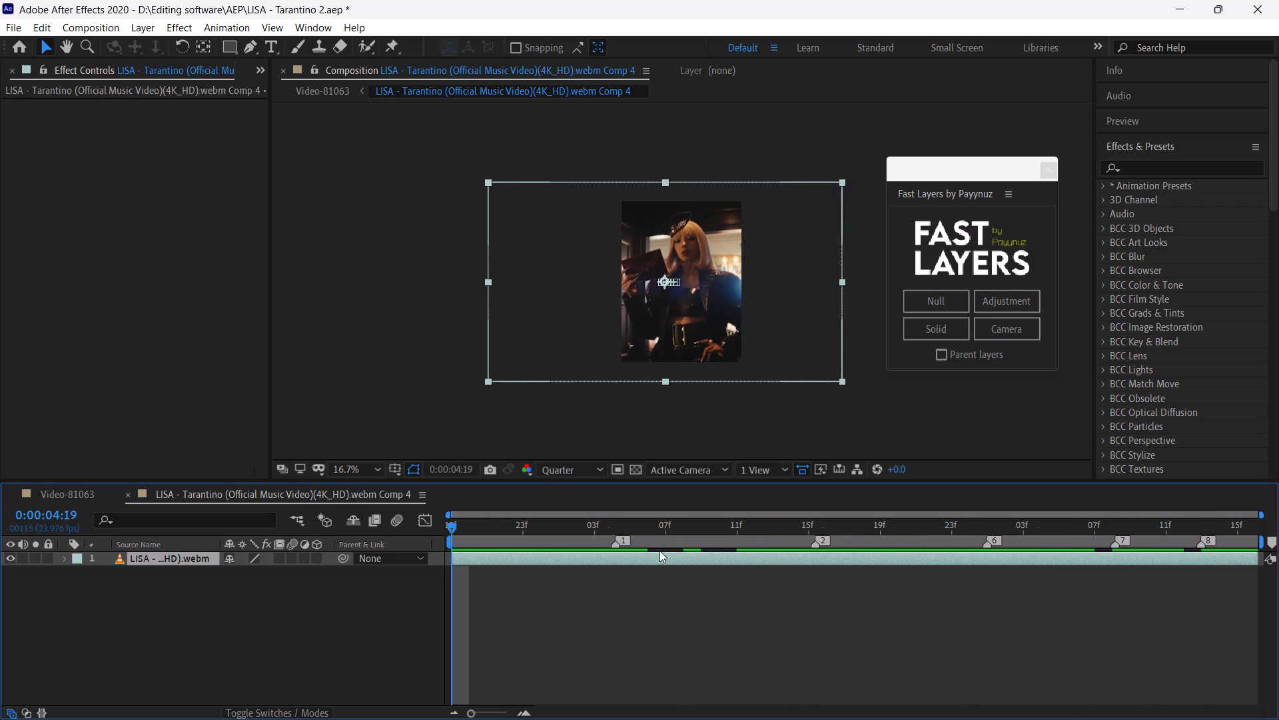
pyautogui.moveTo(659, 551); pyautogui.dragTo(282, 605)
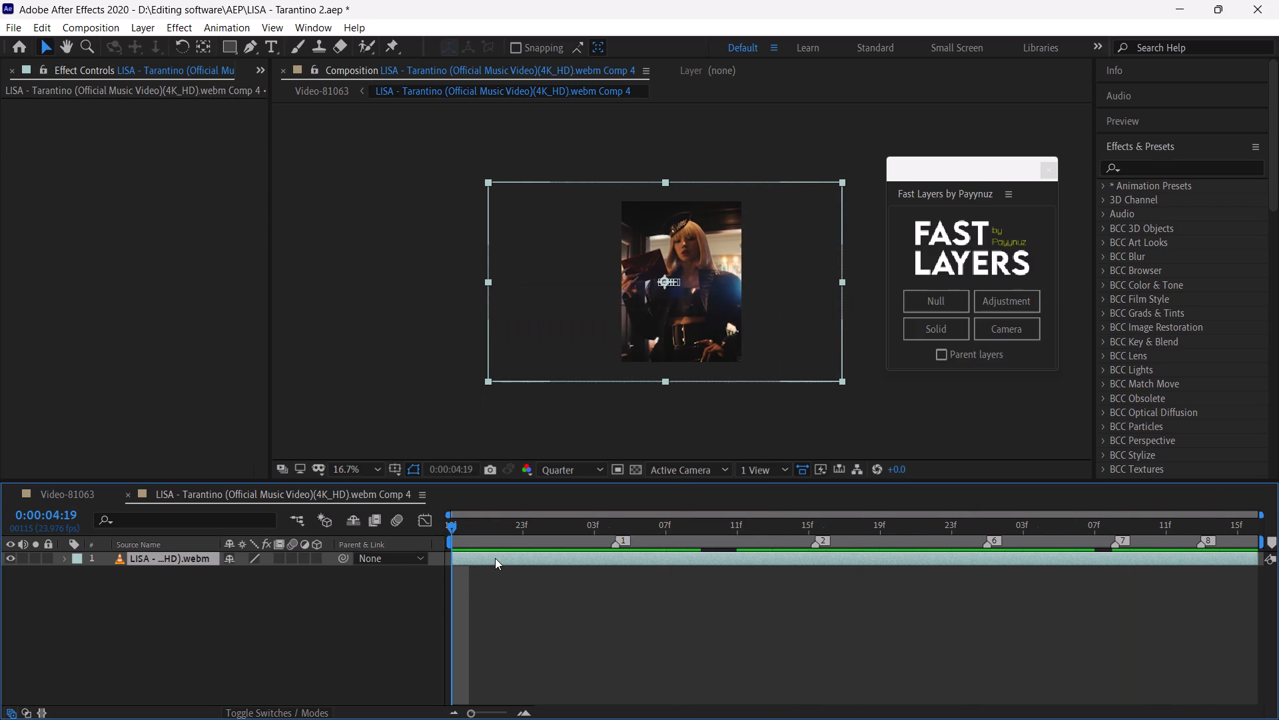
pyautogui.rightClick(495, 558)
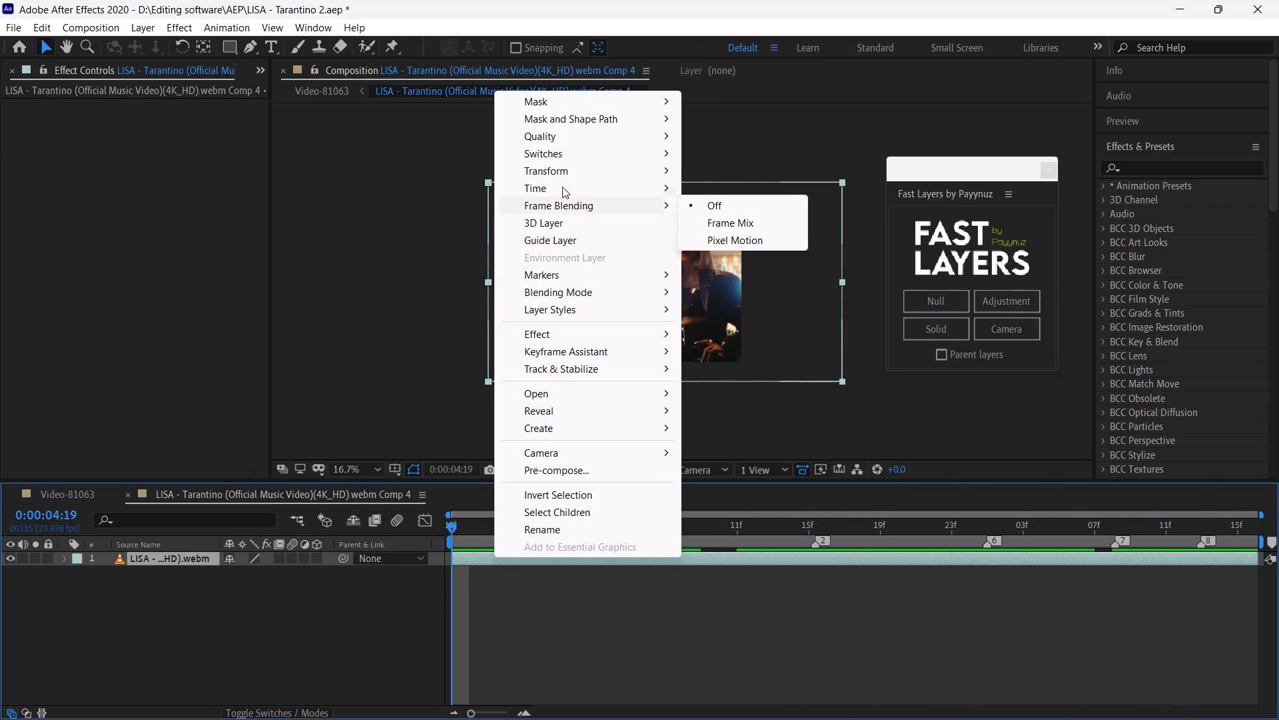
pyautogui.click(562, 187)
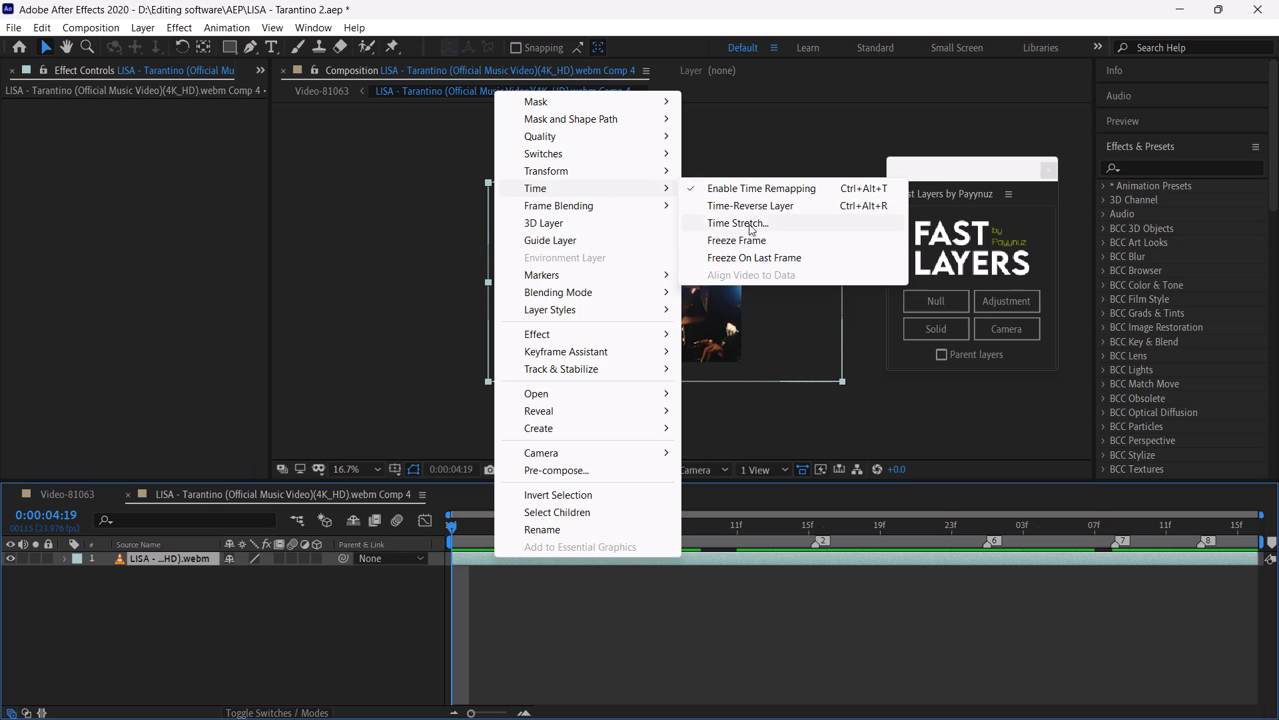
pyautogui.click(747, 240)
pyautogui.click(538, 614)
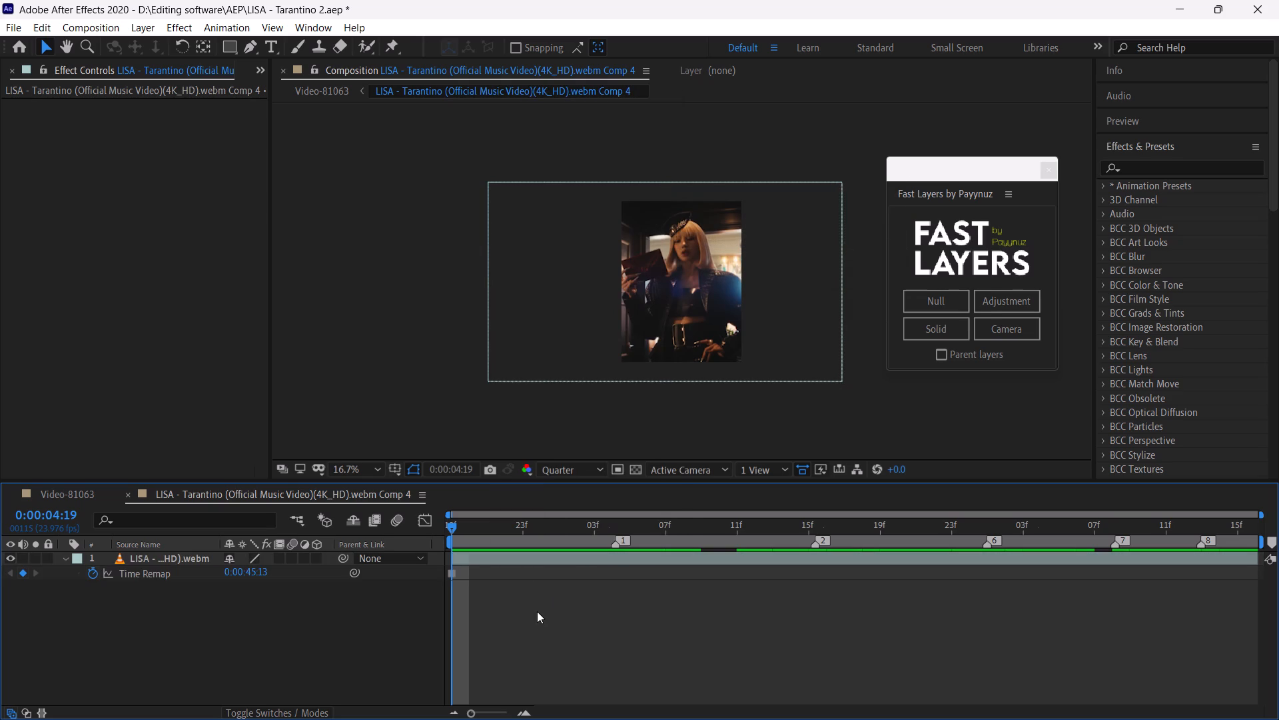
pyautogui.click(520, 561)
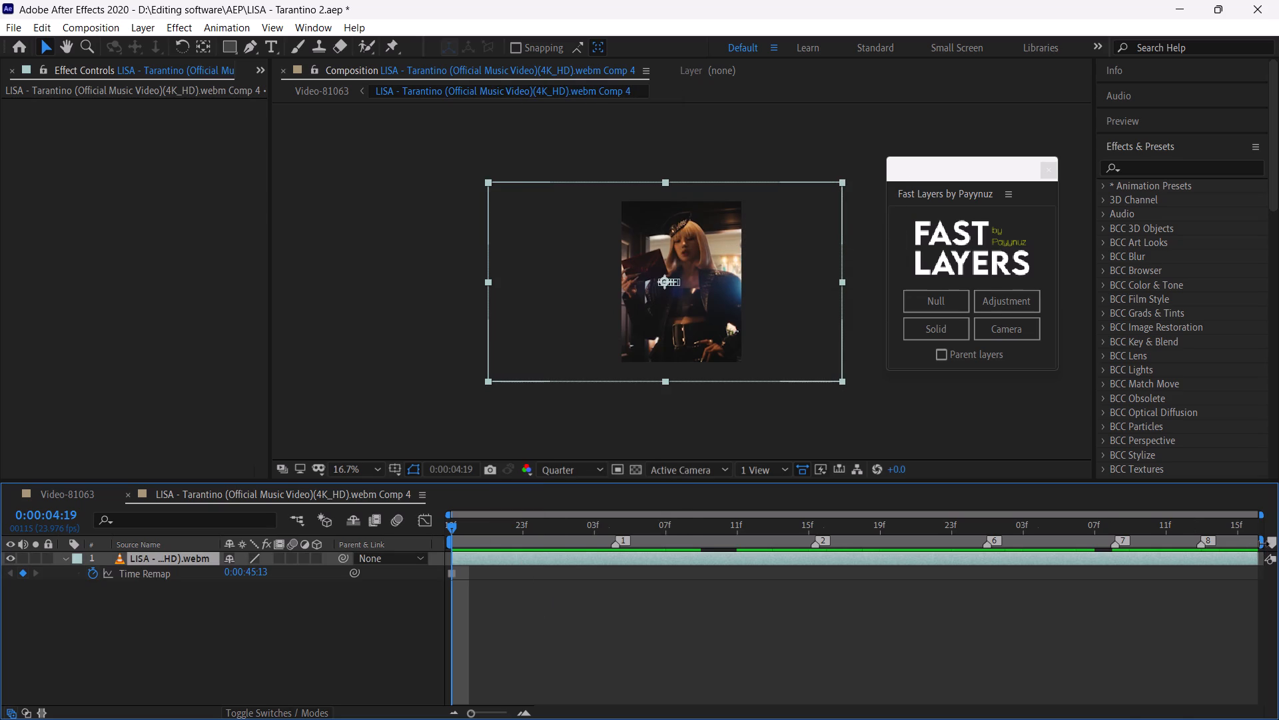
# Shorten the end of the comp's work area to about one frame after its start.
pyautogui.moveTo(1260, 544); pyautogui.dragTo(476, 601)
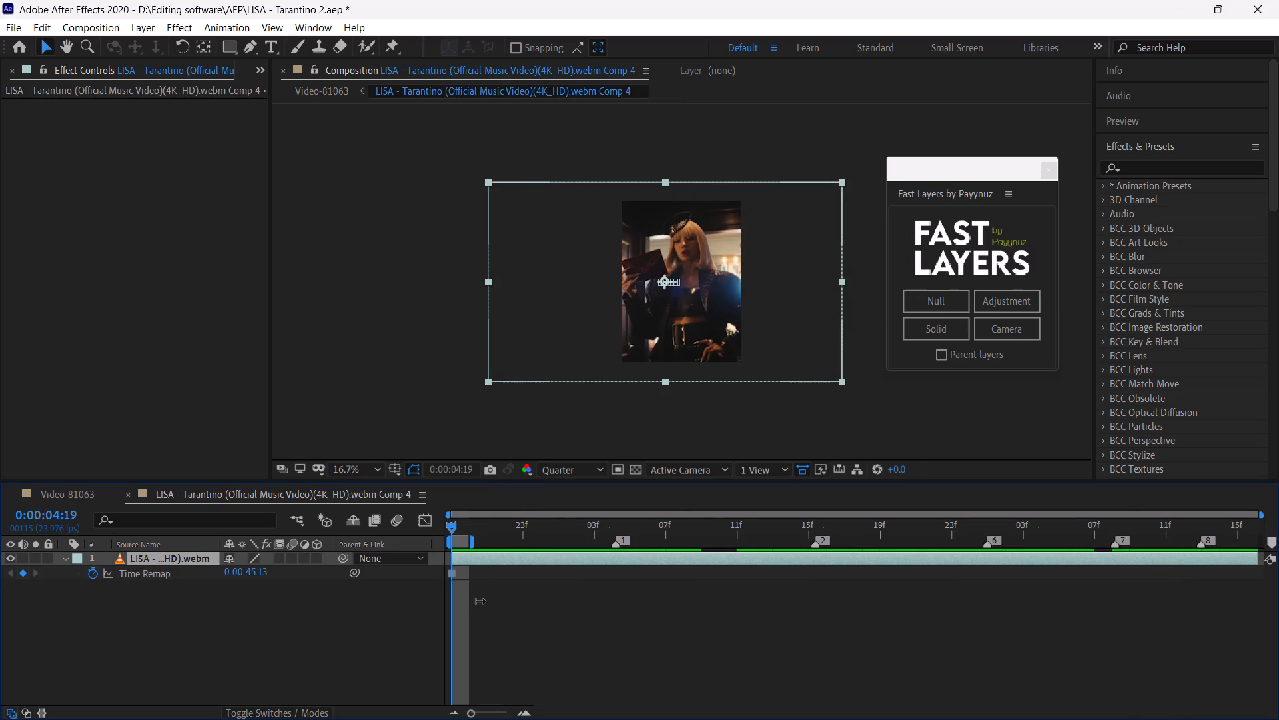
pyautogui.moveTo(476, 601); pyautogui.dragTo(473, 601)
# Render the frozen comp through the Render Queue as an AVI named freez in the Editing software > Kuro folder.
pyautogui.click(20, 31)
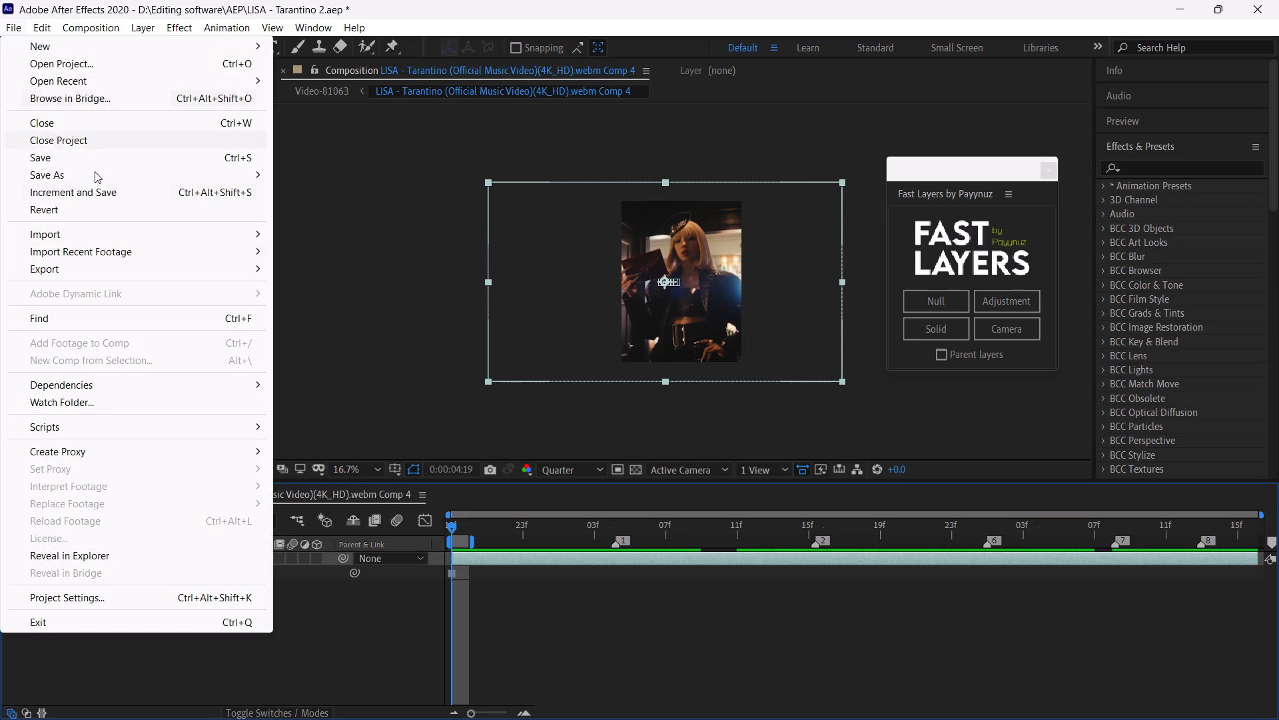
pyautogui.click(92, 266)
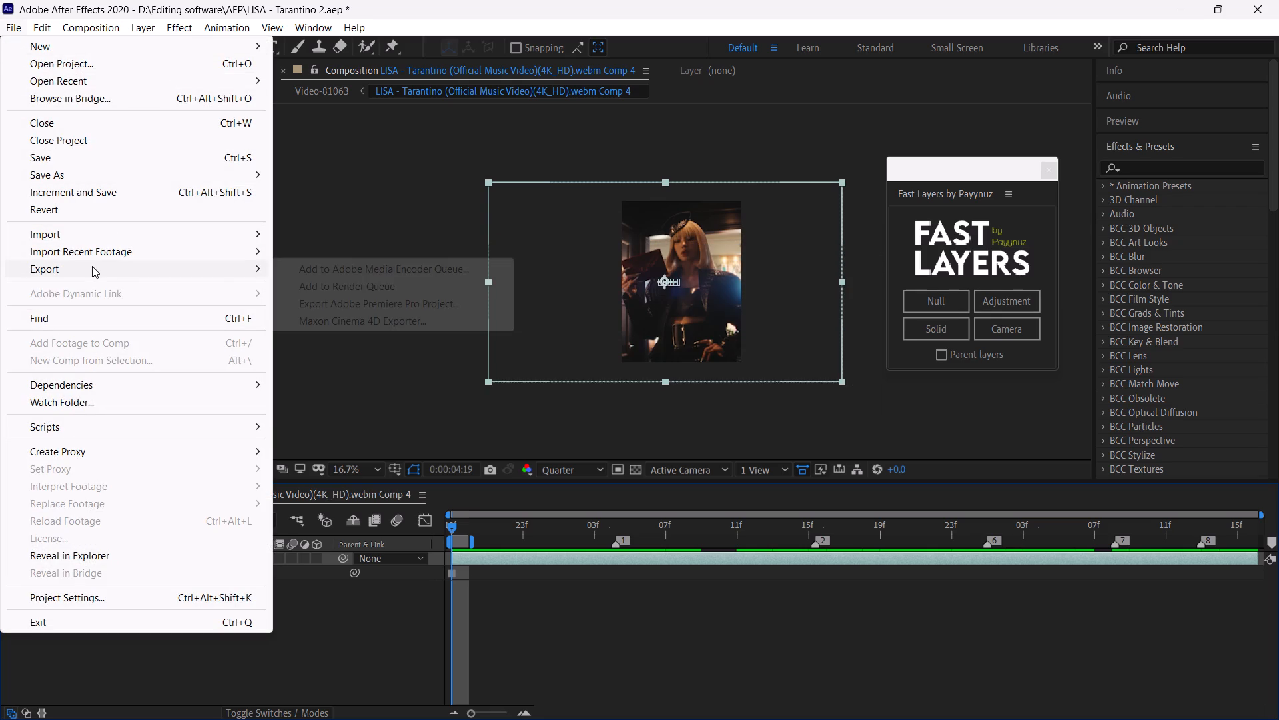
pyautogui.click(362, 286)
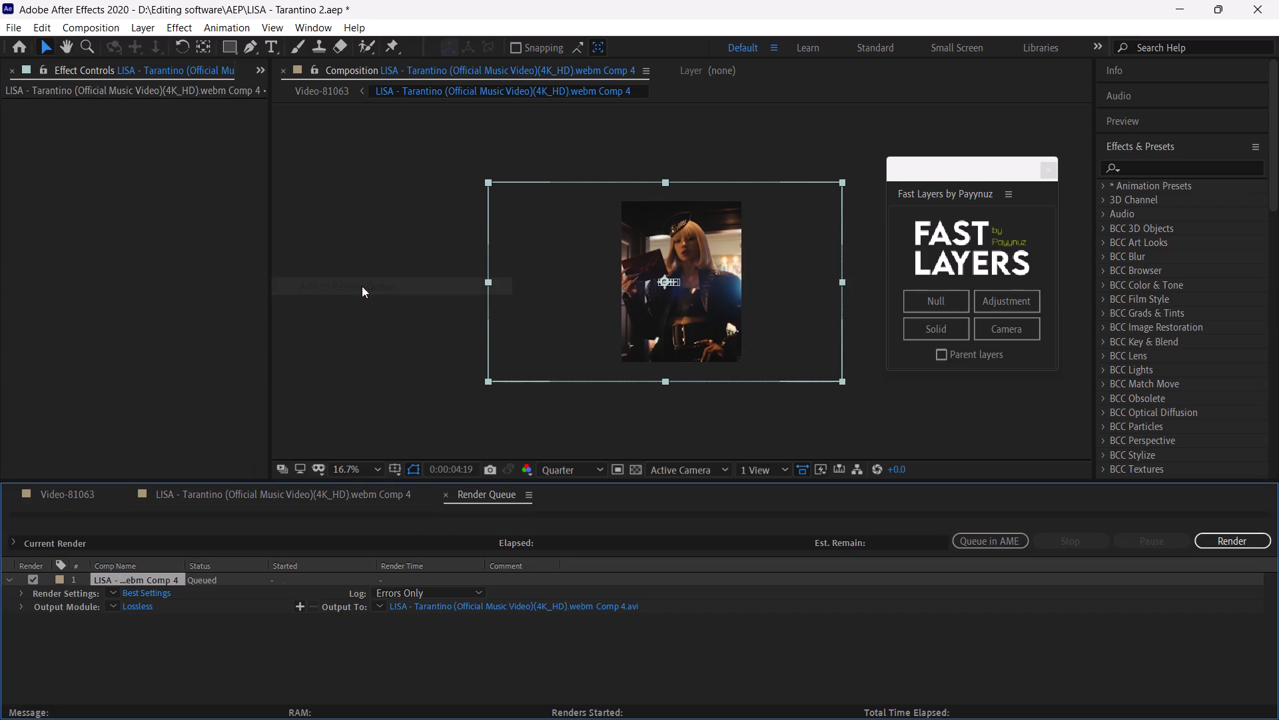
pyautogui.click(475, 607)
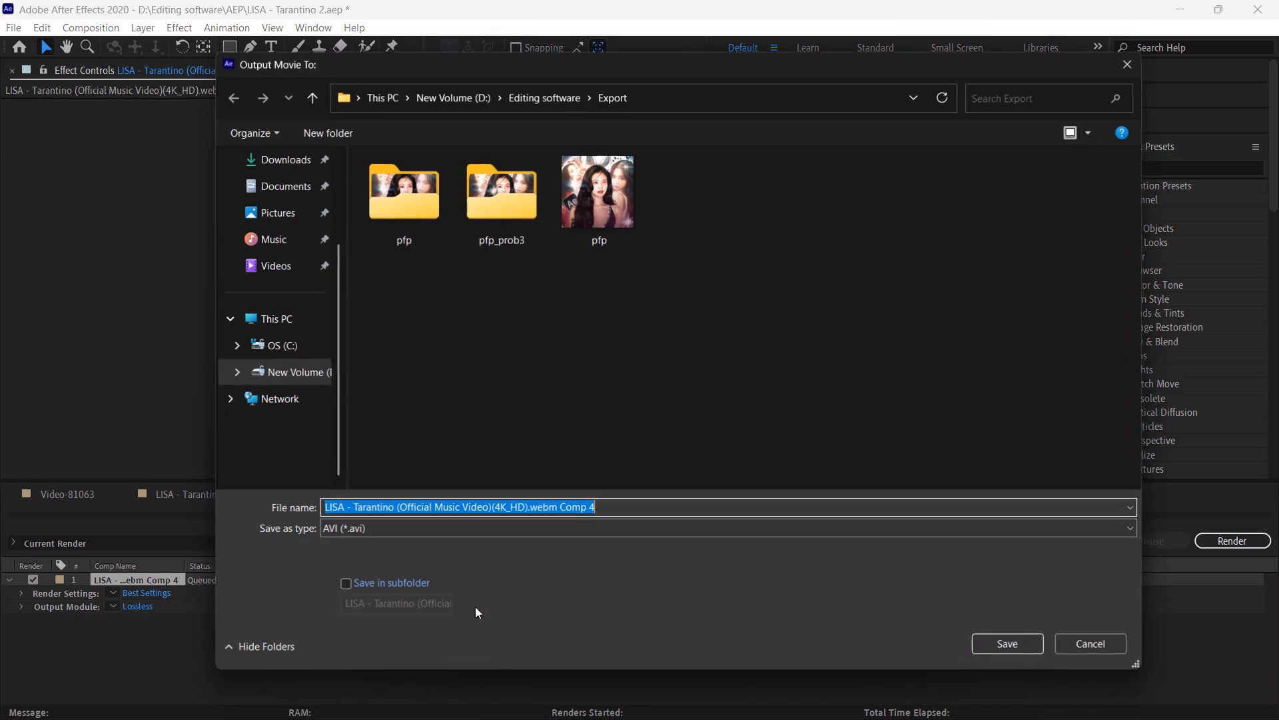
pyautogui.click(543, 96)
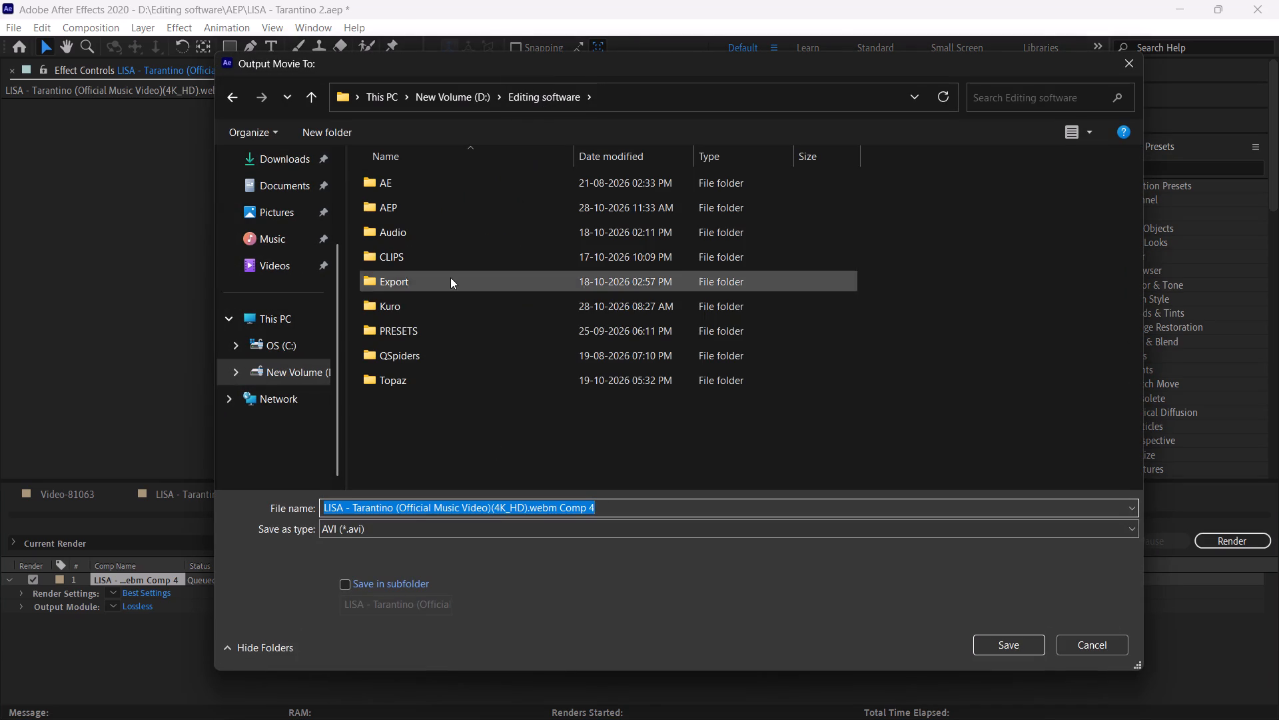
pyautogui.doubleClick(442, 306)
pyautogui.click(646, 541)
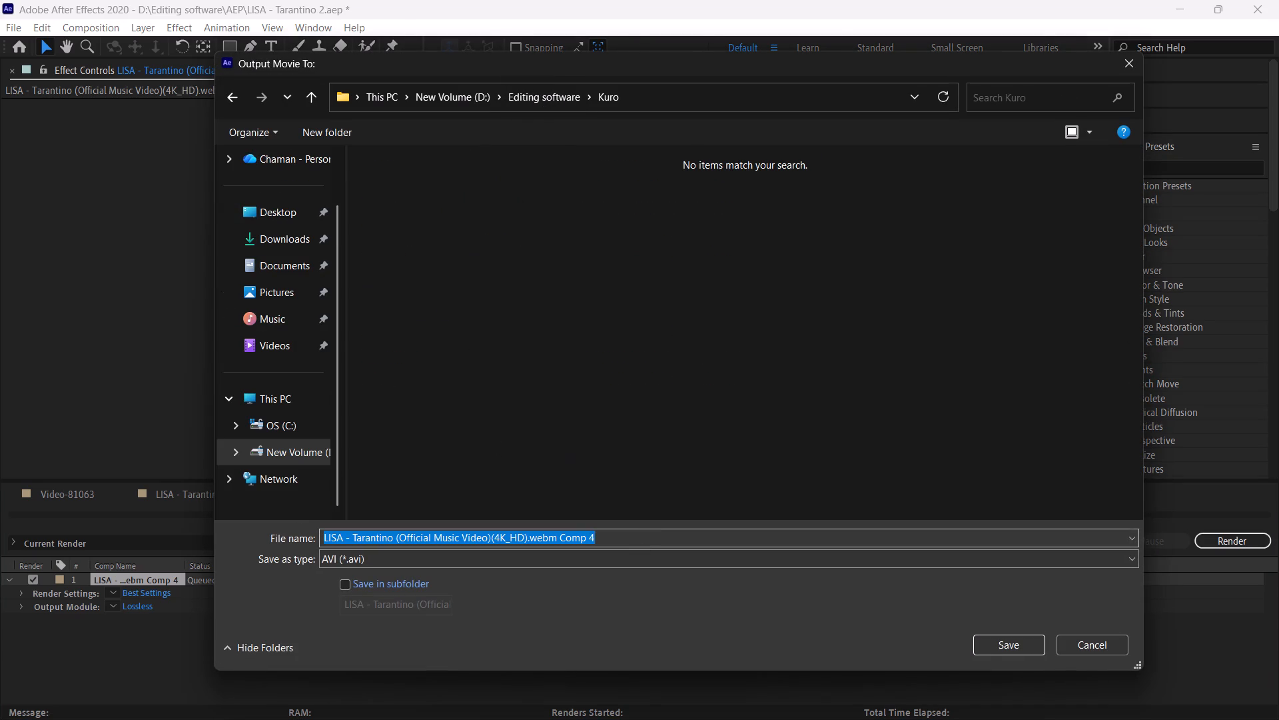
pyautogui.write('freez')
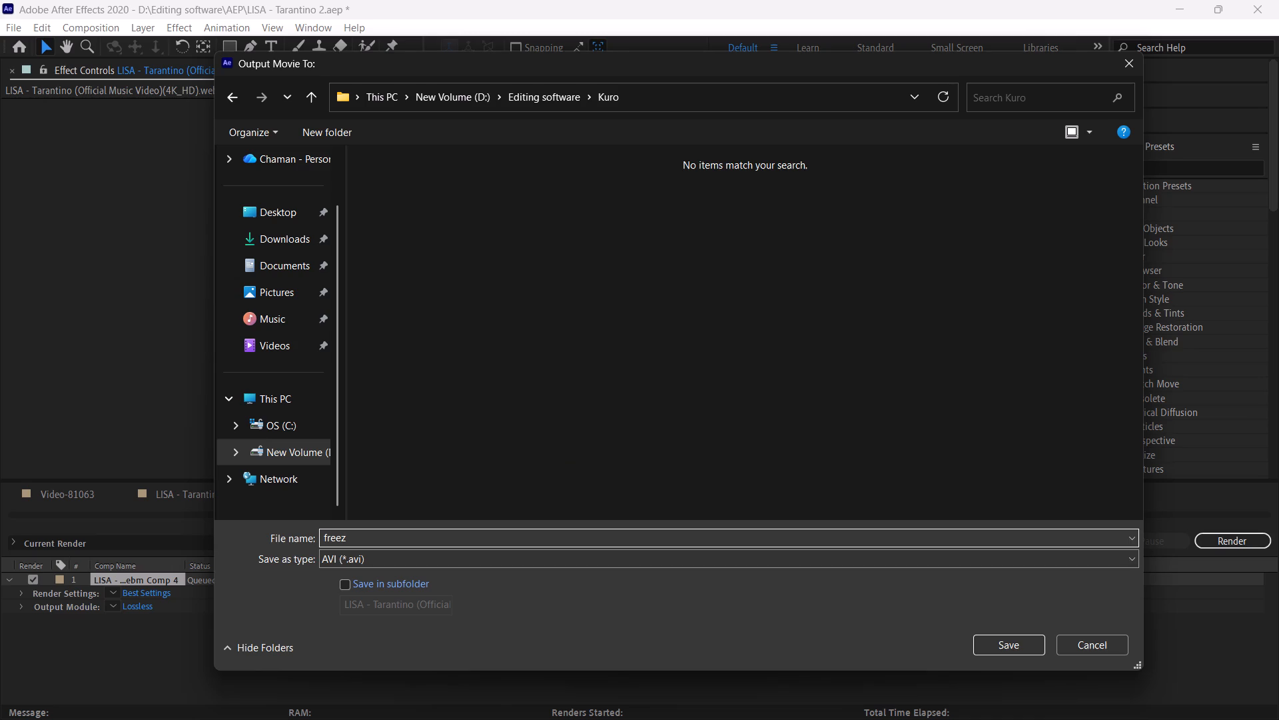
pyautogui.press('Return')
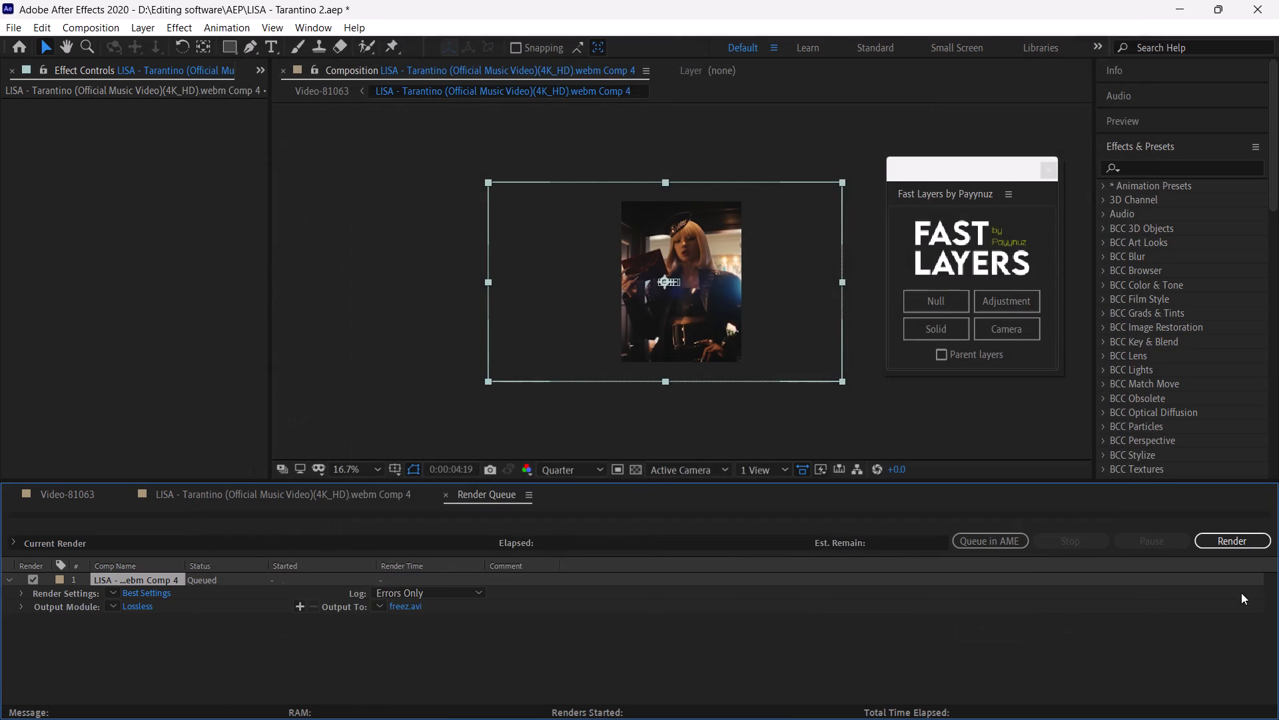
pyautogui.click(1248, 541)
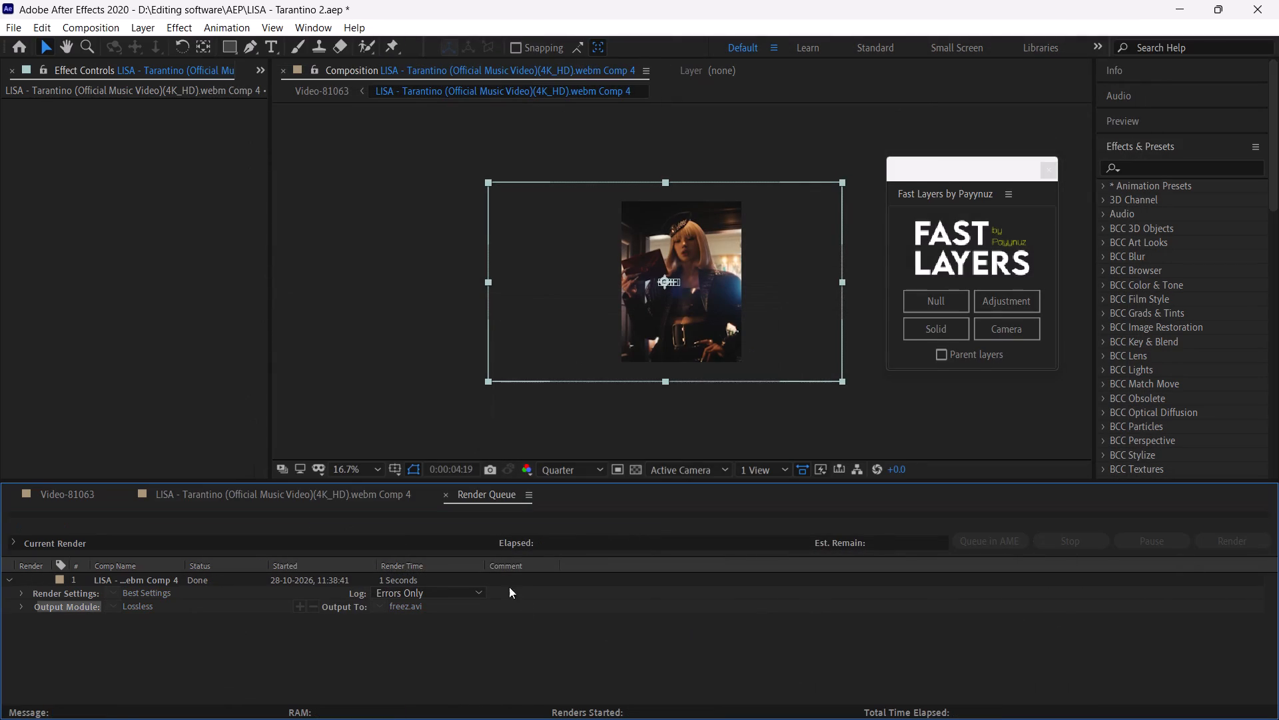
pyautogui.click(448, 493)
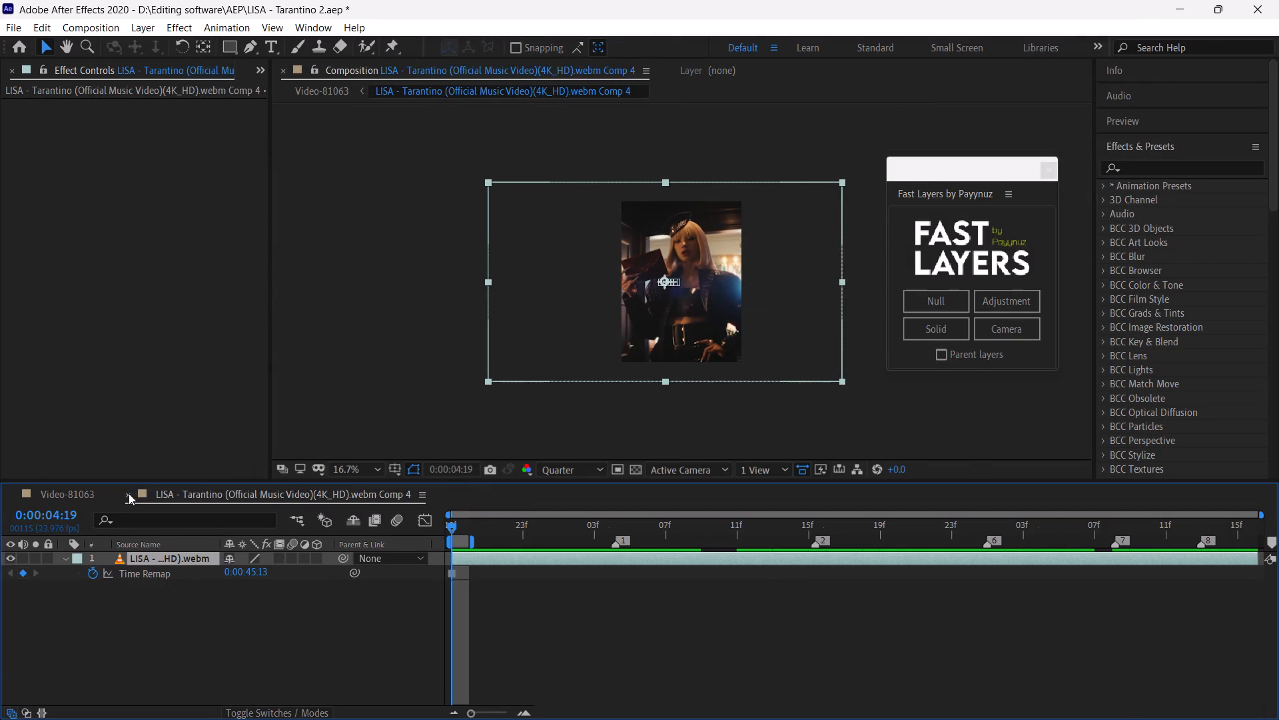
# Close the nested comp's timeline and delete the webm Comp 4 layer from the Video-81063 composition.
pyautogui.click(129, 493)
pyautogui.click(839, 645)
pyautogui.click(821, 621)
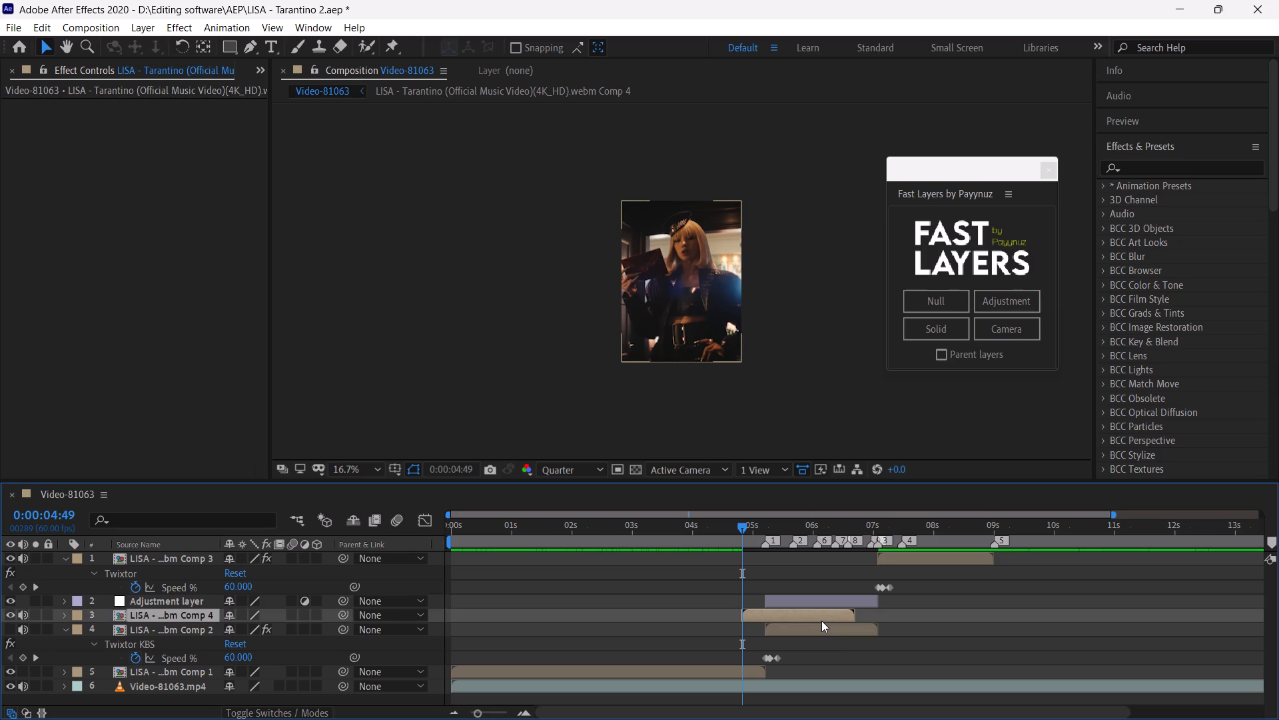
pyautogui.press('BackSpace')
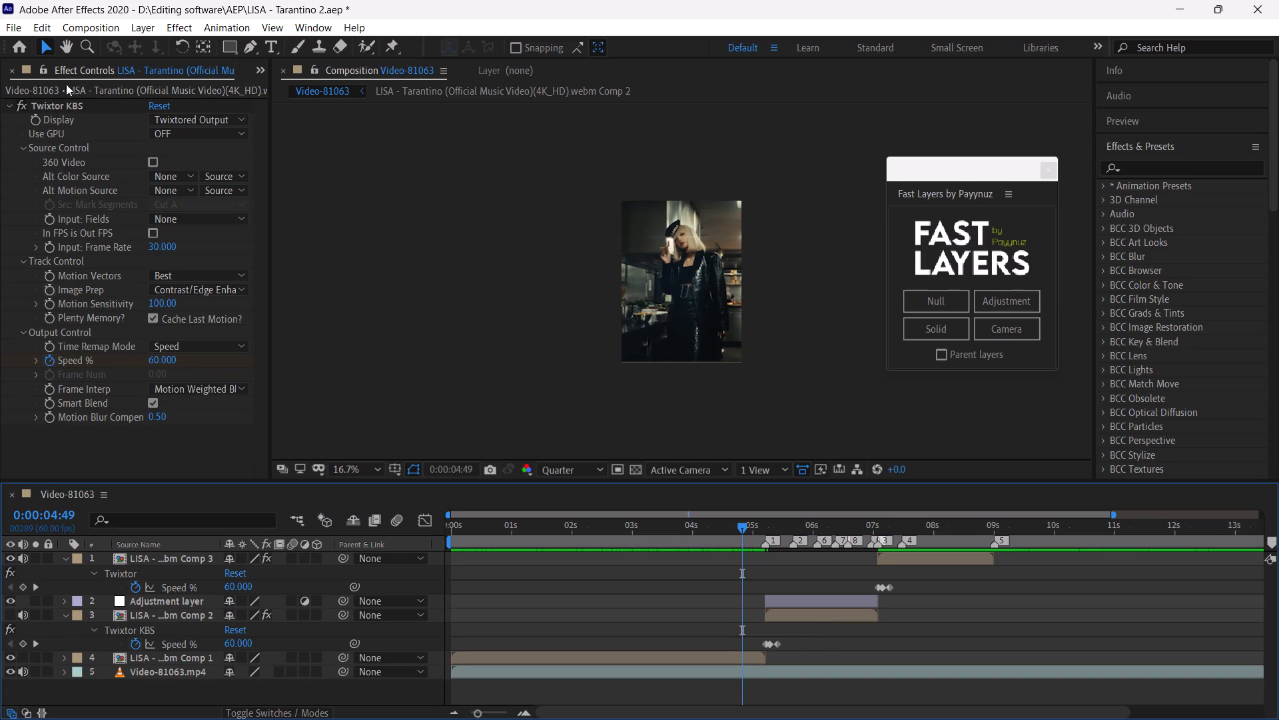
# Create a new project folder named precomp.
pyautogui.click(11, 67)
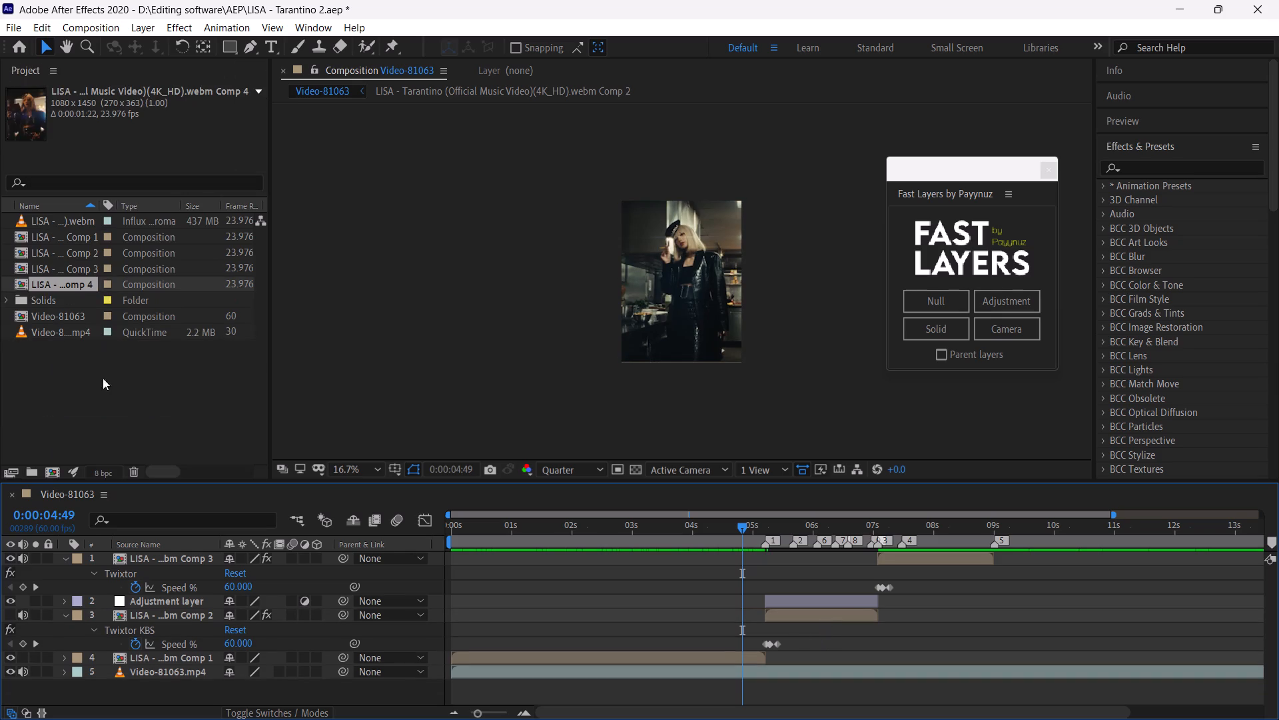
pyautogui.rightClick(85, 438)
pyautogui.click(55, 355)
pyautogui.rightClick(55, 355)
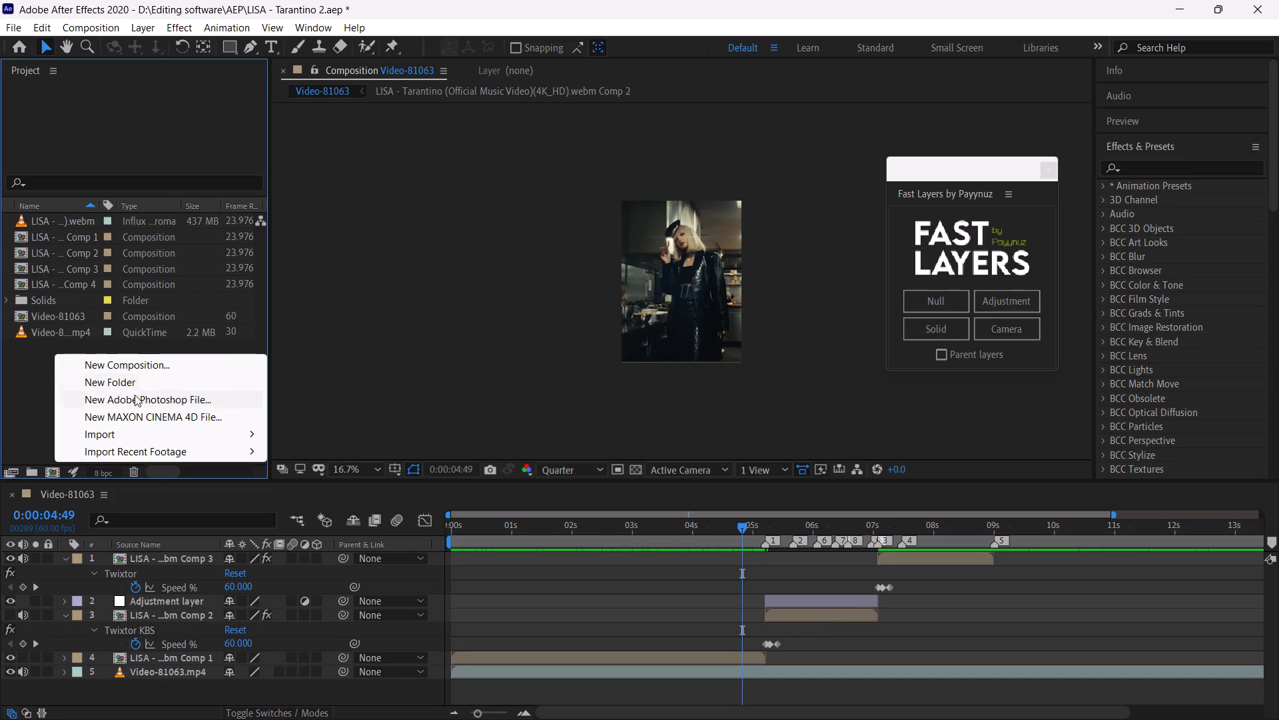
pyautogui.click(127, 382)
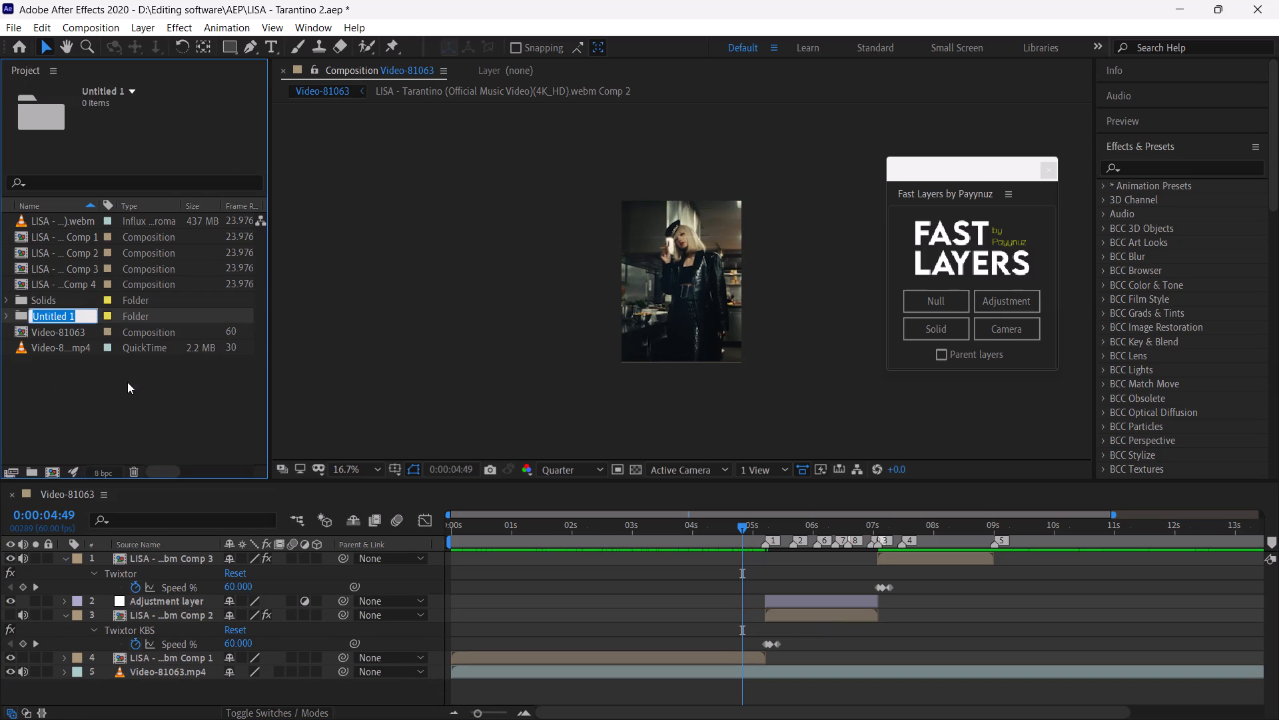
pyautogui.write('pre')
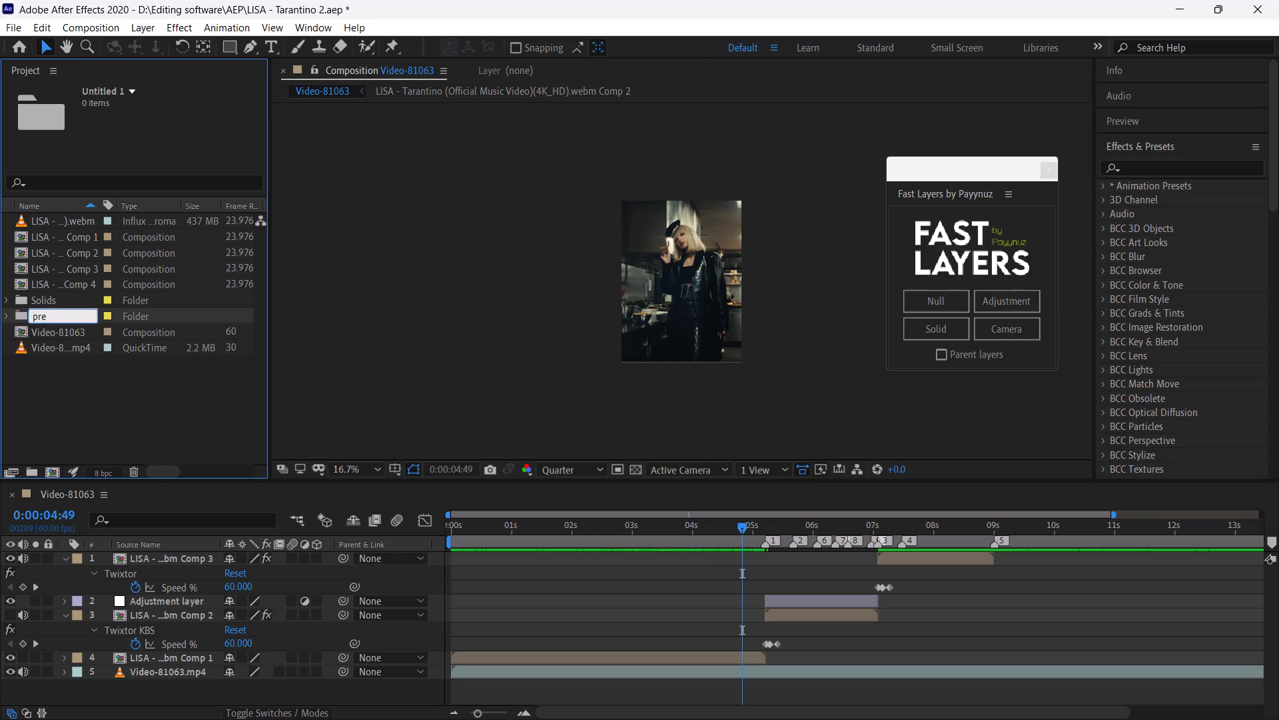
pyautogui.write('comp')
pyautogui.press('Return')
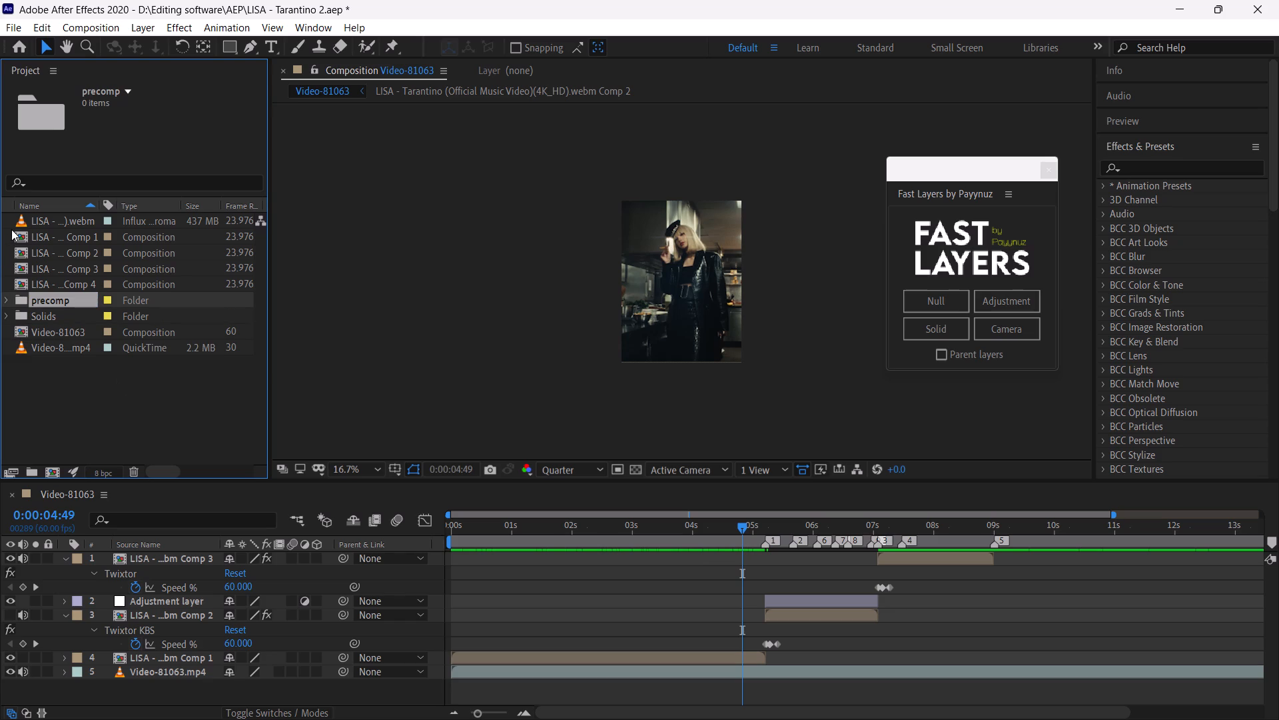
# Move the four LISA webm compositions, Comp 1 to Comp 4, into the precomp folder.
pyautogui.moveTo(11, 235); pyautogui.dragTo(43, 281)
pyautogui.moveTo(44, 281); pyautogui.dragTo(55, 303)
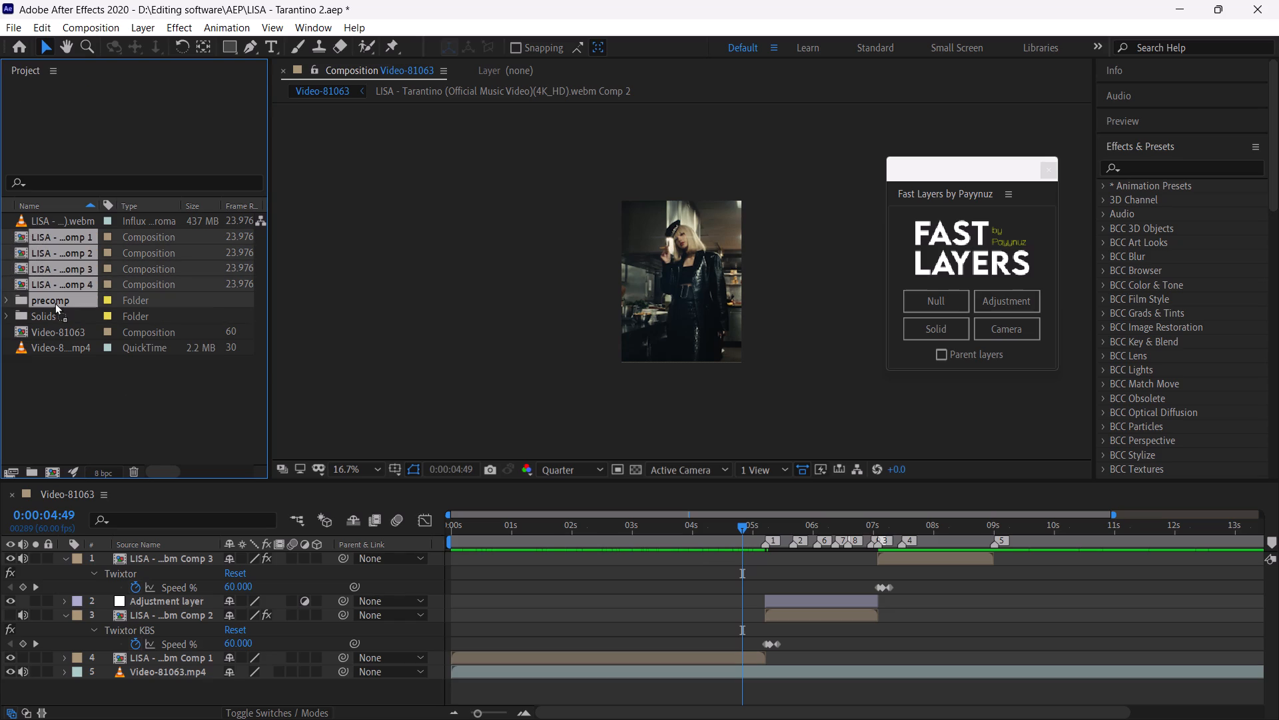
# Move the four LISA webm compositions and the Video-81063 composition into the precomp folder.
pyautogui.moveTo(55, 303); pyautogui.dragTo(59, 283)
pyautogui.moveTo(48, 279); pyautogui.dragTo(61, 279)
pyautogui.moveTo(58, 249); pyautogui.dragTo(61, 299)
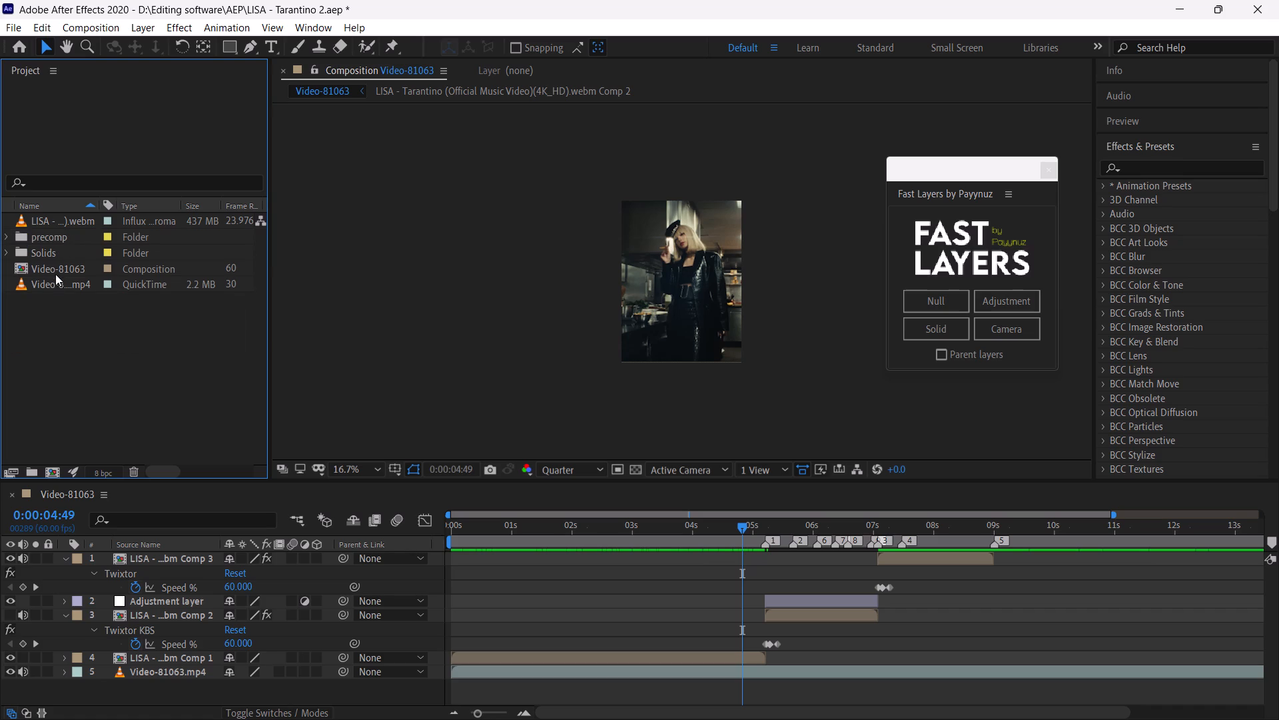
pyautogui.moveTo(57, 272); pyautogui.dragTo(69, 237)
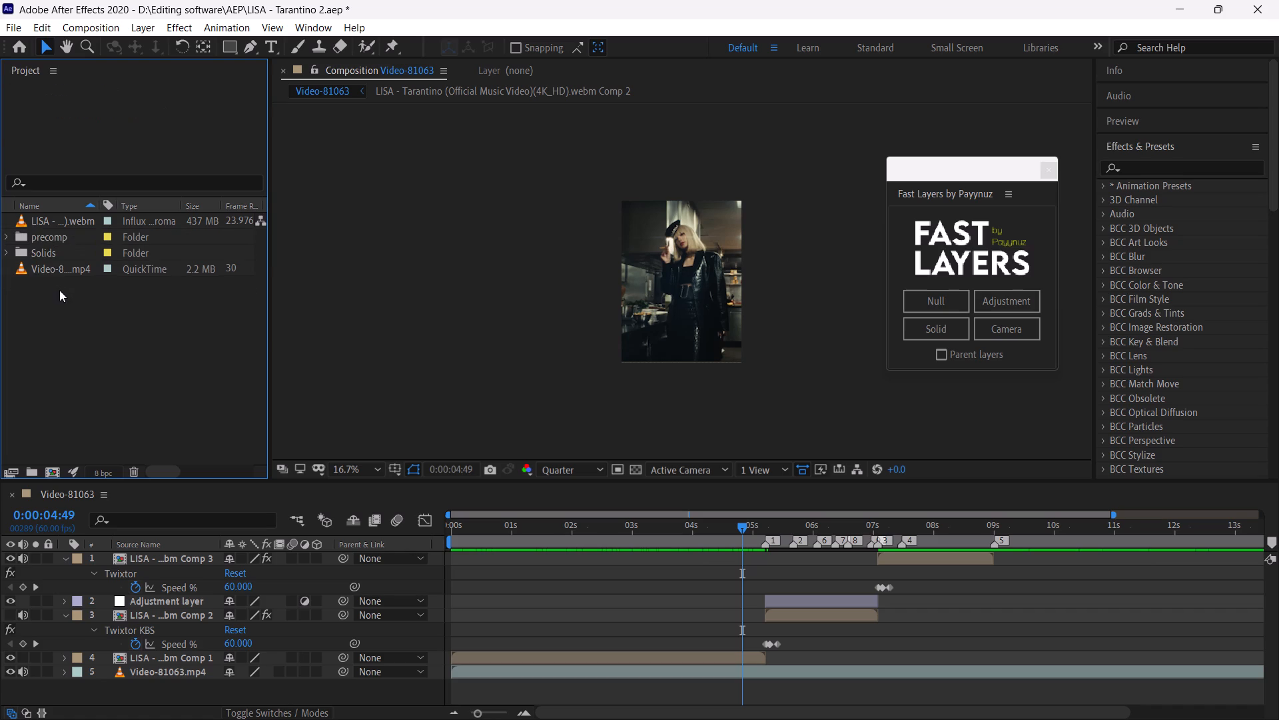
# Create a new project folder named clip.
pyautogui.click(77, 331)
pyautogui.rightClick(77, 331)
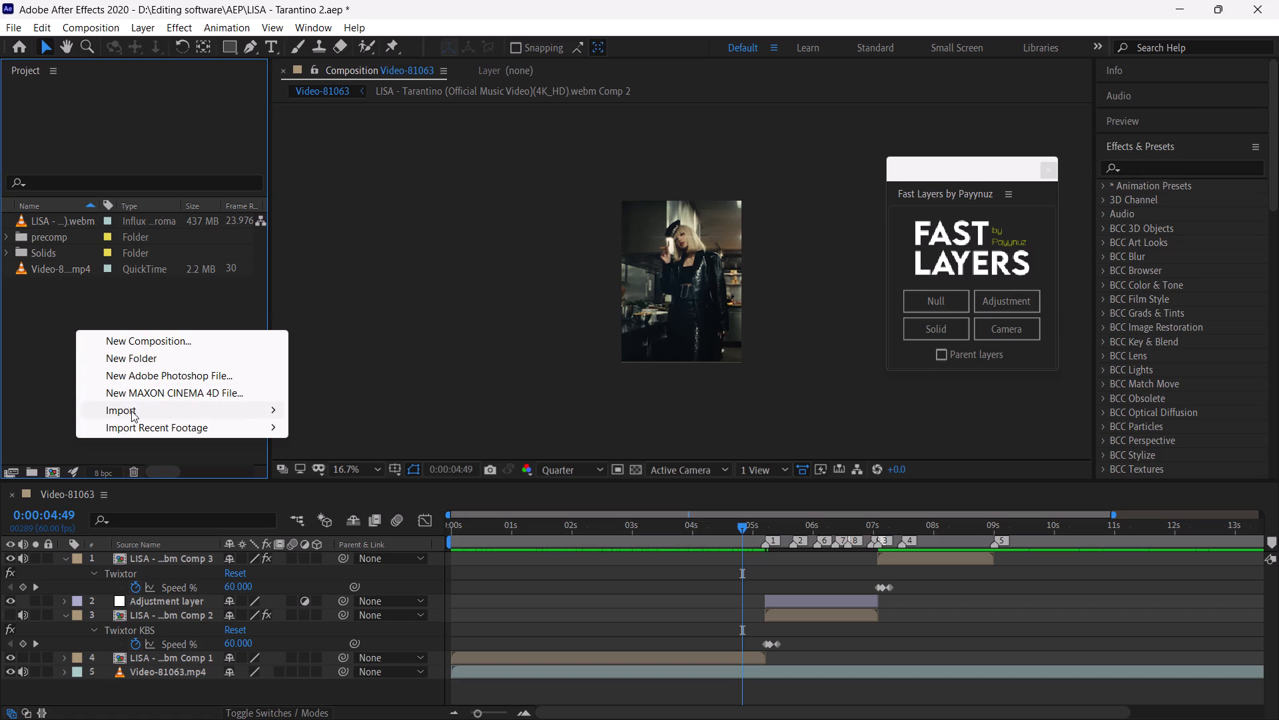
pyautogui.click(150, 355)
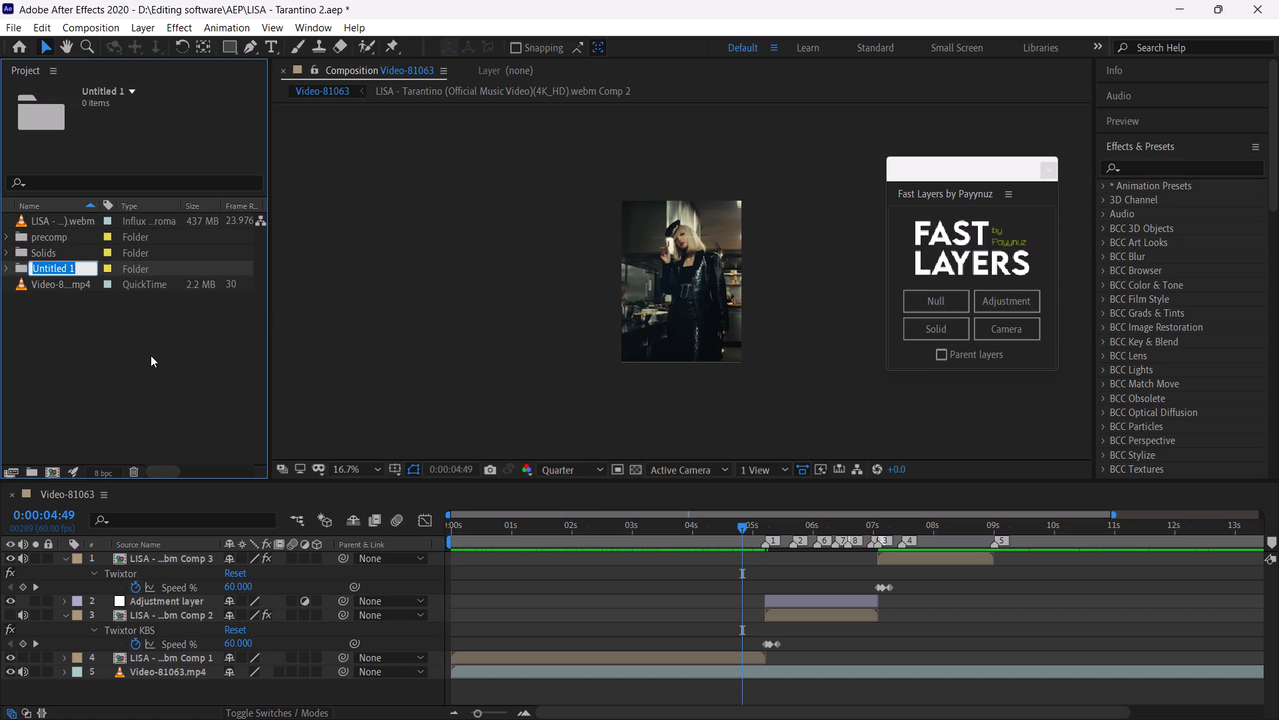
pyautogui.write('clip')
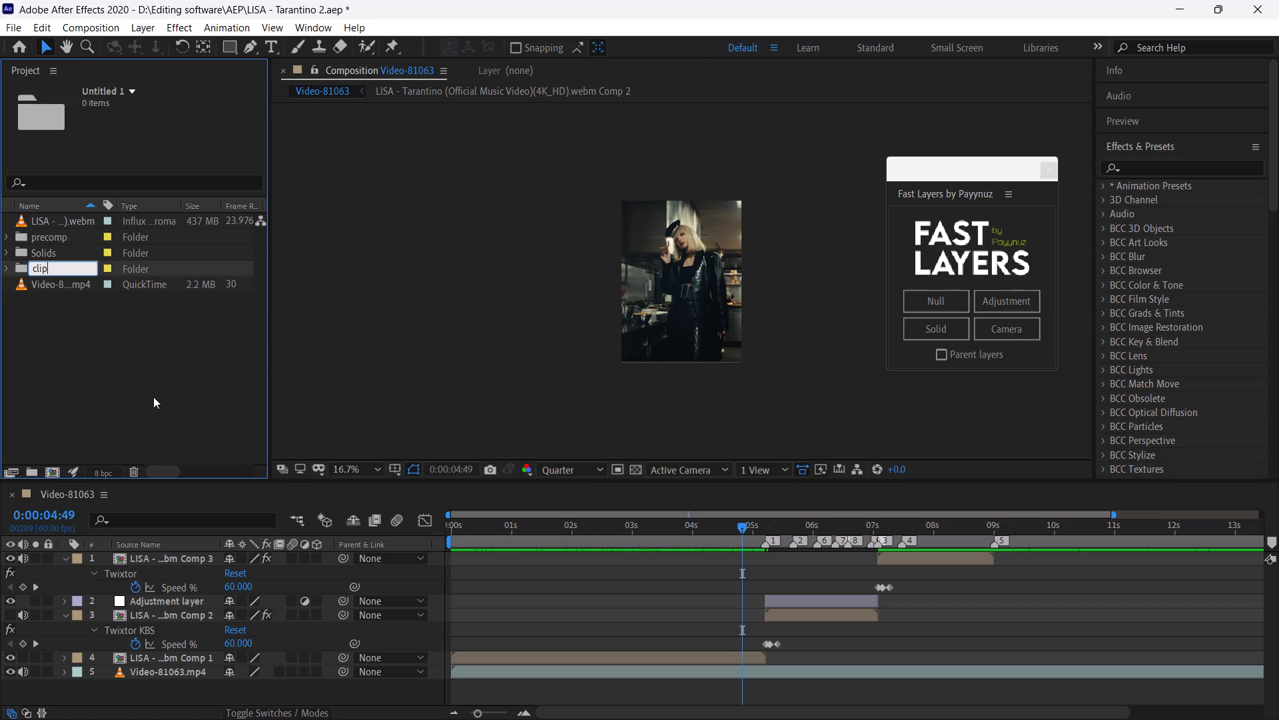
pyautogui.click(146, 383)
# Move the LISA webm footage and Video-81063.mp4 into the clip folder, and leave the Solids folder collapsed.
pyautogui.moveTo(53, 236); pyautogui.dragTo(66, 239)
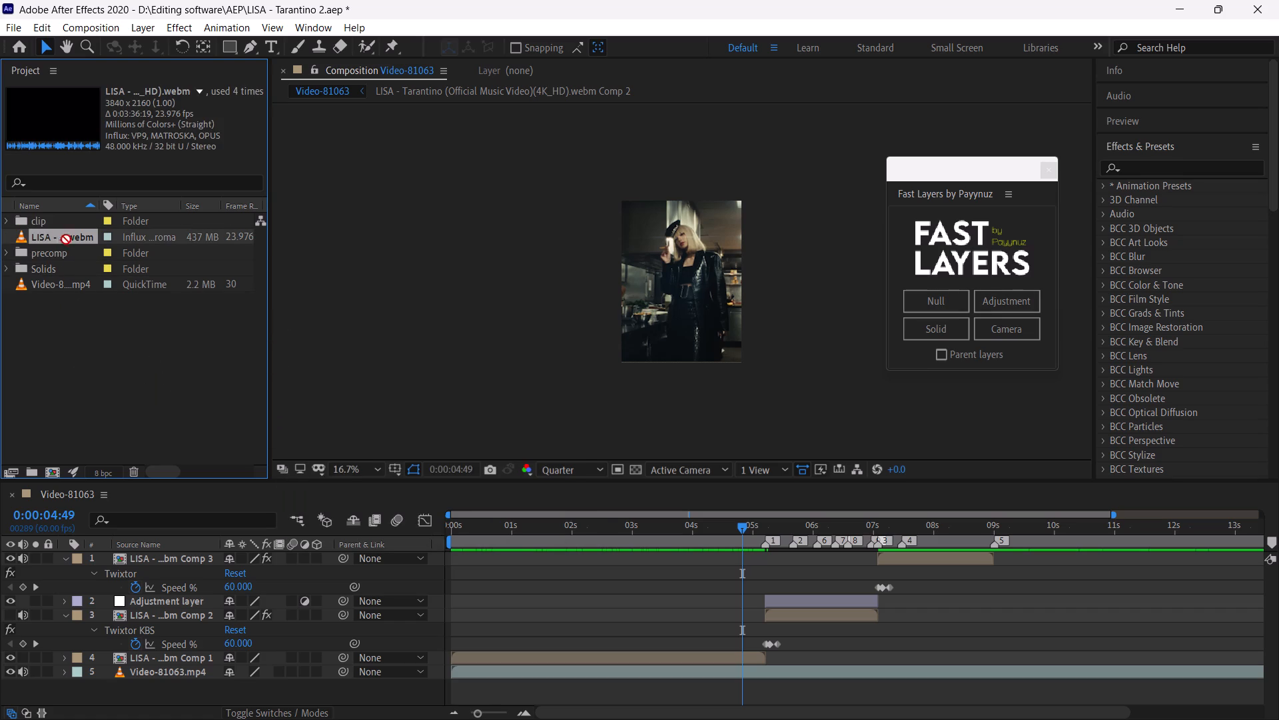
pyautogui.moveTo(66, 239); pyautogui.dragTo(72, 245)
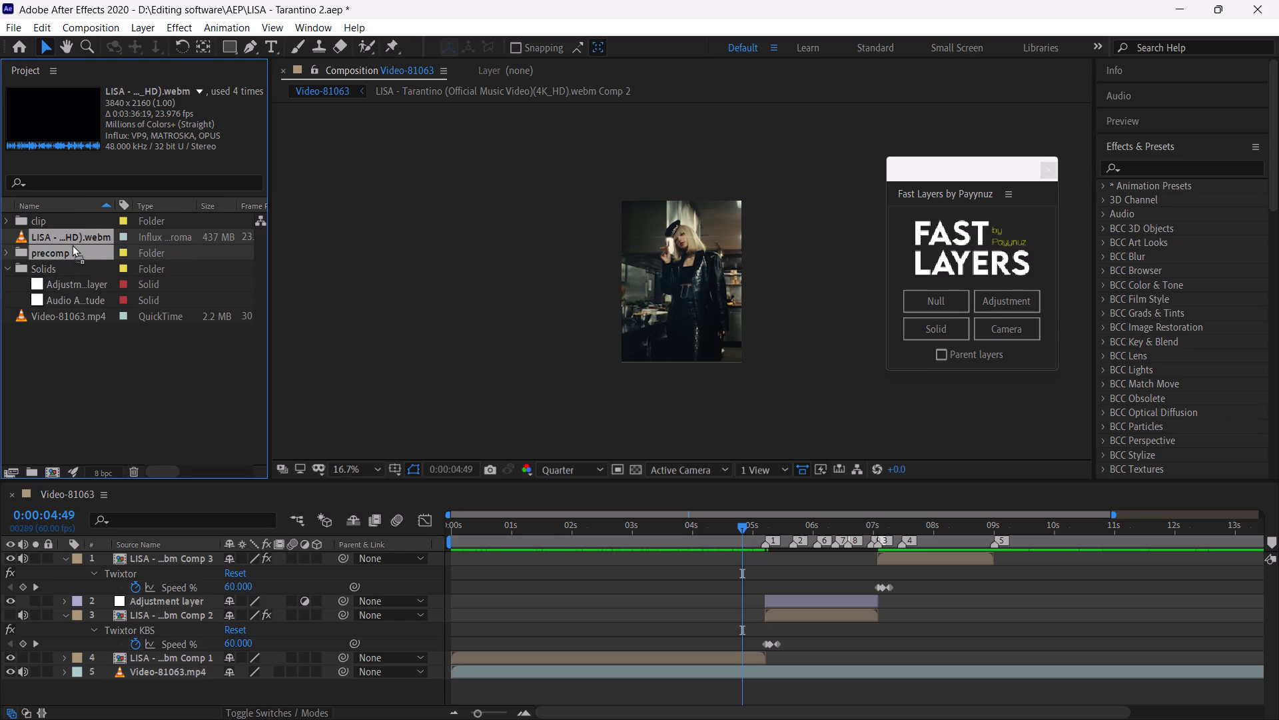
pyautogui.moveTo(72, 245); pyautogui.dragTo(73, 225)
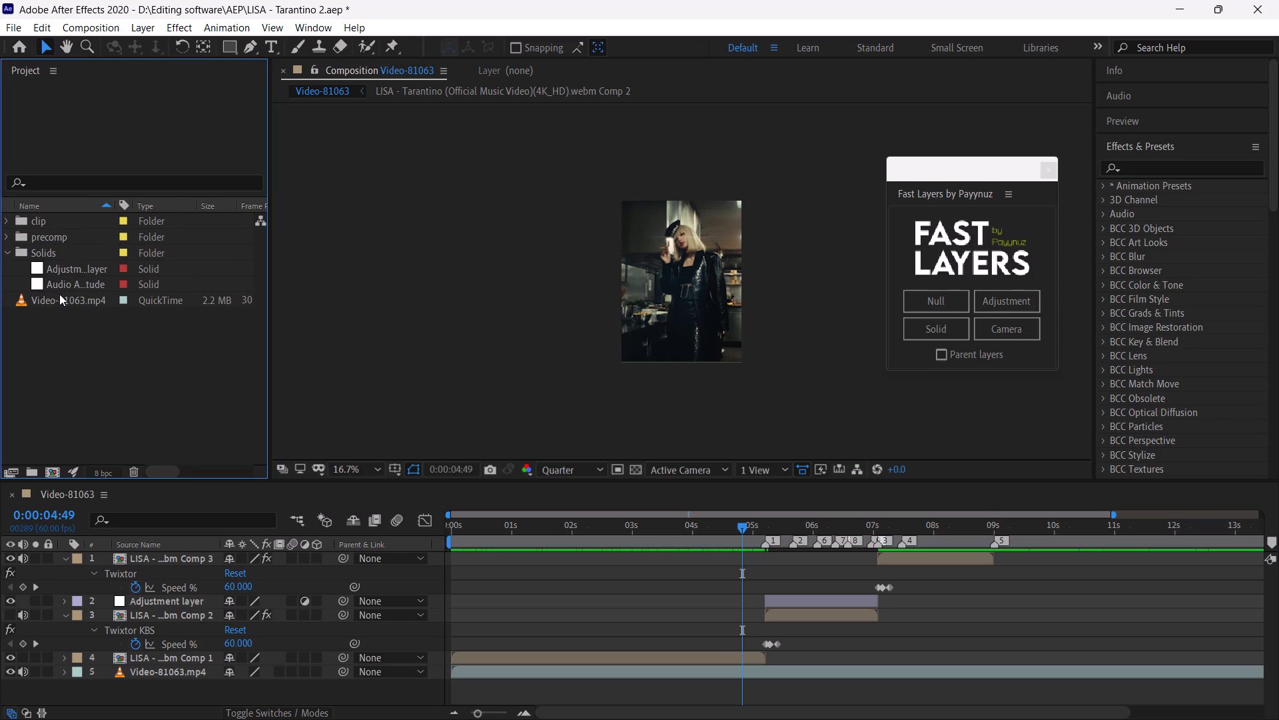
pyautogui.moveTo(57, 301); pyautogui.dragTo(74, 224)
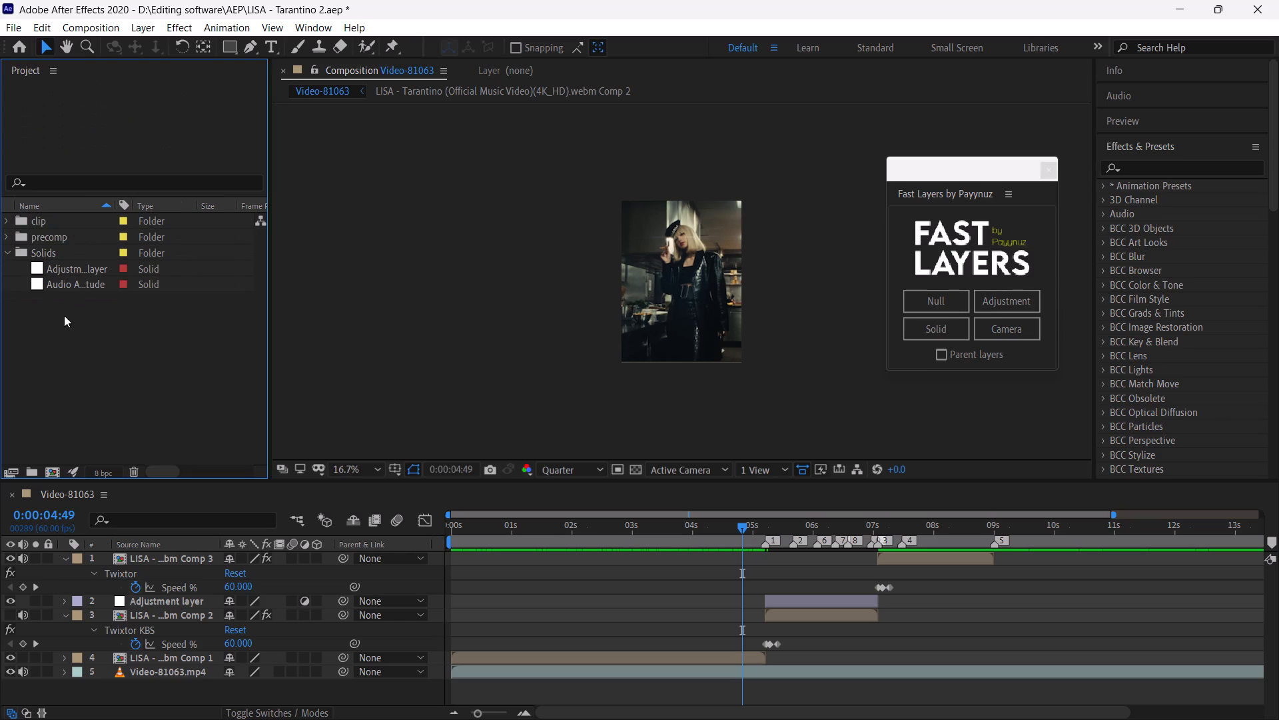
pyautogui.click(8, 253)
# Import the rendered freez file from the Editing software > Kuro folder into the project.
pyautogui.rightClick(30, 276)
pyautogui.click(91, 359)
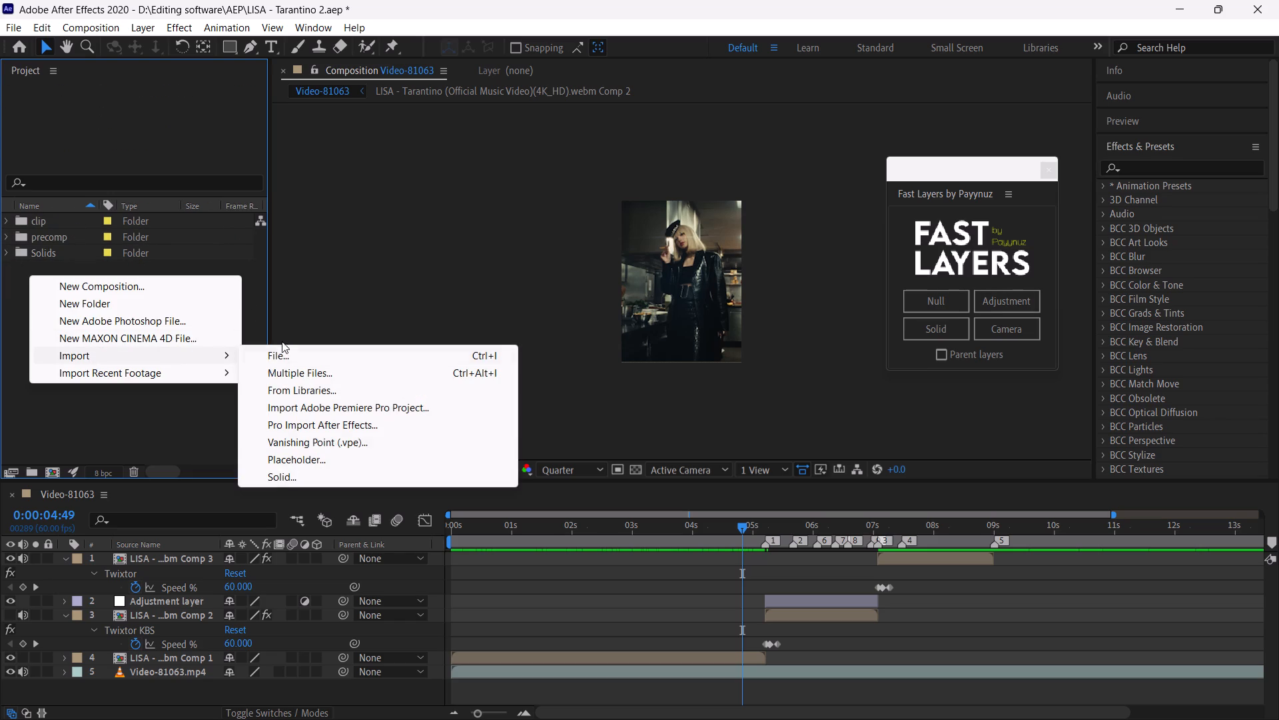
pyautogui.click(290, 355)
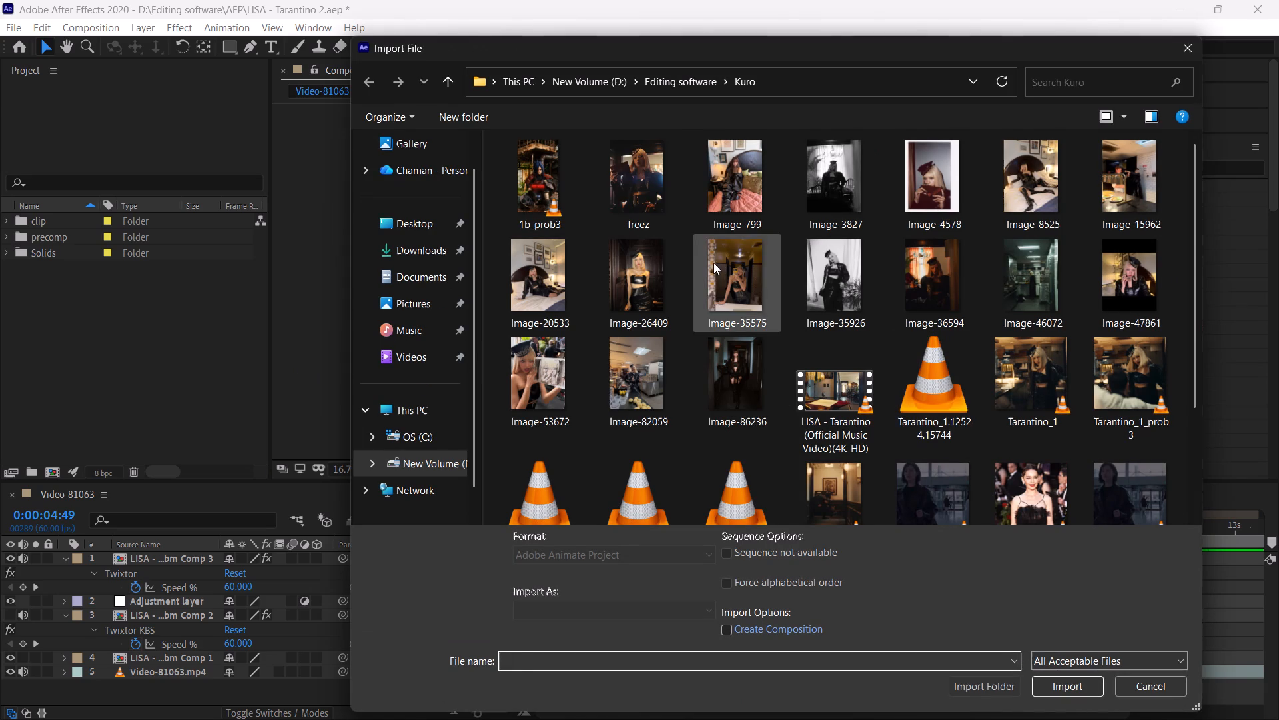
pyautogui.click(659, 213)
pyautogui.click(1045, 689)
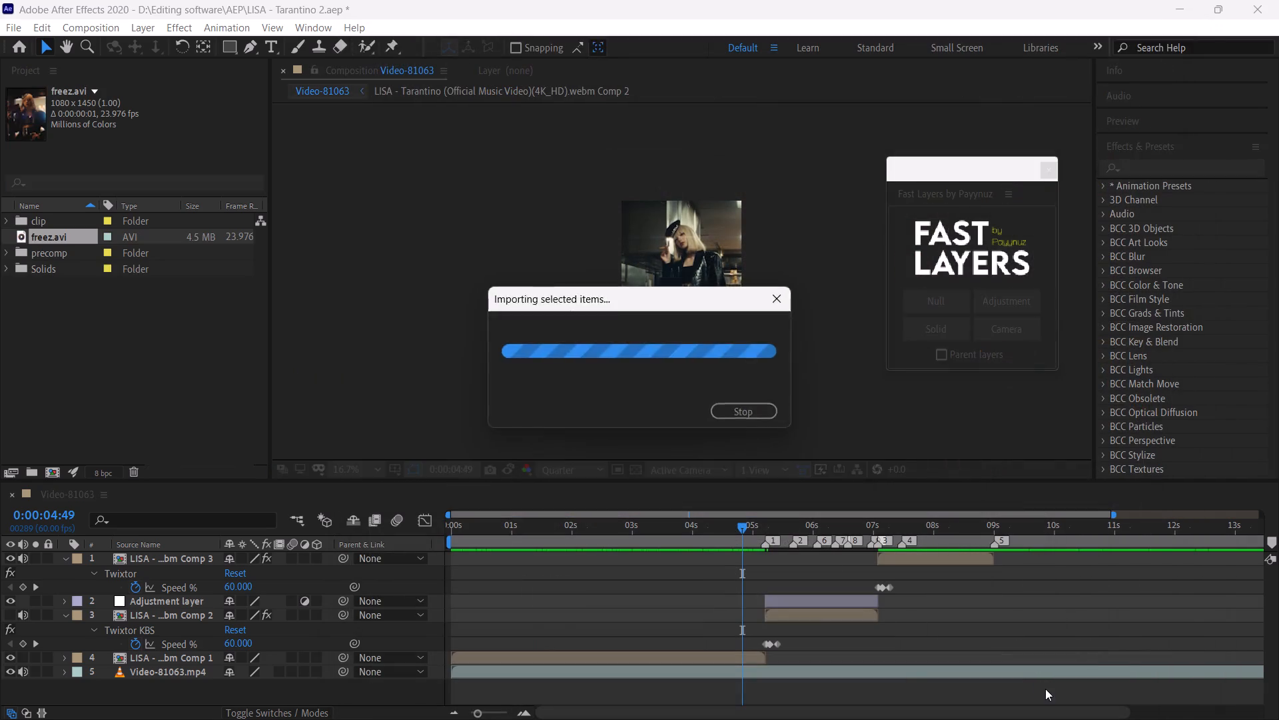
# Add freez.avi to the Video-81063 timeline between the Adjustment layer and the LISA Comp 2 layer.
pyautogui.moveTo(57, 240); pyautogui.dragTo(181, 555)
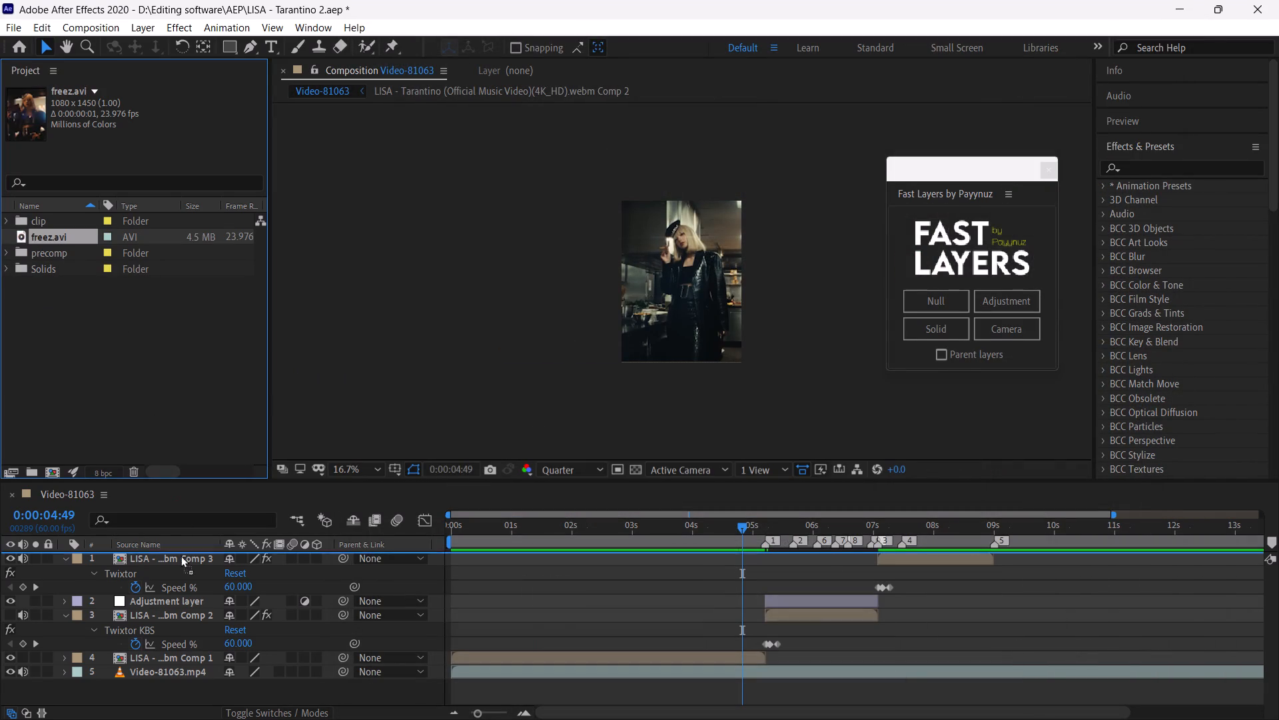
pyautogui.moveTo(181, 555); pyautogui.dragTo(191, 610)
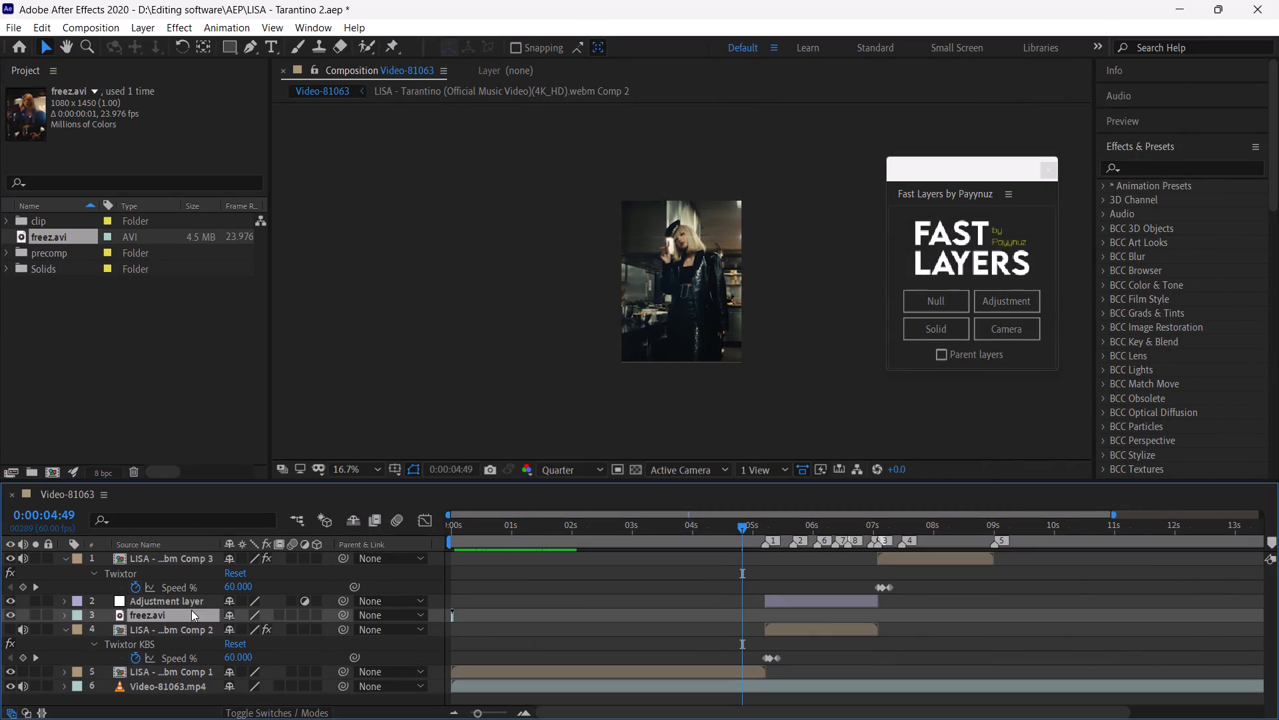
# Move the freez.avi layer along the timeline to just before marker 1, starting at about 0:00:05:09.
pyautogui.click(494, 716)
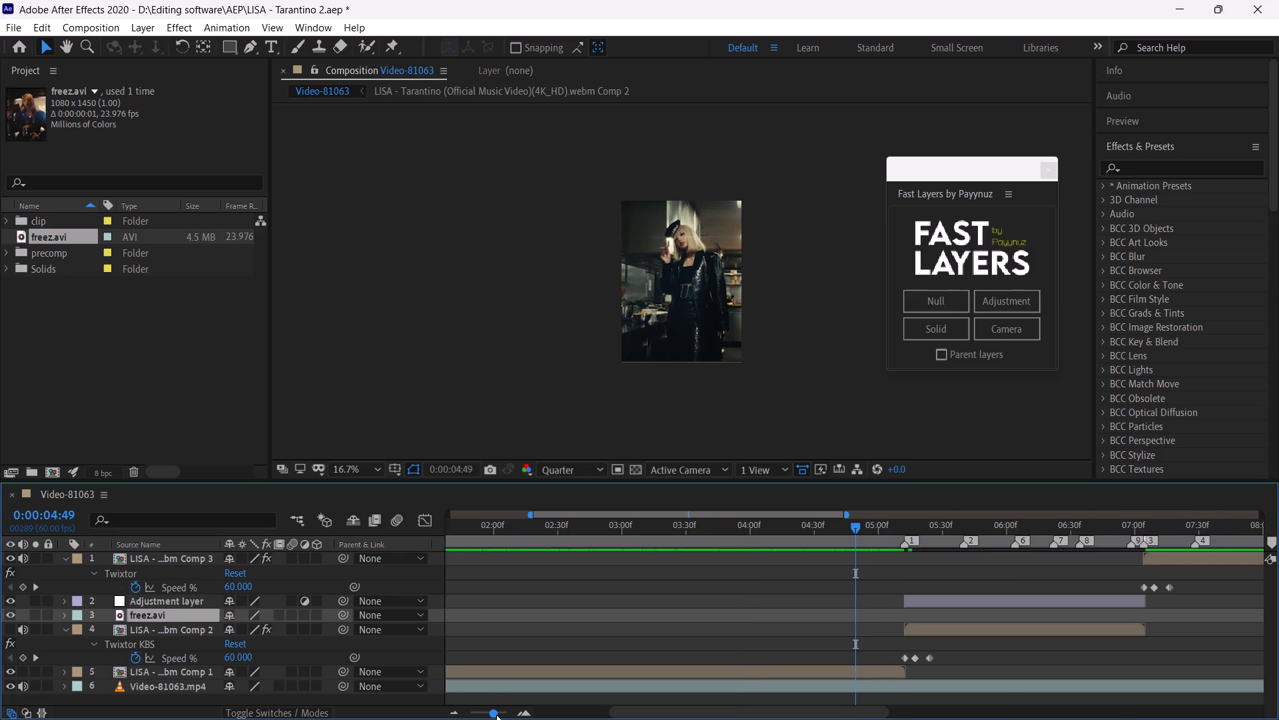
pyautogui.moveTo(496, 715); pyautogui.dragTo(476, 715)
pyautogui.moveTo(482, 538); pyautogui.dragTo(396, 550)
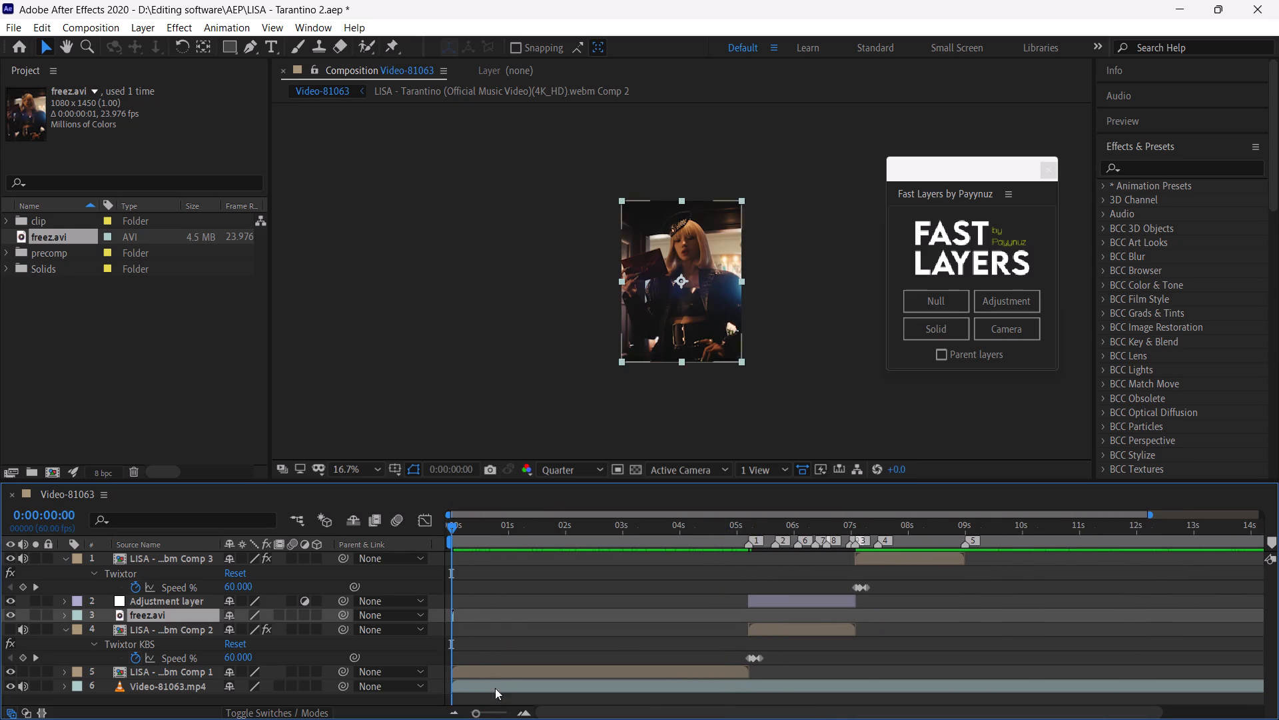
pyautogui.click(500, 714)
pyautogui.moveTo(500, 714); pyautogui.dragTo(508, 717)
pyautogui.moveTo(521, 615); pyautogui.dragTo(1278, 603)
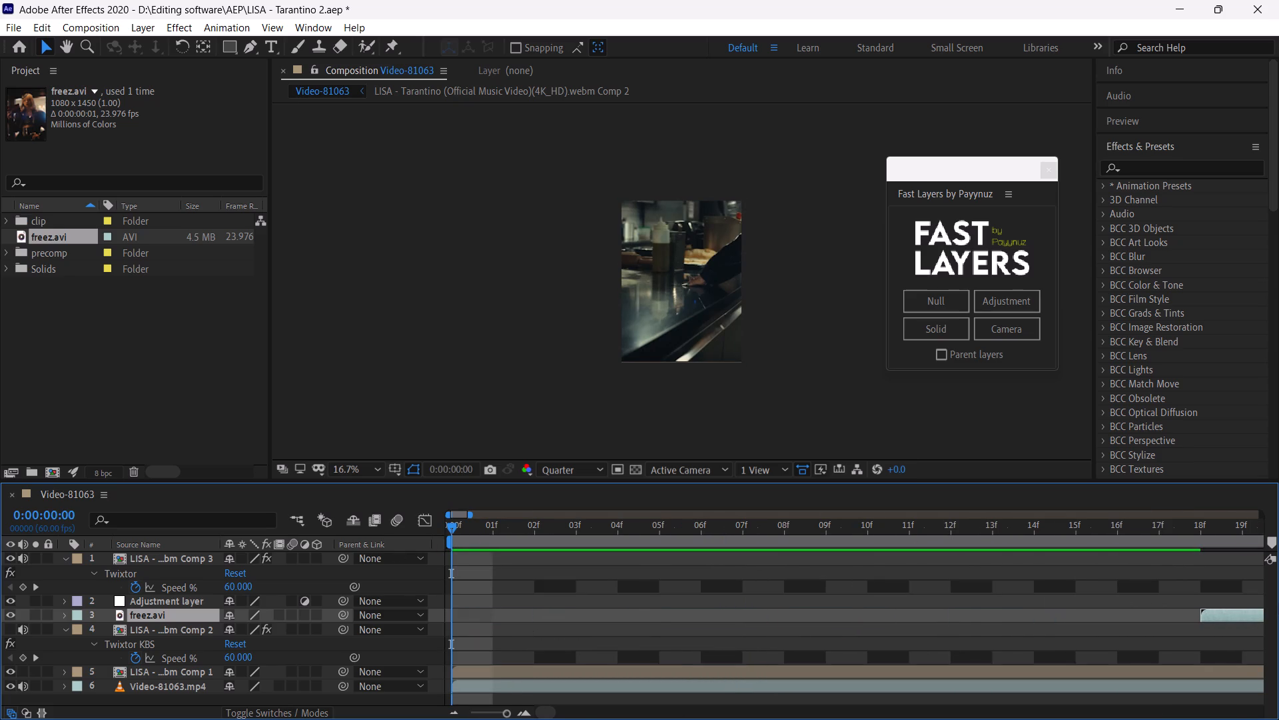
pyautogui.moveTo(1278, 603); pyautogui.dragTo(1268, 626)
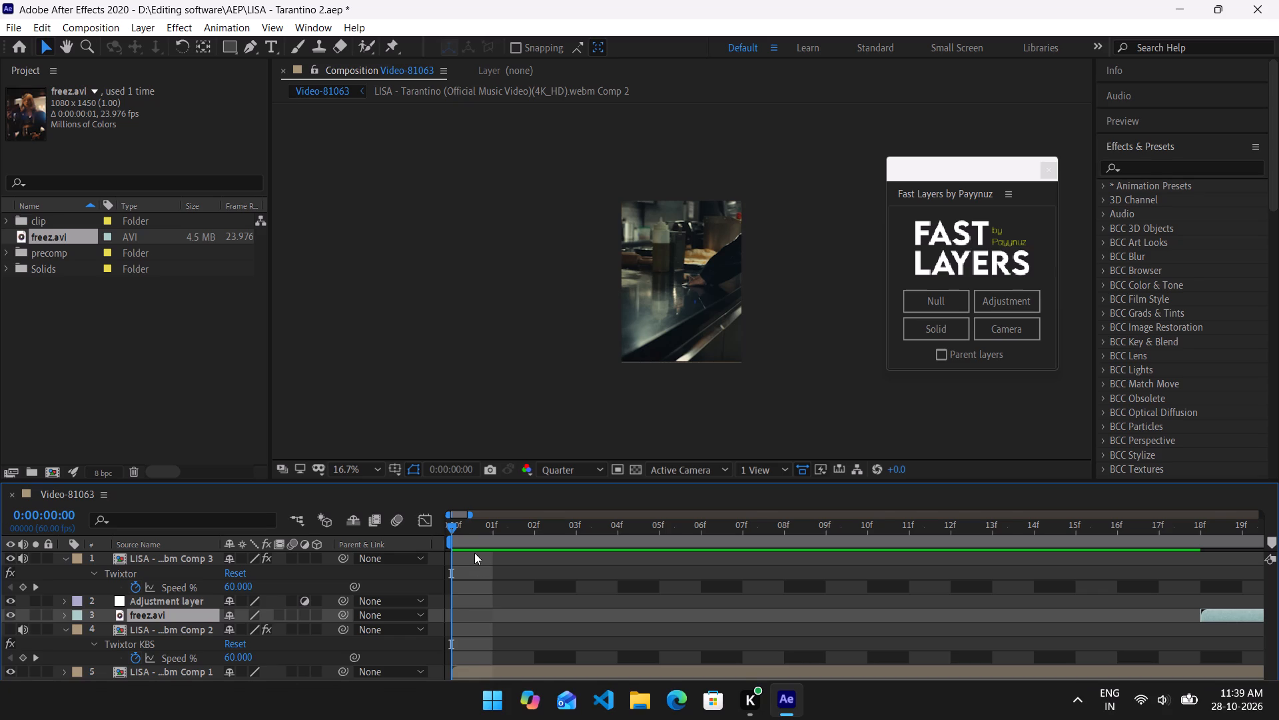
pyautogui.click(455, 713)
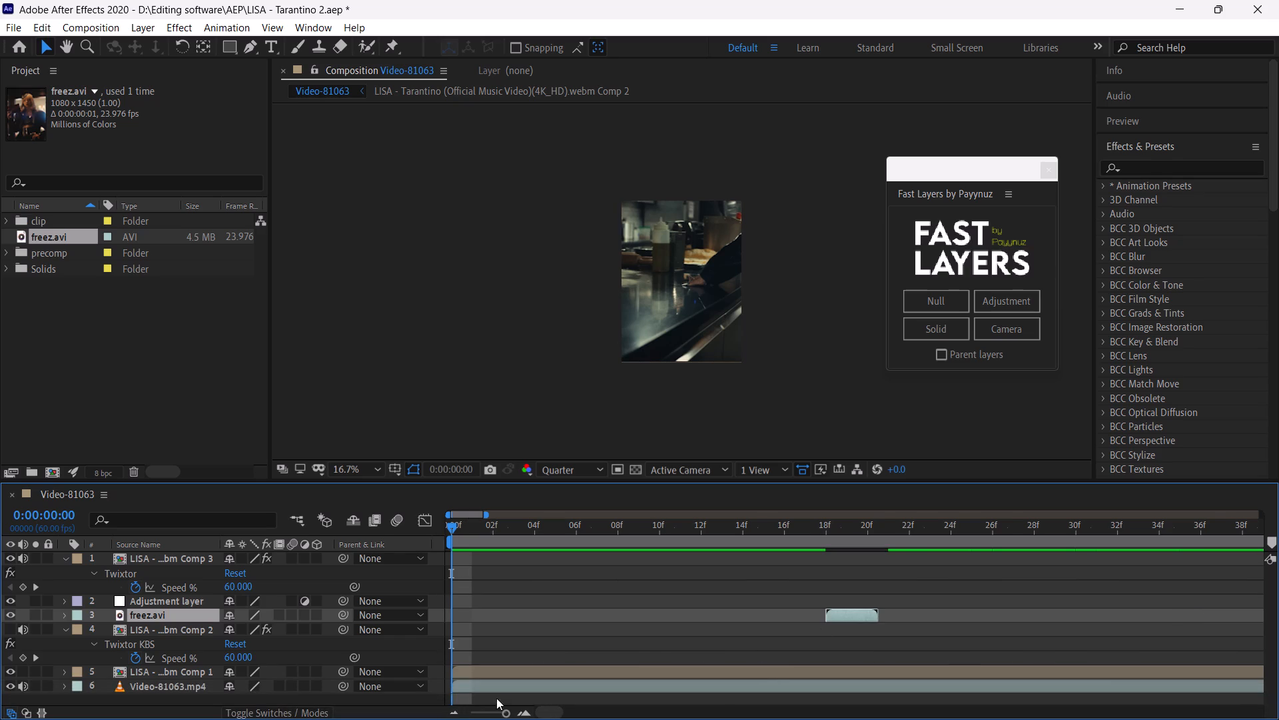
pyautogui.moveTo(842, 615); pyautogui.dragTo(1278, 605)
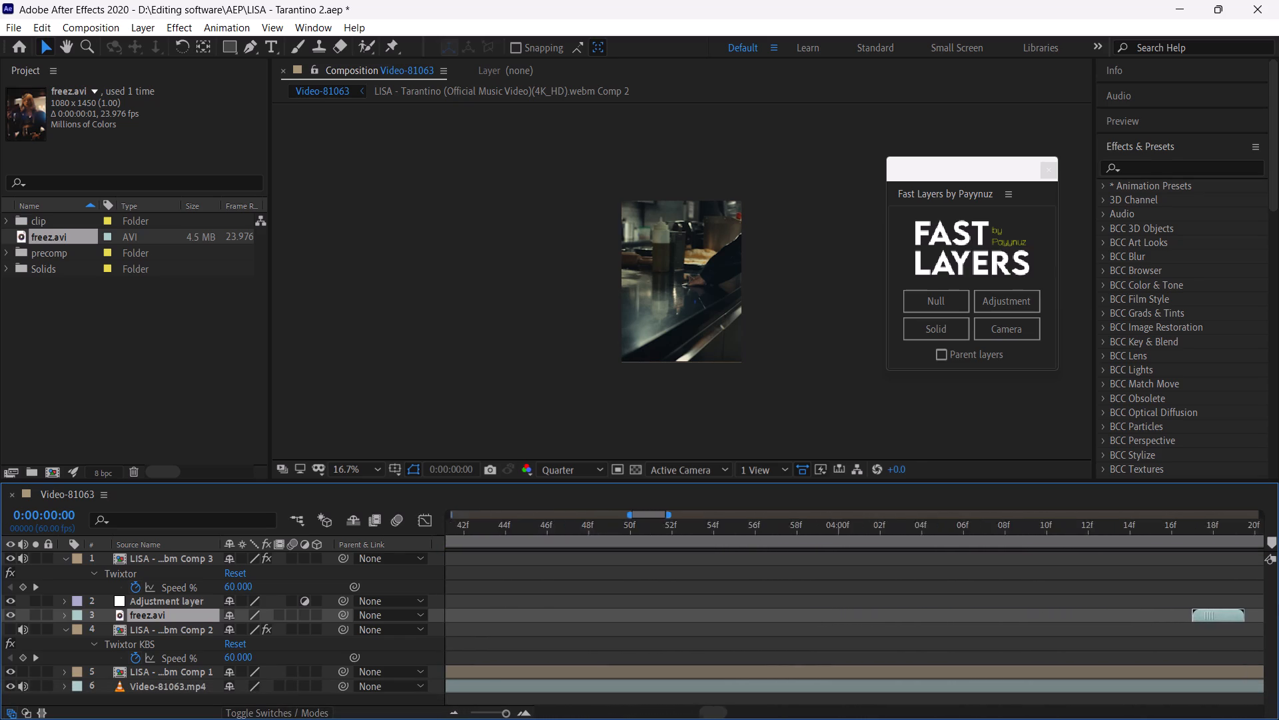
pyautogui.moveTo(1278, 605); pyautogui.dragTo(403, 646)
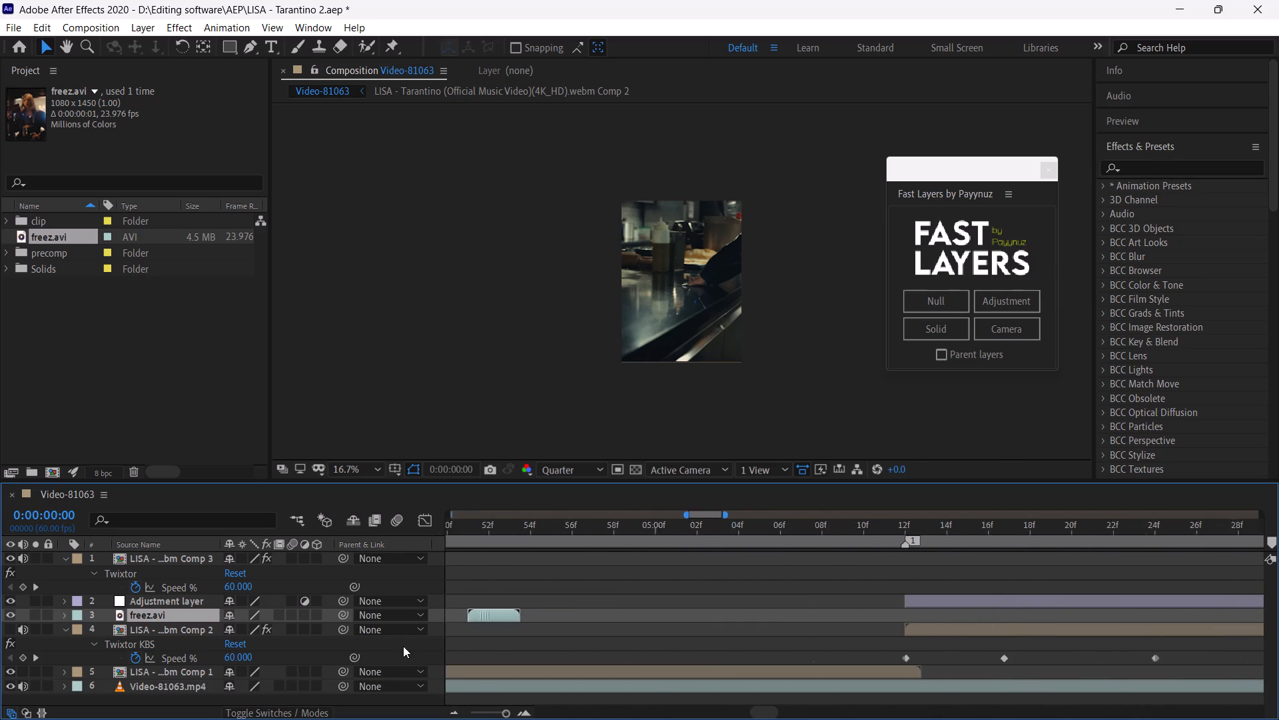
pyautogui.moveTo(403, 646); pyautogui.dragTo(963, 663)
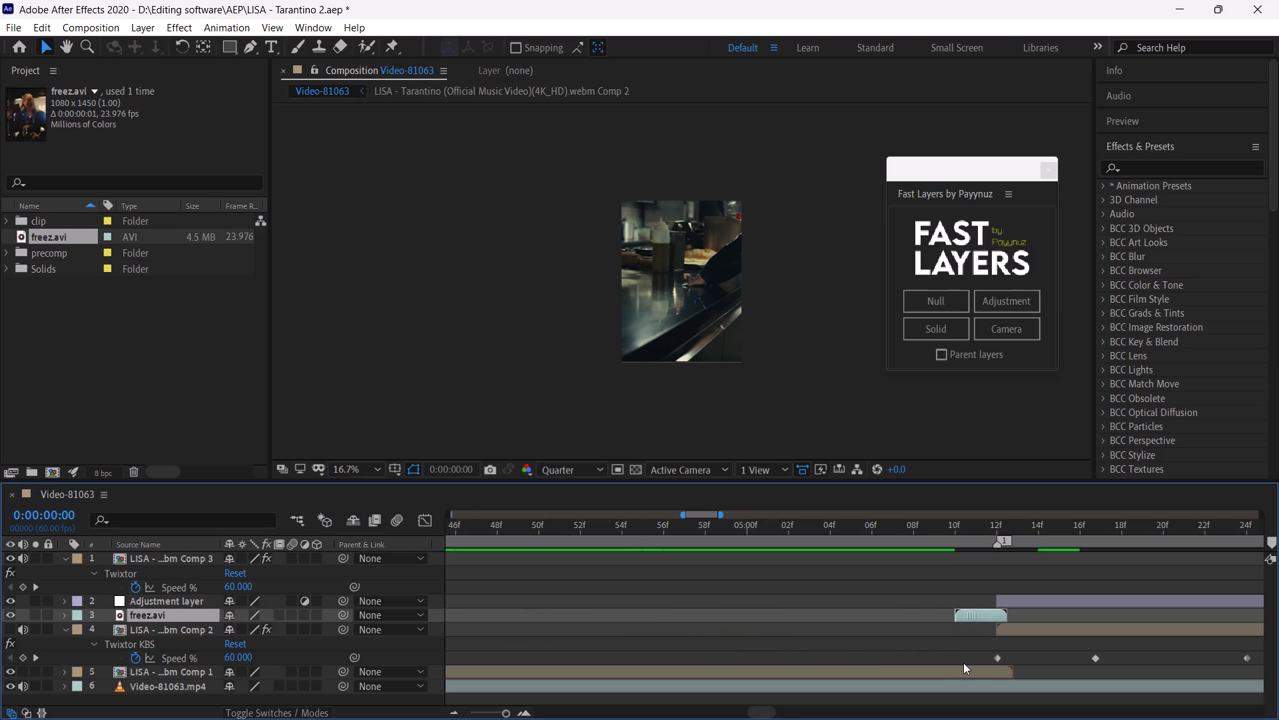
pyautogui.moveTo(963, 663); pyautogui.dragTo(957, 661)
# At 0:00:05:11, open freez.avi in its layer view and paint a Roto Brush foreground stroke over the woman's face.
pyautogui.click(955, 530)
pyautogui.moveTo(955, 531); pyautogui.dragTo(1009, 565)
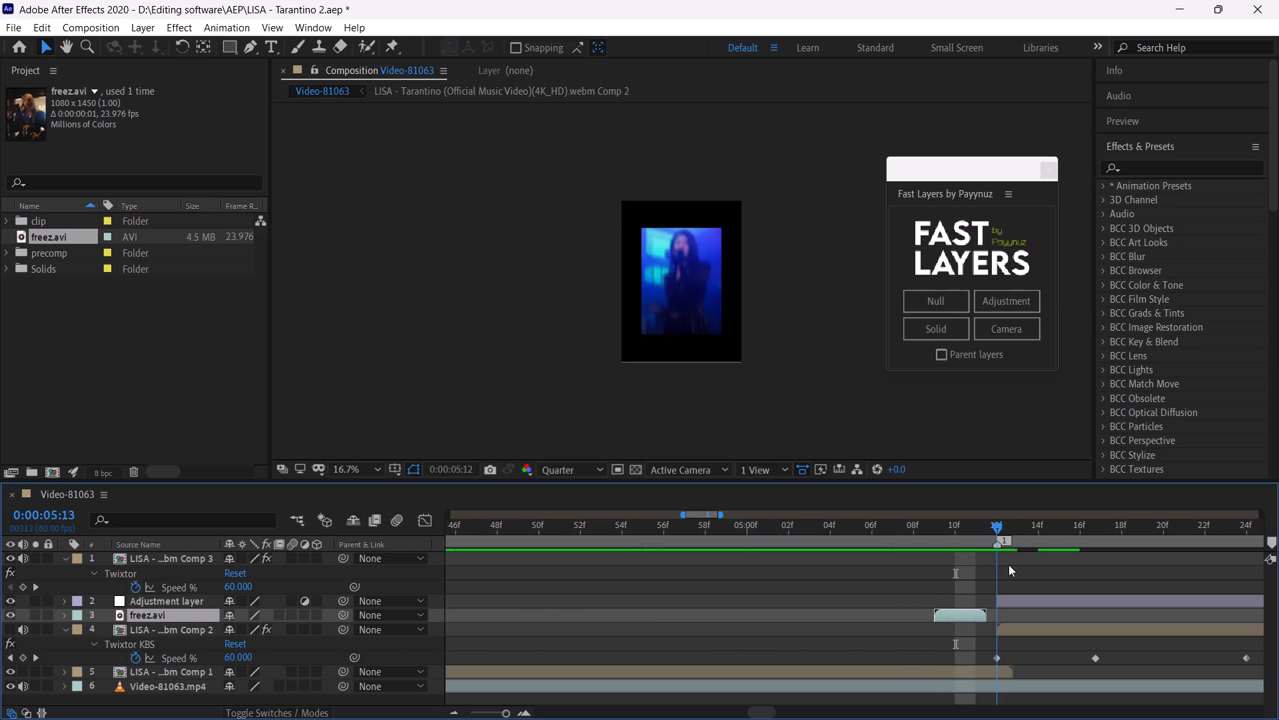
pyautogui.moveTo(1009, 565); pyautogui.dragTo(971, 584)
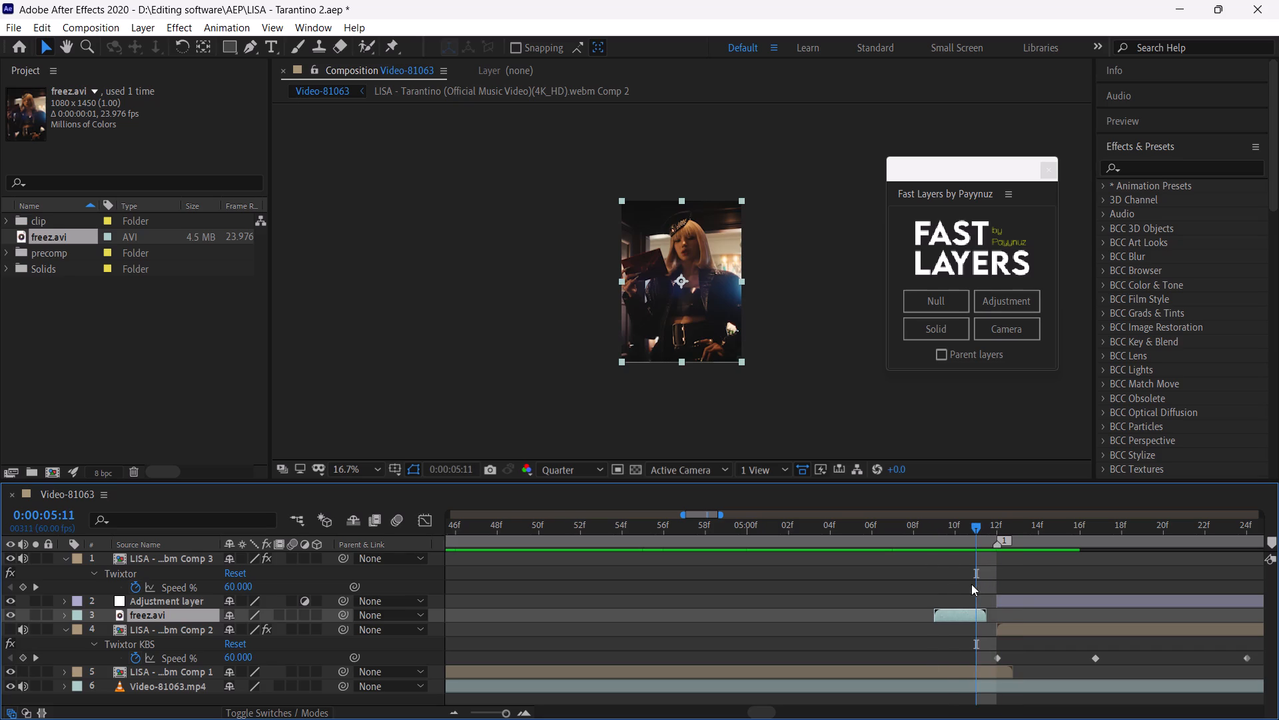
pyautogui.click(966, 615)
pyautogui.click(360, 468)
pyautogui.click(386, 180)
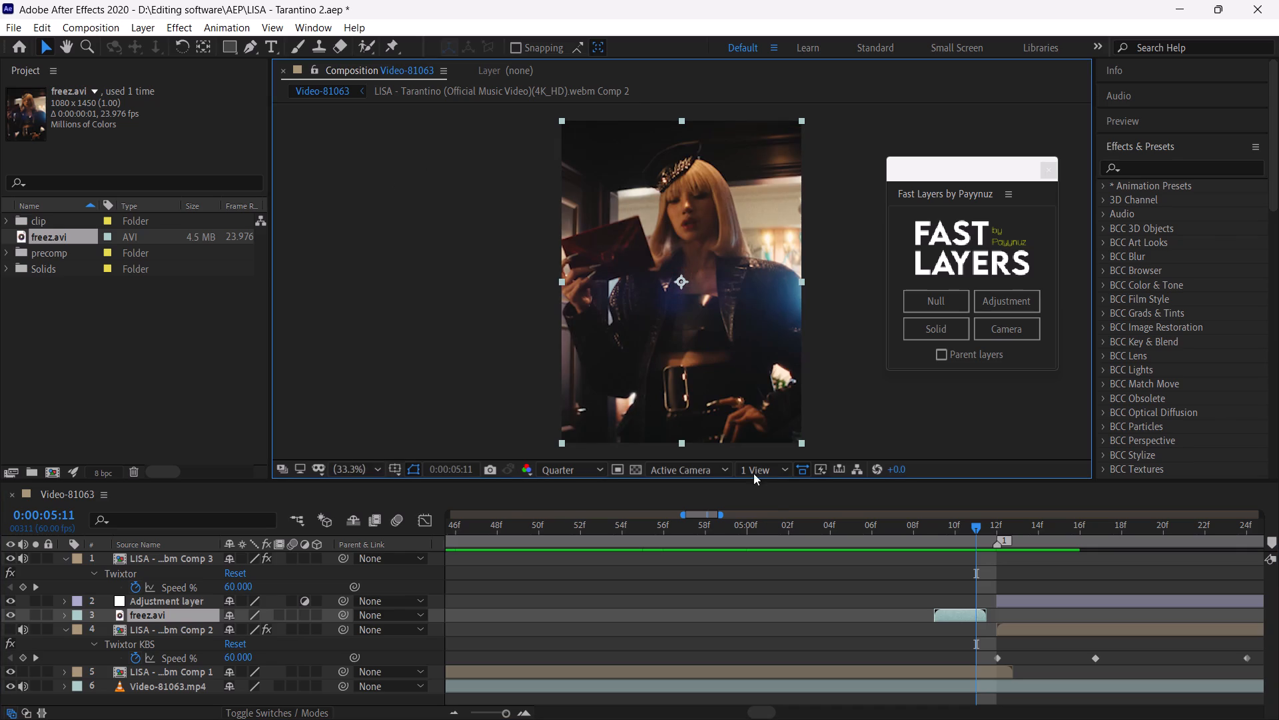
pyautogui.moveTo(765, 479); pyautogui.dragTo(765, 553)
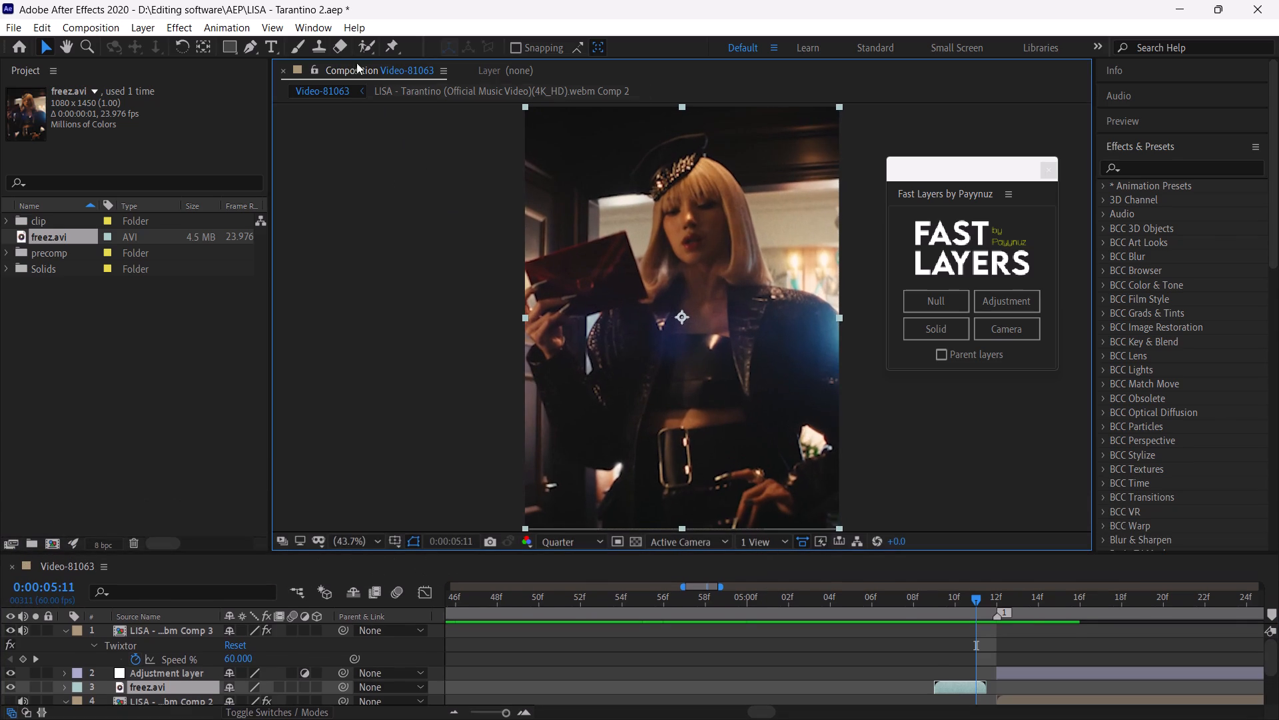
pyautogui.click(364, 43)
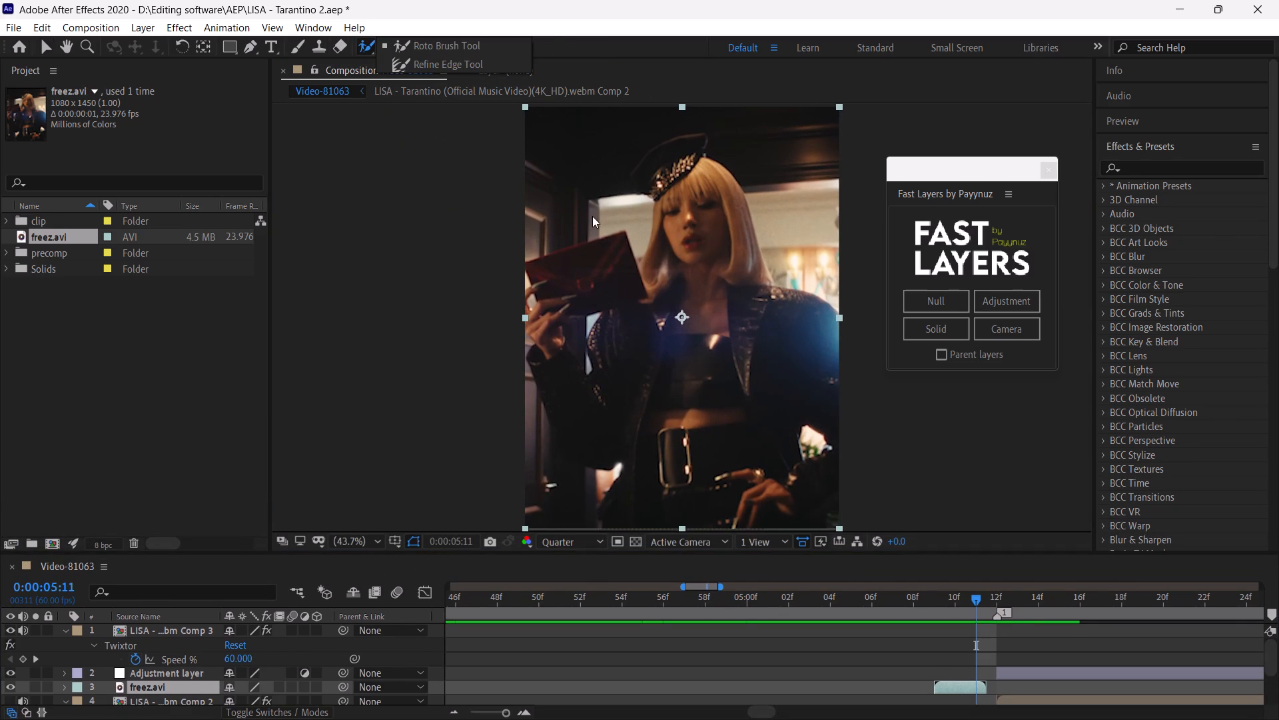
pyautogui.doubleClick(958, 685)
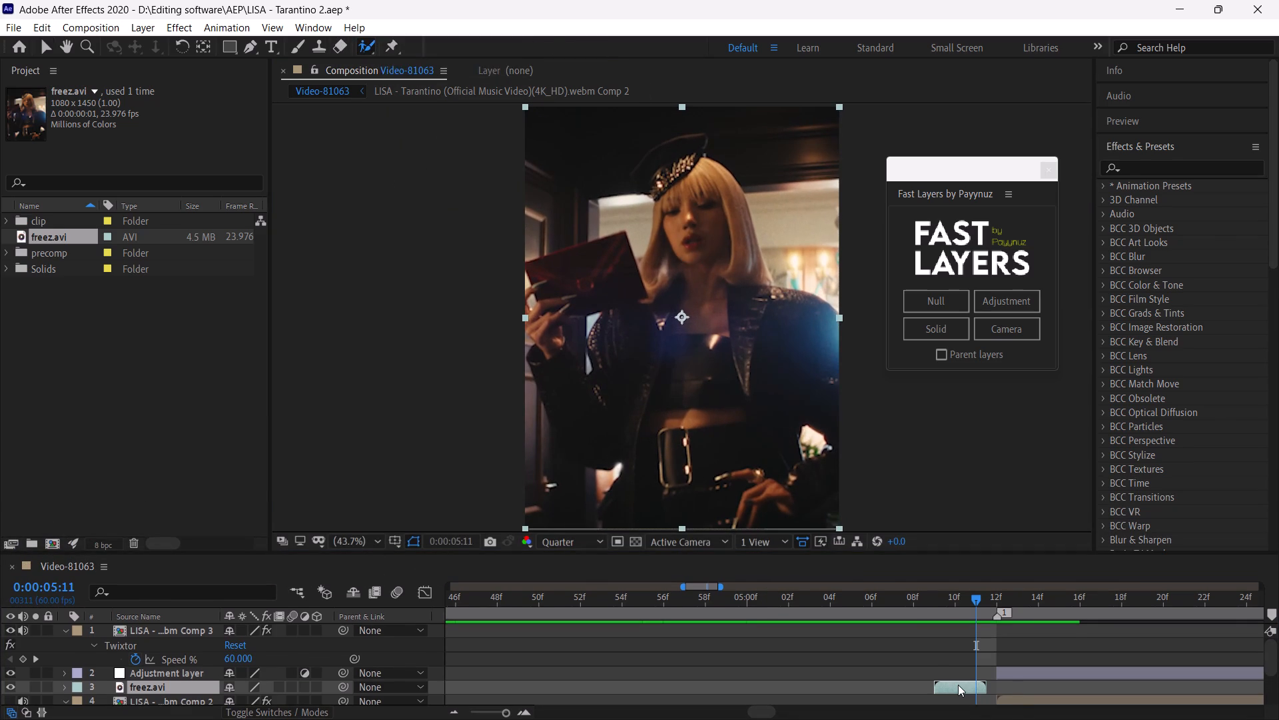
pyautogui.moveTo(697, 197); pyautogui.dragTo(701, 215)
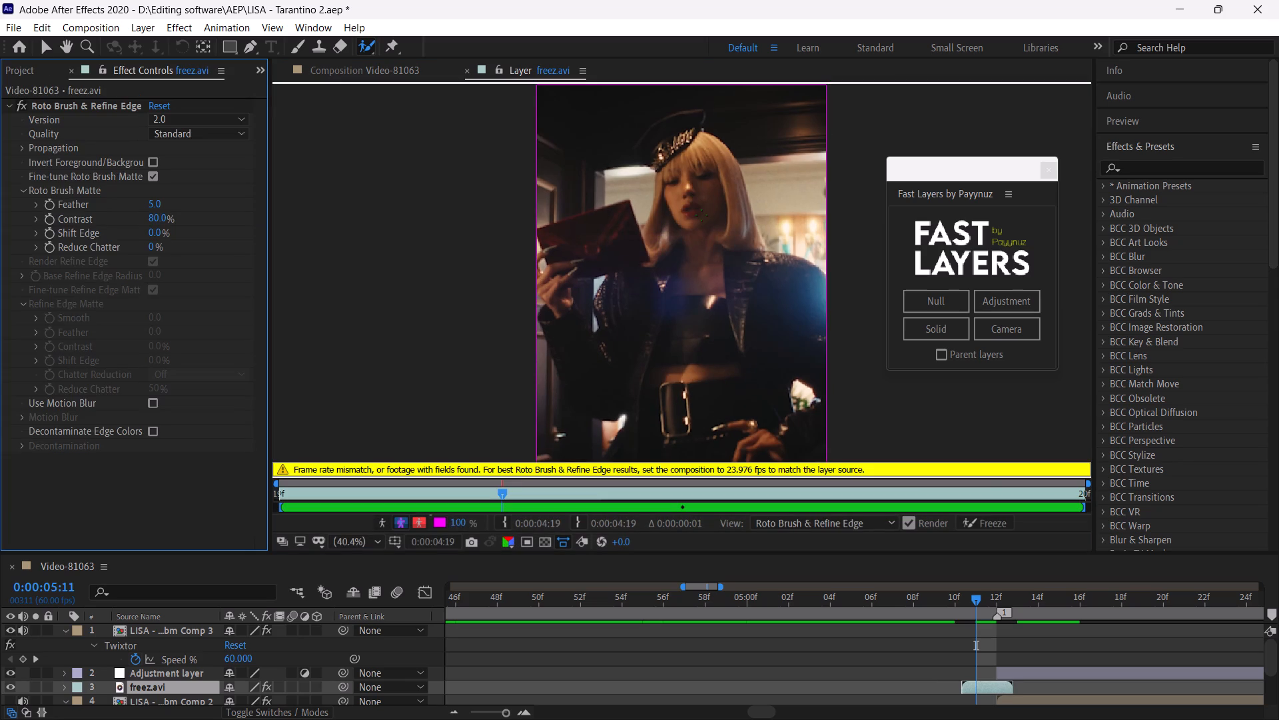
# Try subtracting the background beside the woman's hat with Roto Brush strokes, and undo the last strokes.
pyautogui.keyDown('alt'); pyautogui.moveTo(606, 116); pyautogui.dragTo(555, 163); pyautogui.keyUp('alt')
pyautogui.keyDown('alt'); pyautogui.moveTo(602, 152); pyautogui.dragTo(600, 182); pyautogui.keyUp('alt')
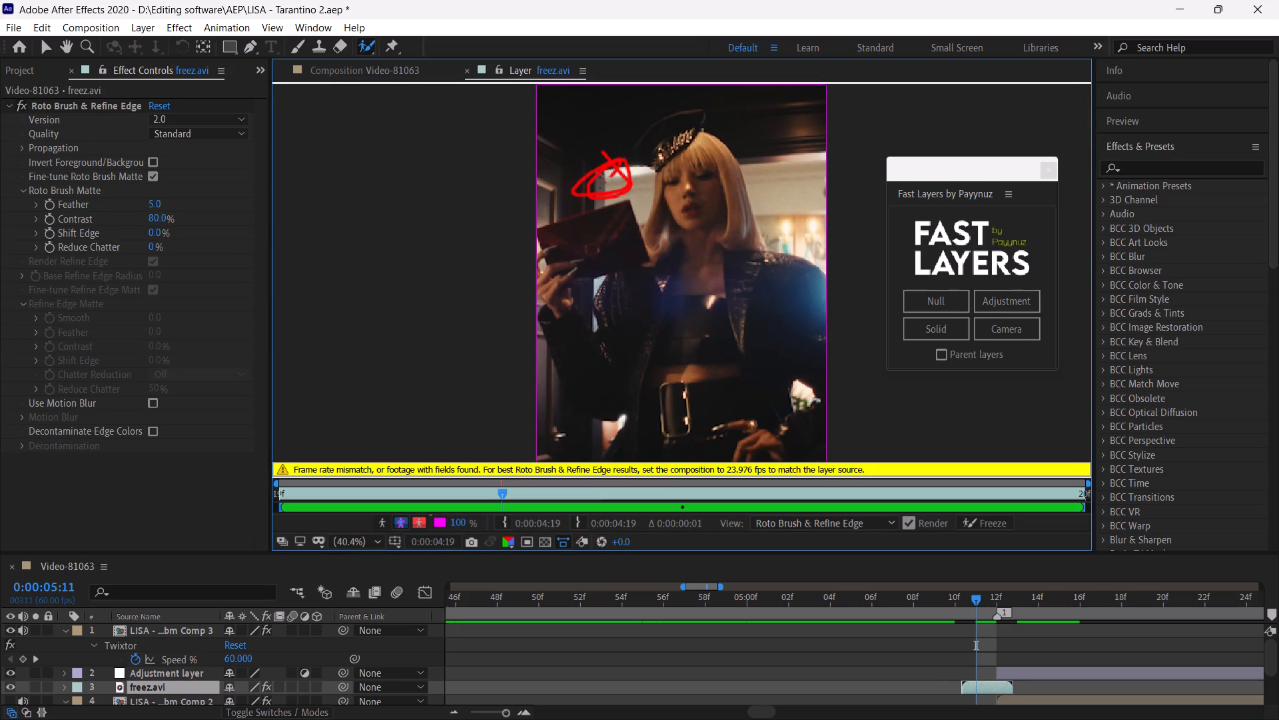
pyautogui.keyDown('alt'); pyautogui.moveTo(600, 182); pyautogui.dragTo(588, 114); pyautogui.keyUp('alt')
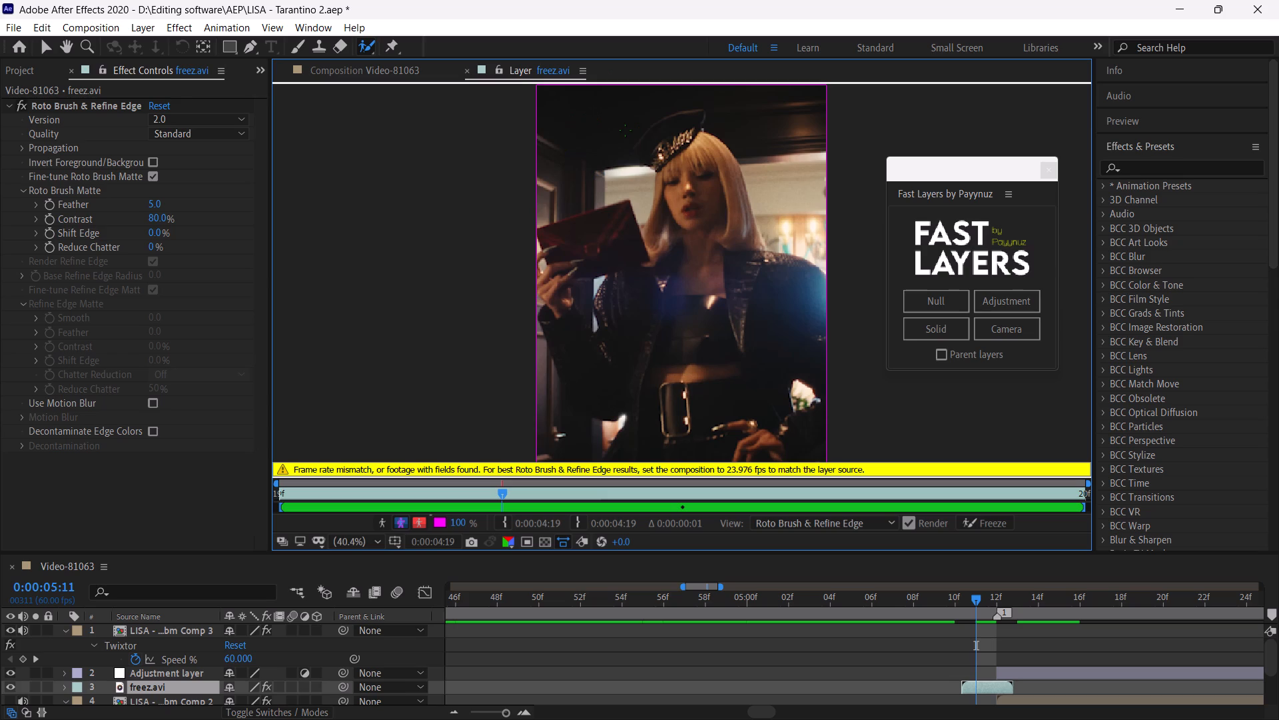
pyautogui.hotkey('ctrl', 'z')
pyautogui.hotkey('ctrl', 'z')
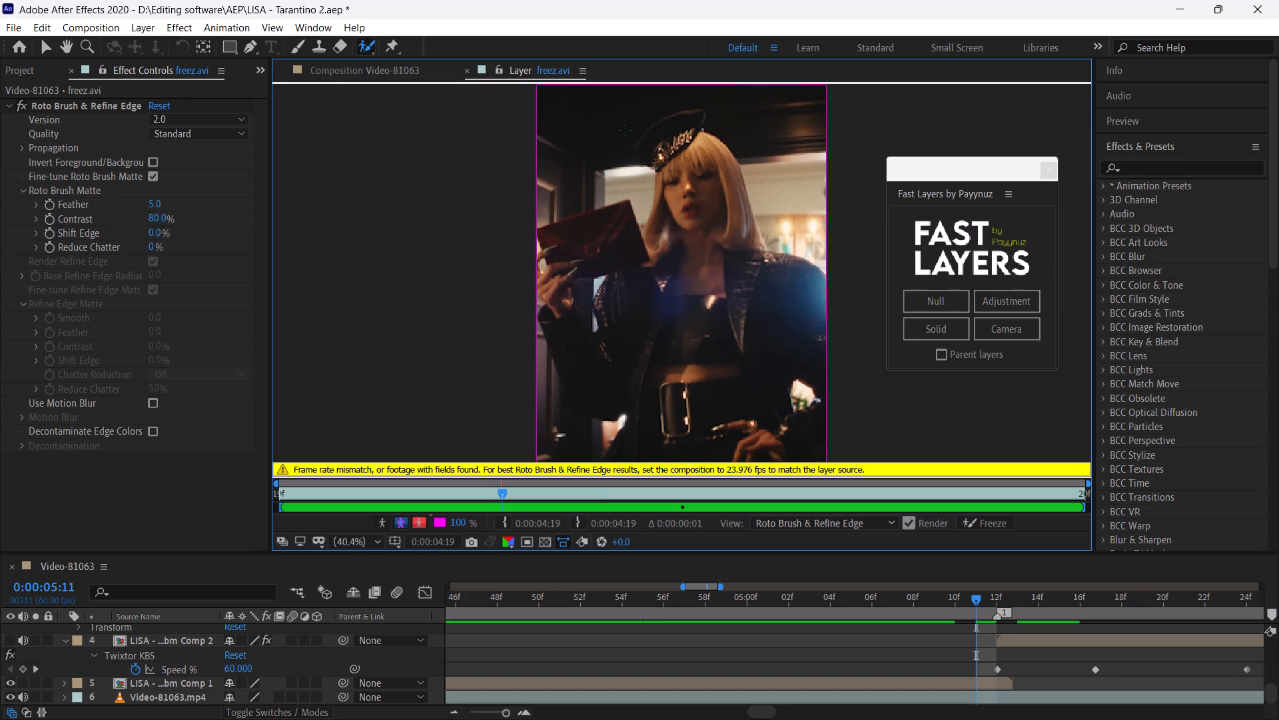
# Undo the remaining Roto Brush strokes on freez.avi and close its layer view.
pyautogui.hotkey('ctrl', 'z')
pyautogui.hotkey('ctrl', 'z')
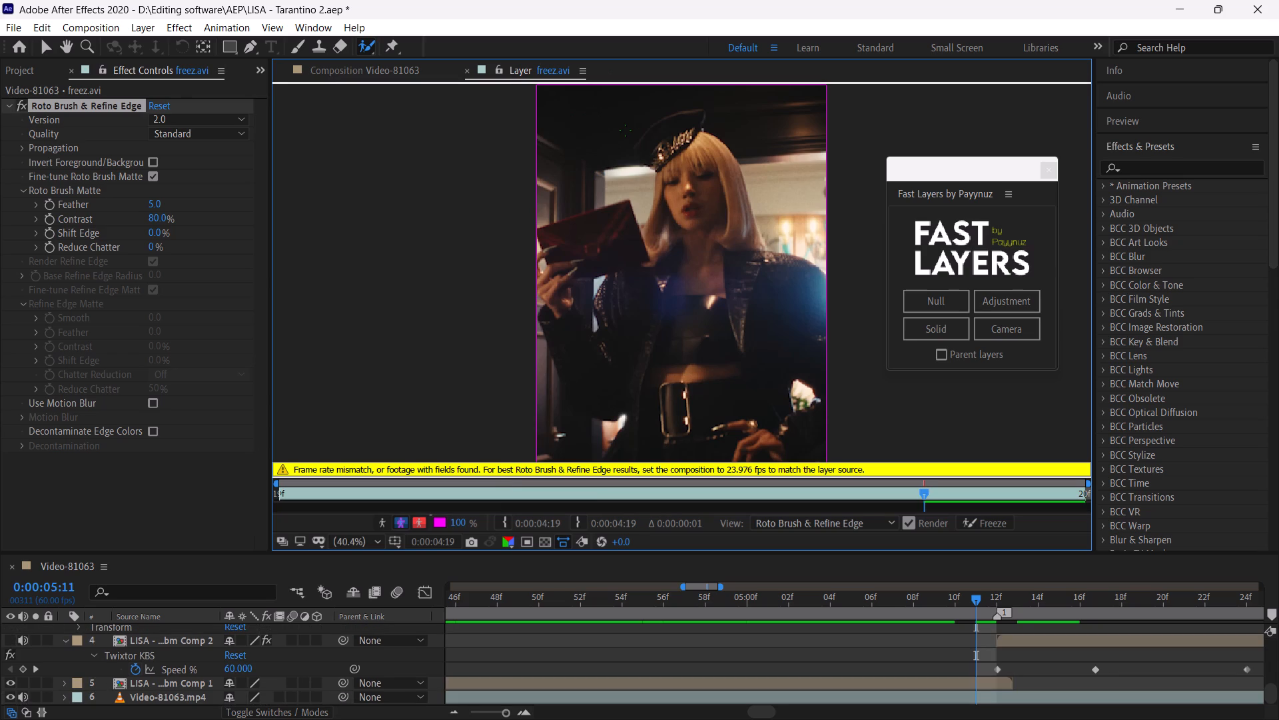
pyautogui.hotkey('ctrl', 'z')
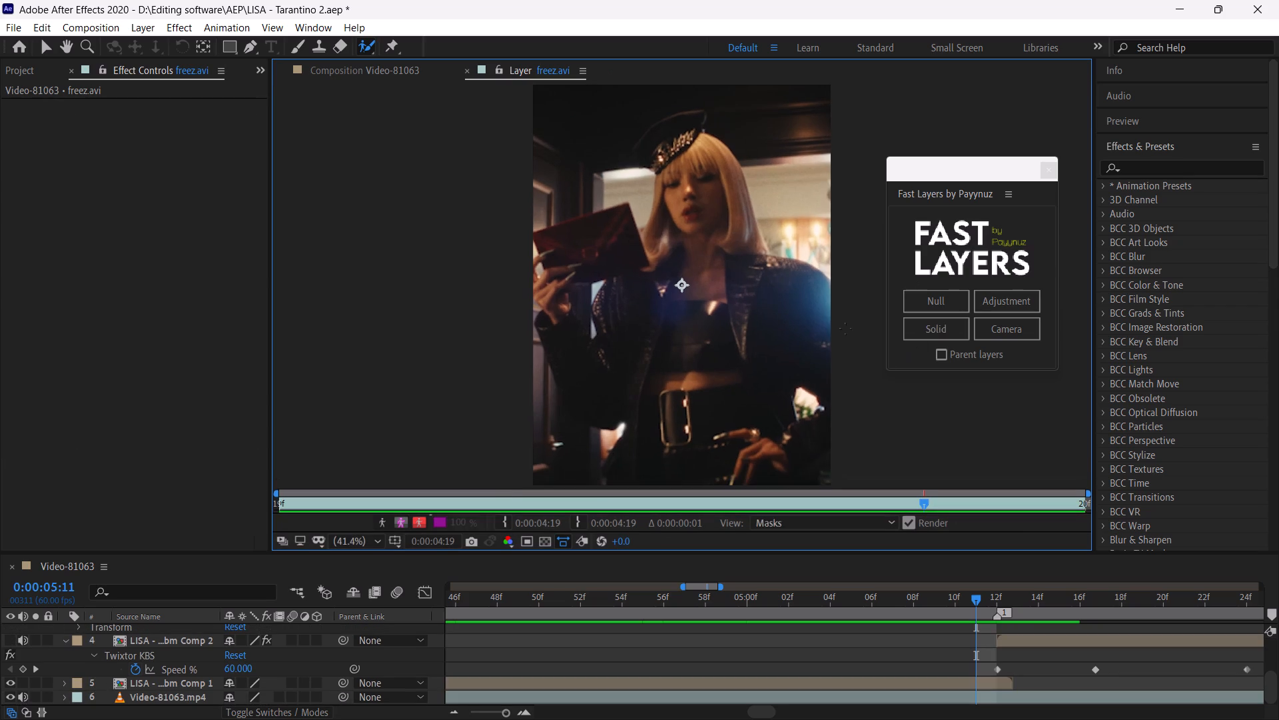
pyautogui.click(466, 77)
# With the current time at 0:00:05:12, shift the freez.avi layer along the timeline so it starts at 0:00:05:10.
pyautogui.scroll(-1, 952, 637)
pyautogui.click(502, 711)
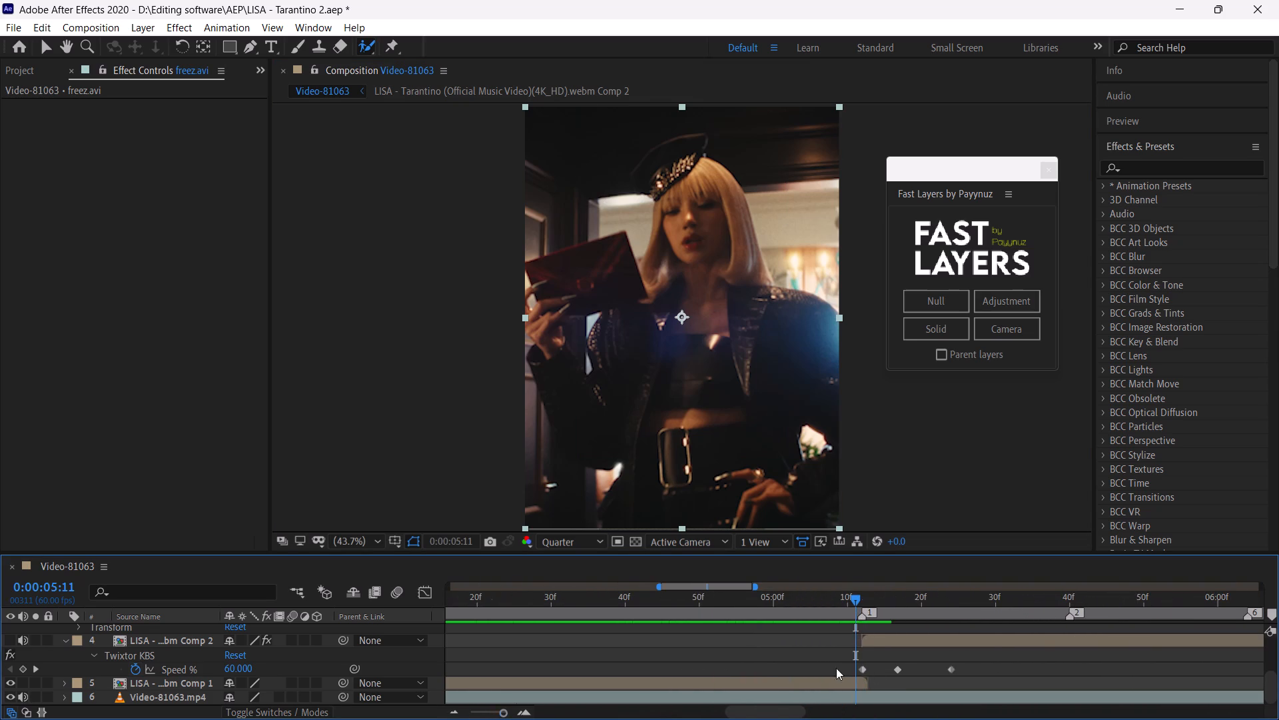
pyautogui.scroll(1, 889, 671)
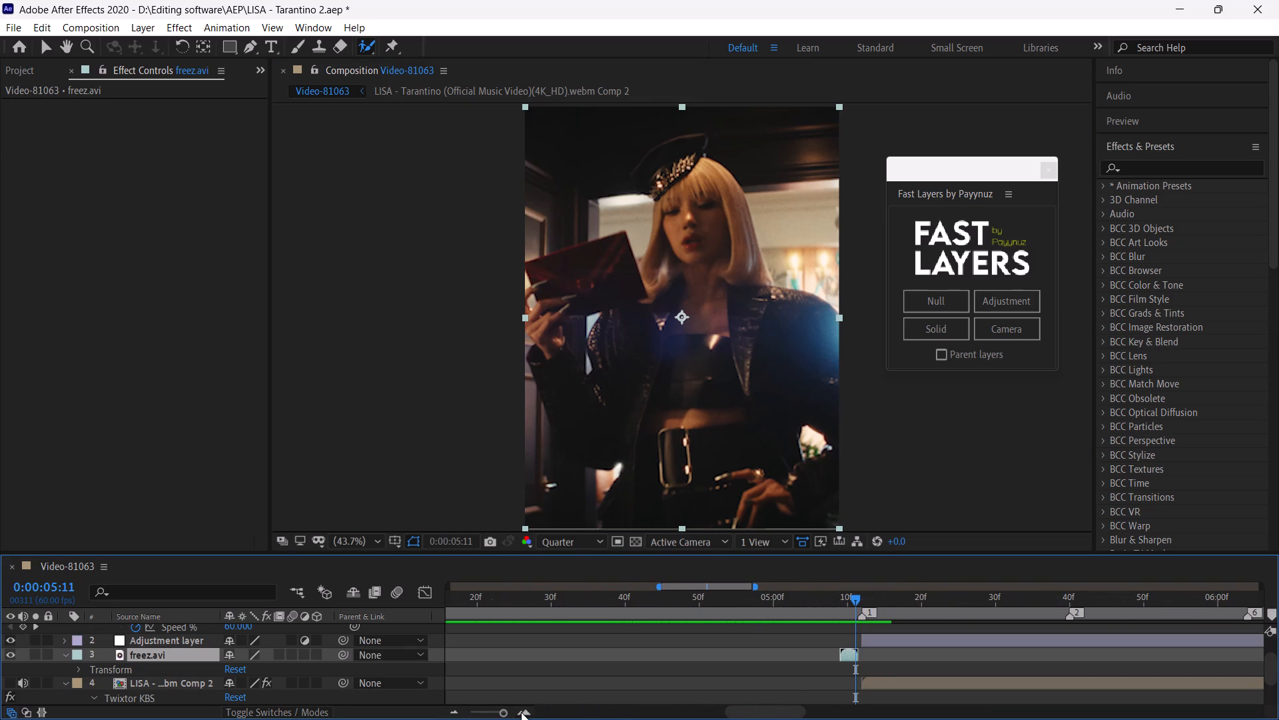
pyautogui.doubleClick(521, 712)
pyautogui.click(521, 712)
pyautogui.moveTo(757, 605); pyautogui.dragTo(765, 611)
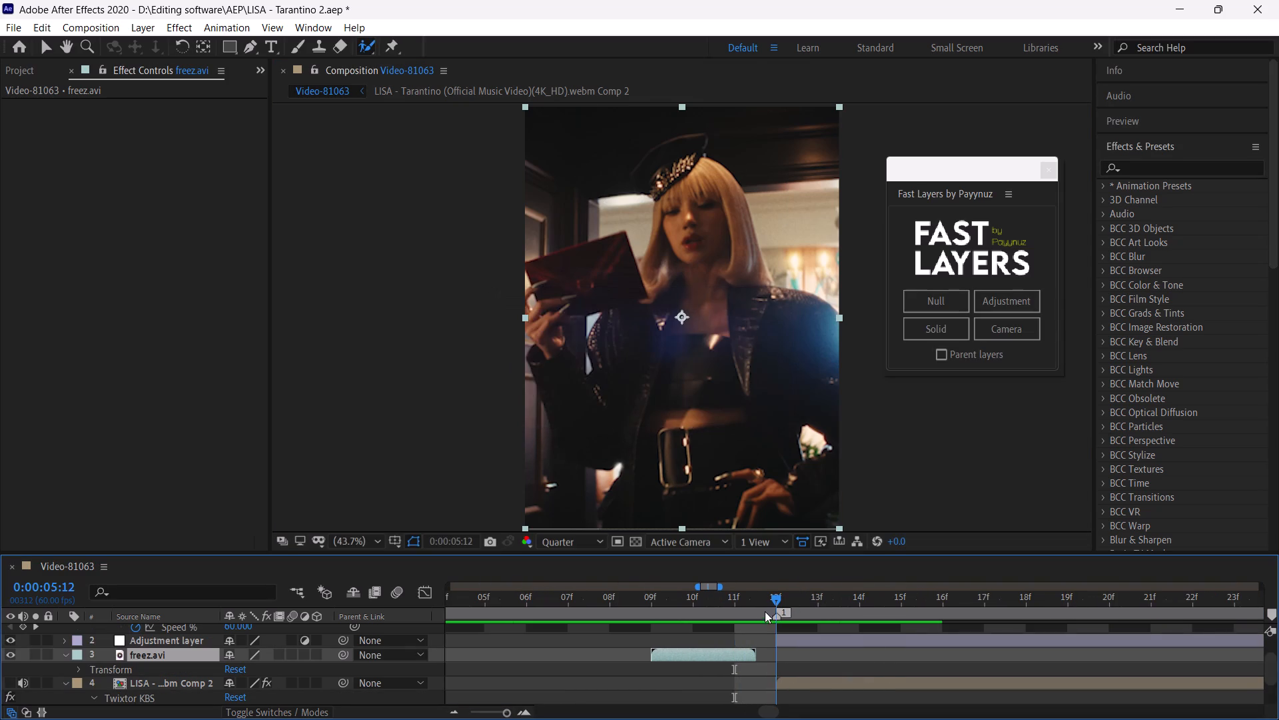
pyautogui.moveTo(765, 611); pyautogui.dragTo(769, 615)
pyautogui.moveTo(723, 650); pyautogui.dragTo(758, 663)
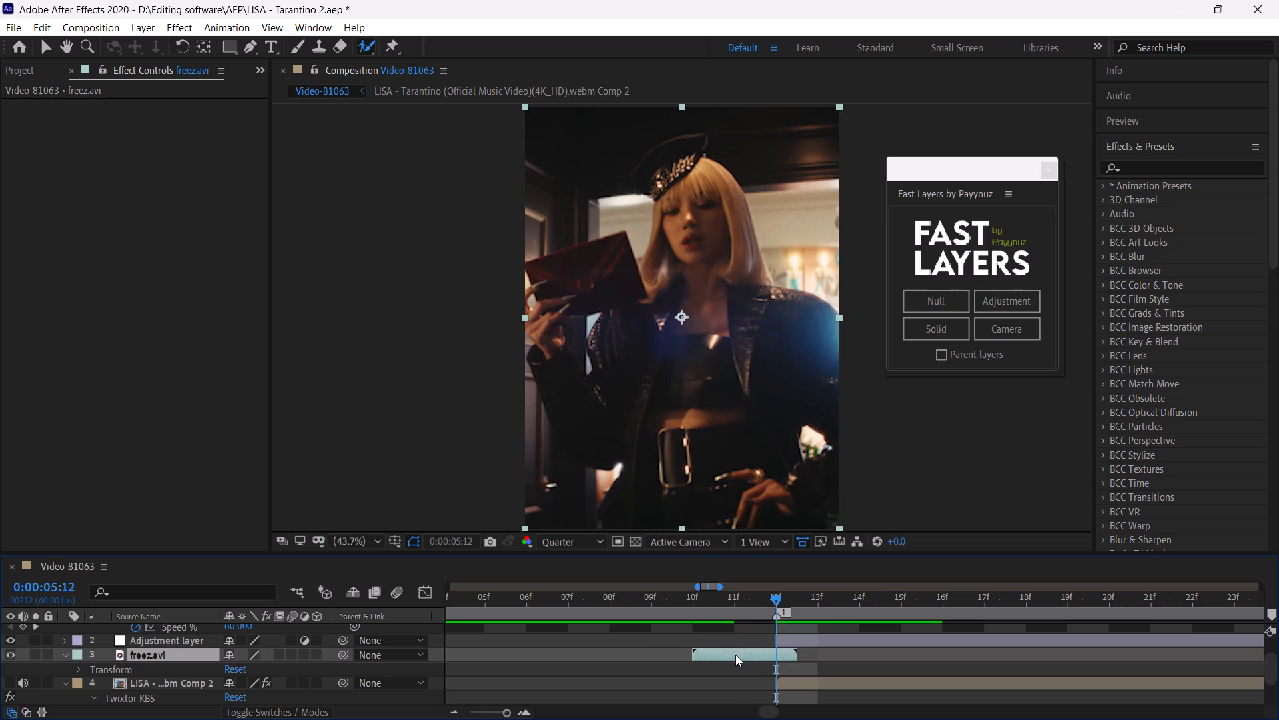
pyautogui.click(608, 666)
pyautogui.click(757, 657)
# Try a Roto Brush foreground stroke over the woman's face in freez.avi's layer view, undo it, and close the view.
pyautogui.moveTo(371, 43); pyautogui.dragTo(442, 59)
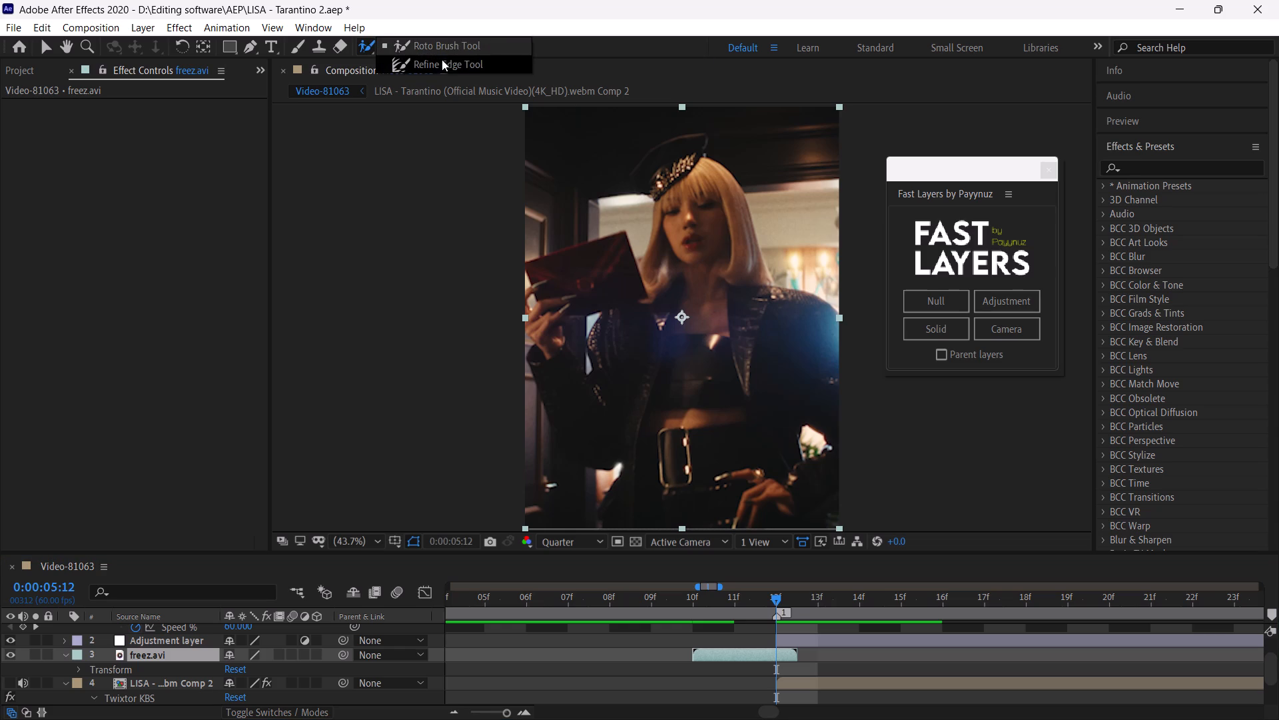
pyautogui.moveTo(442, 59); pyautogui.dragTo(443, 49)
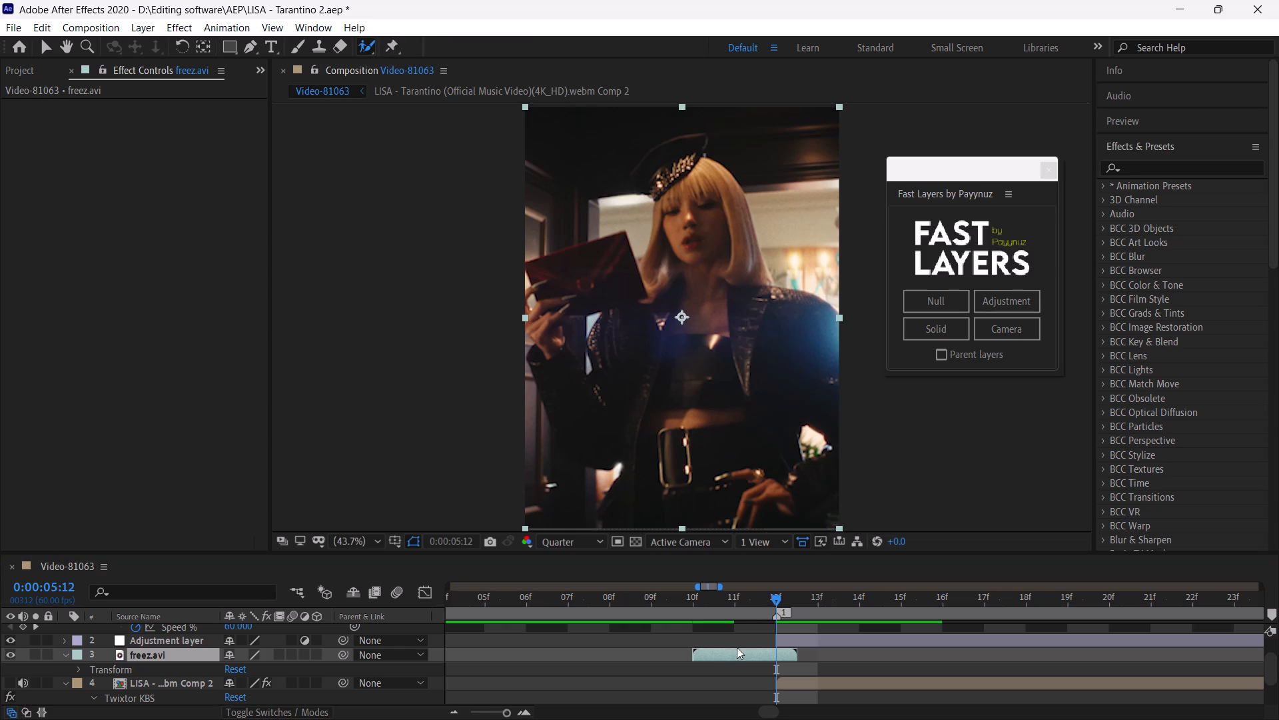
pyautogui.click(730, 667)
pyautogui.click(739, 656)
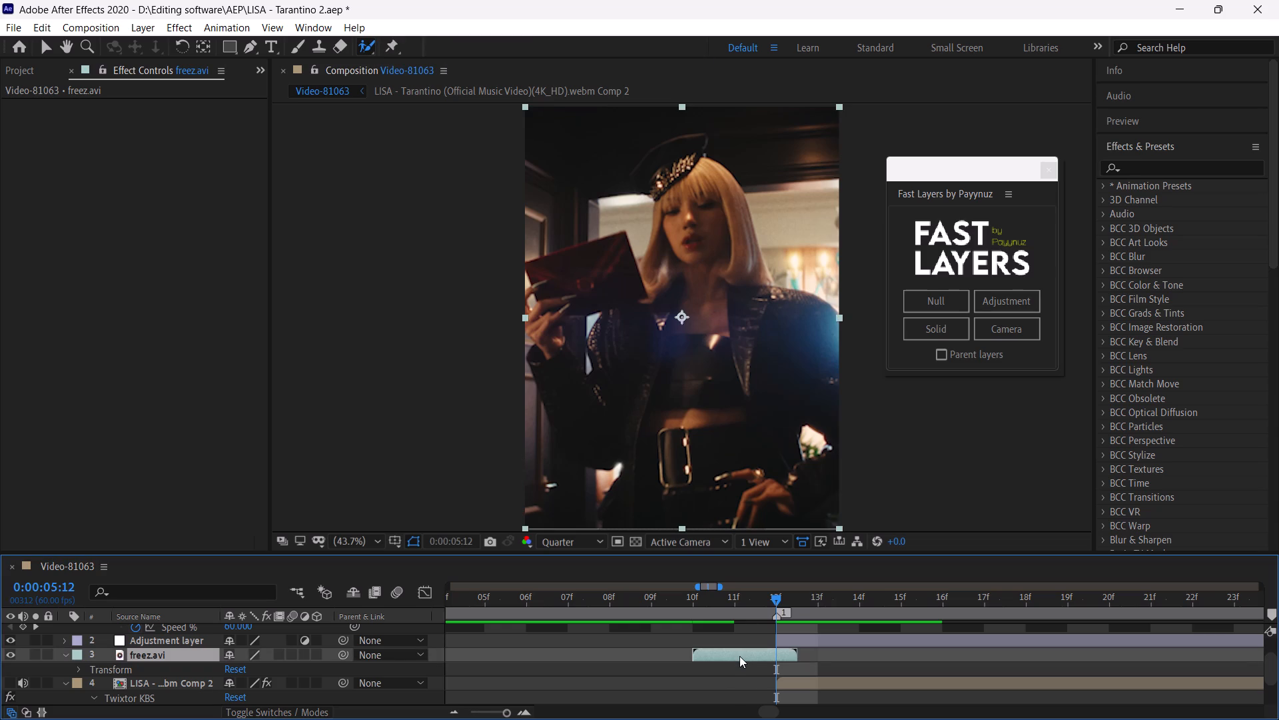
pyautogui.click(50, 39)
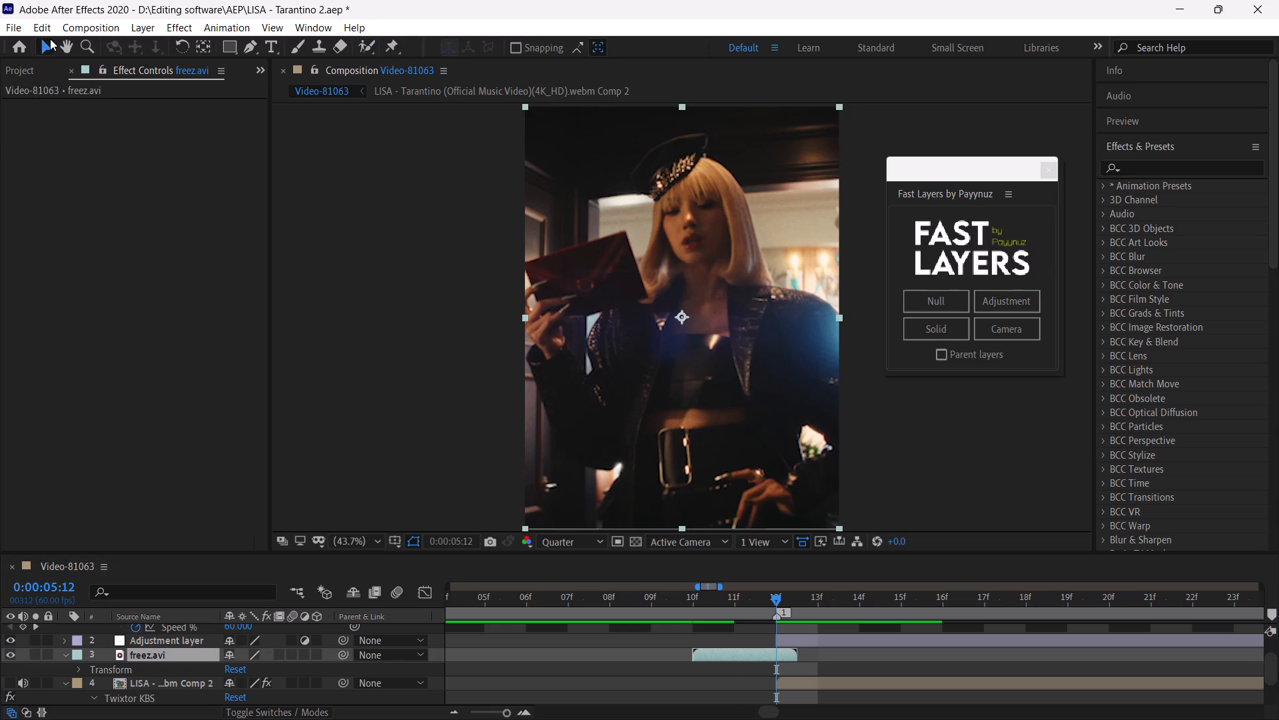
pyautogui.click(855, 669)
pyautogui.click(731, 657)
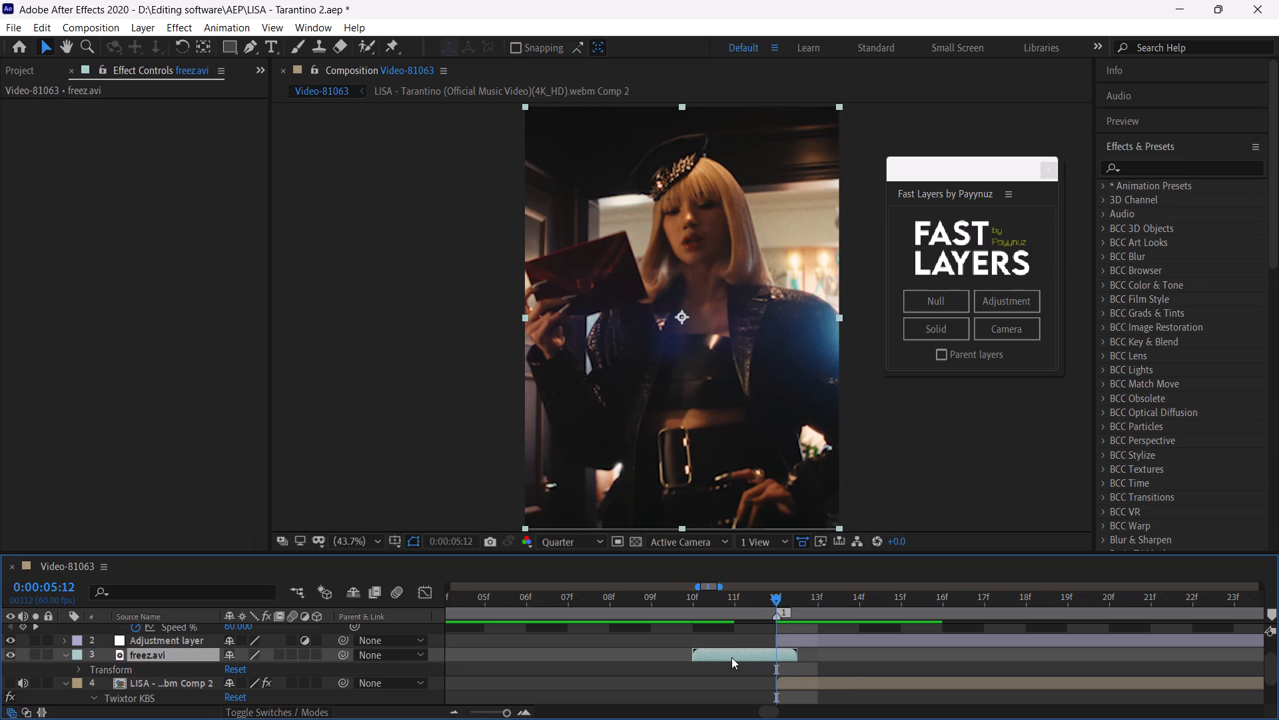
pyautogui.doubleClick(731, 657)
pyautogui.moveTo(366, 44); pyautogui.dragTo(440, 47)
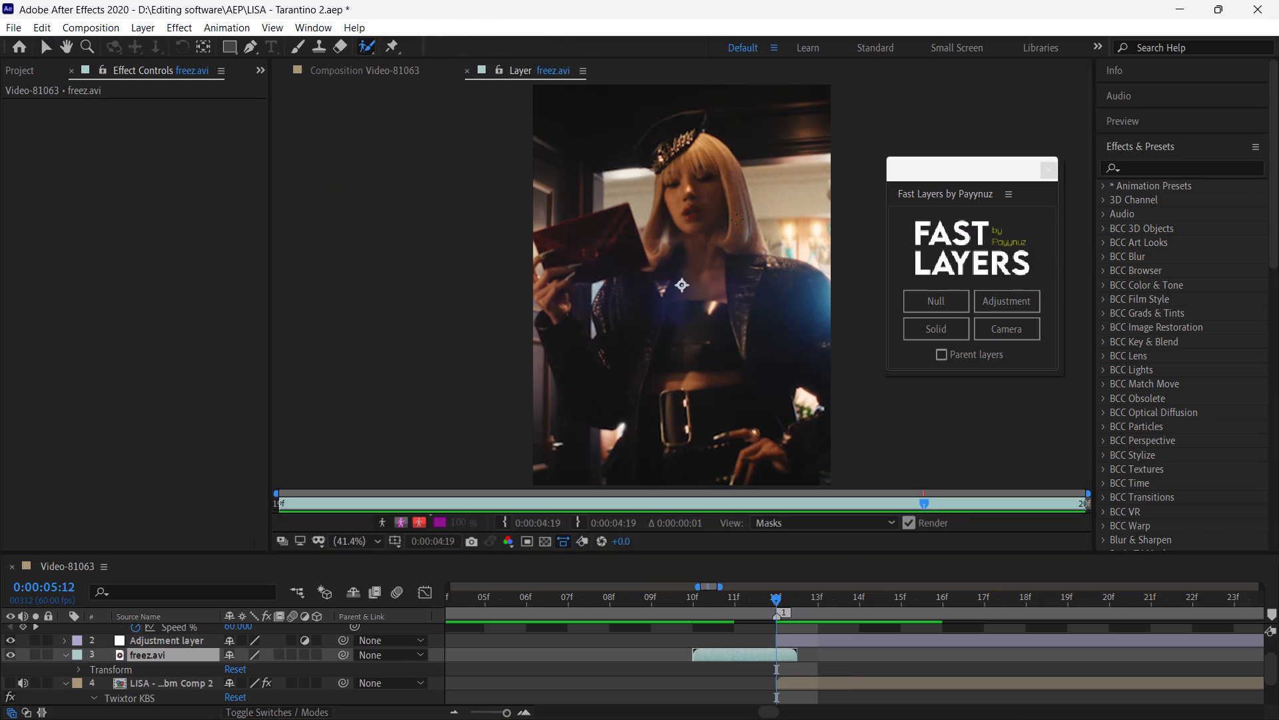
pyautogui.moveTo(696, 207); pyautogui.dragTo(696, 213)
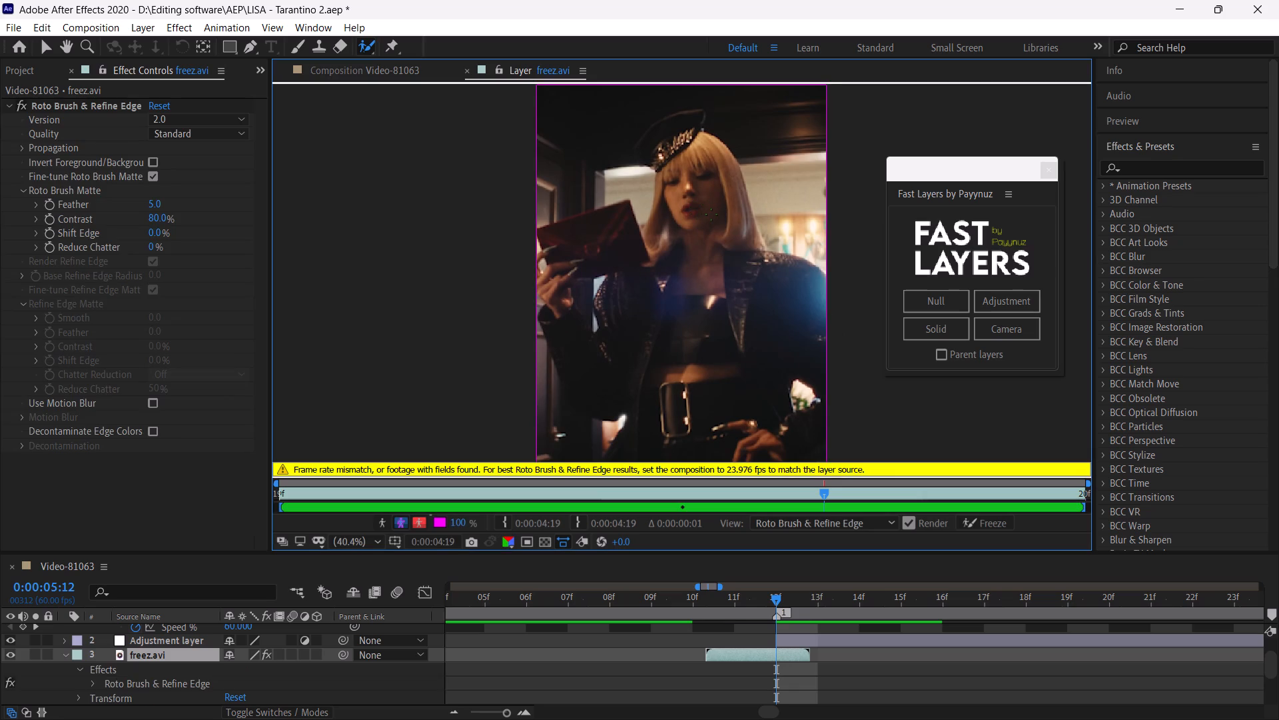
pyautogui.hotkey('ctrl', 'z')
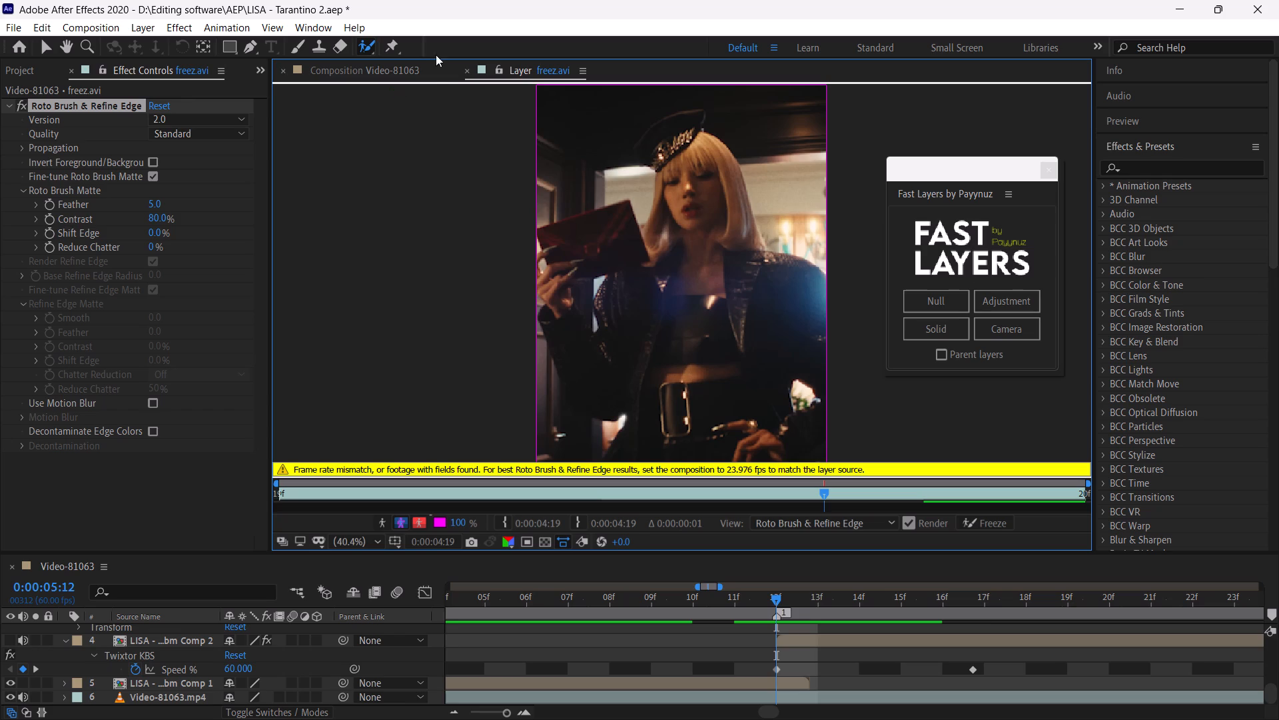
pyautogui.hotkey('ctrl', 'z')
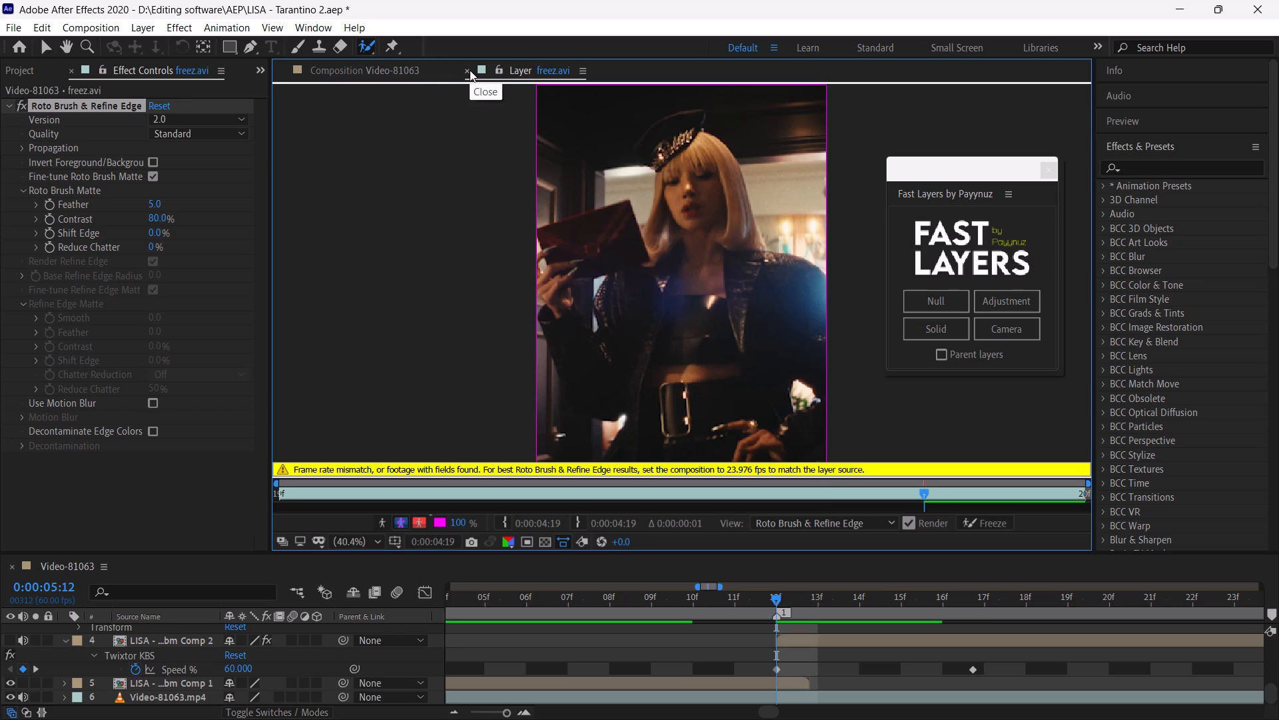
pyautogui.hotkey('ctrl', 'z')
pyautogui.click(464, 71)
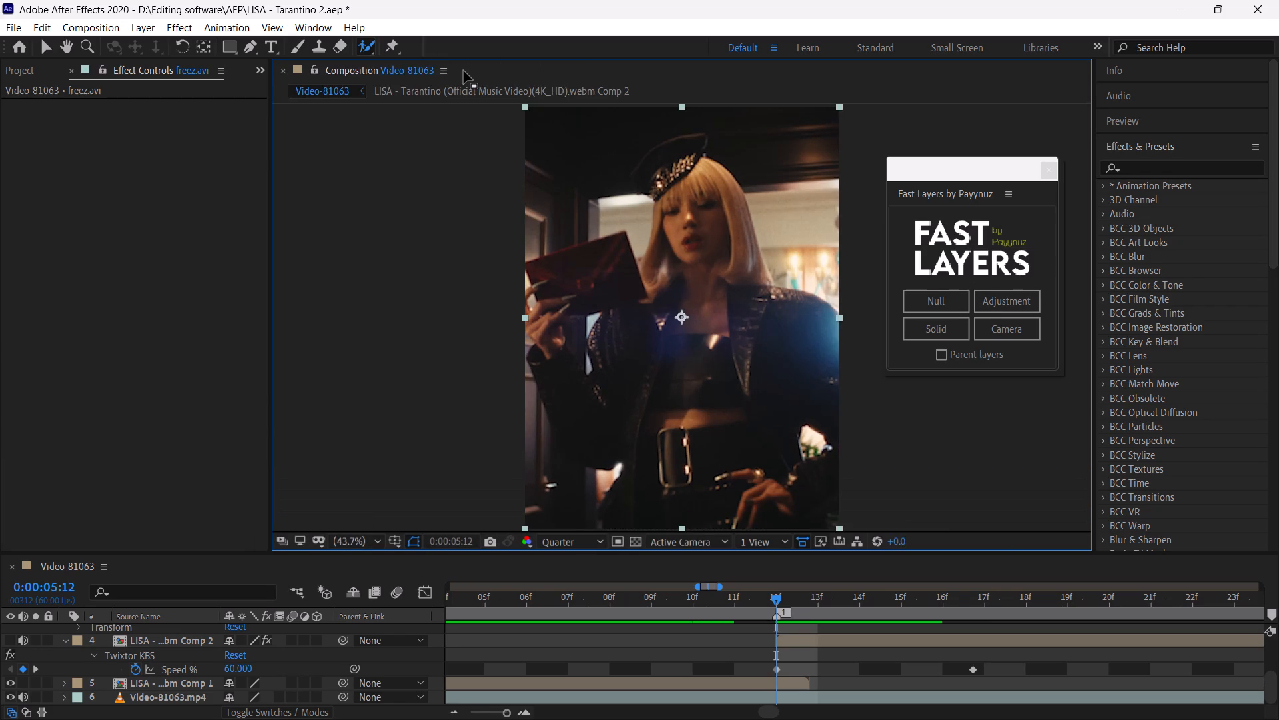
# Save the project.
pyautogui.hotkey('ctrl', 's')
# Enlarge the timeline area to show more layers and keep freez.avi selected.
pyautogui.moveTo(875, 552); pyautogui.dragTo(879, 503)
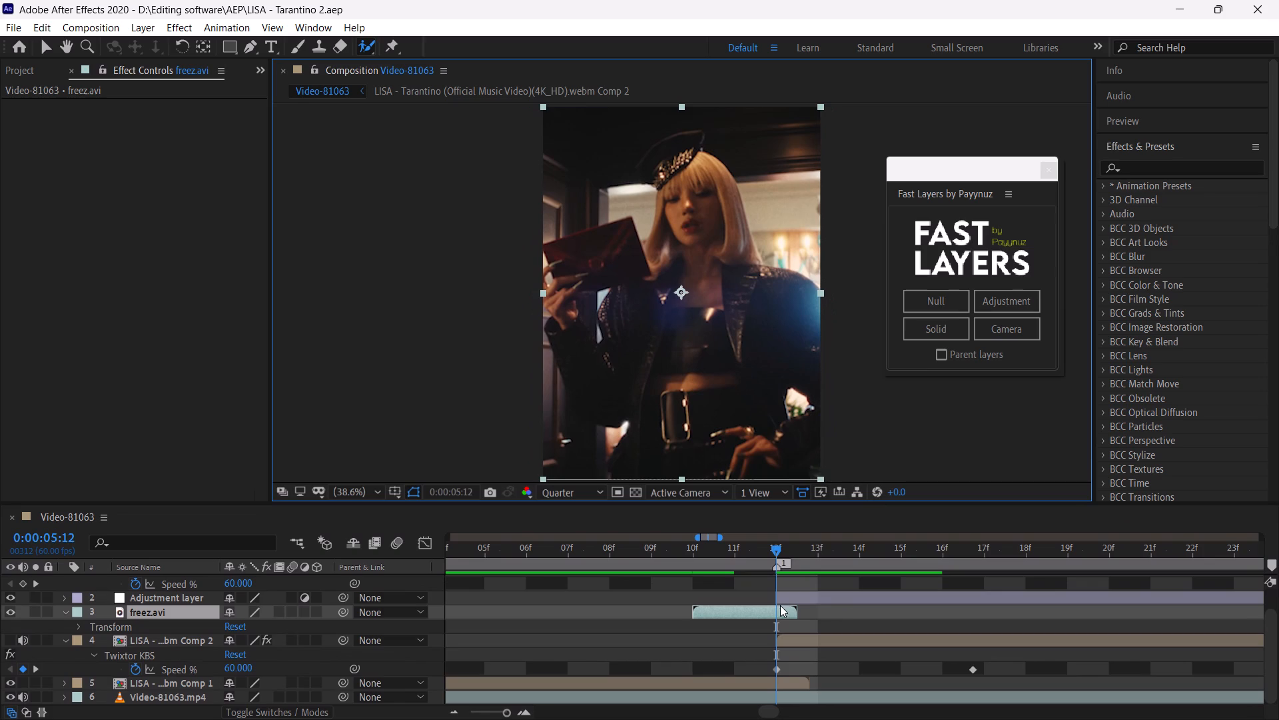
pyautogui.click(780, 613)
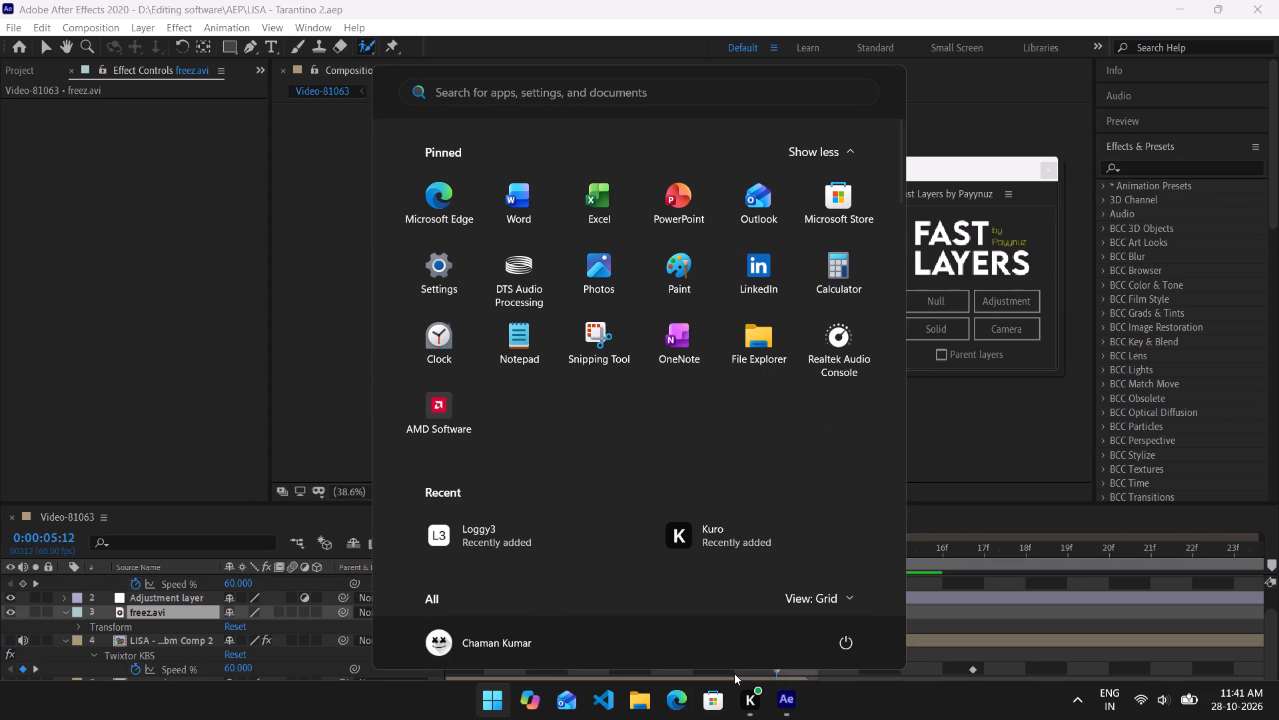
pyautogui.press('b')
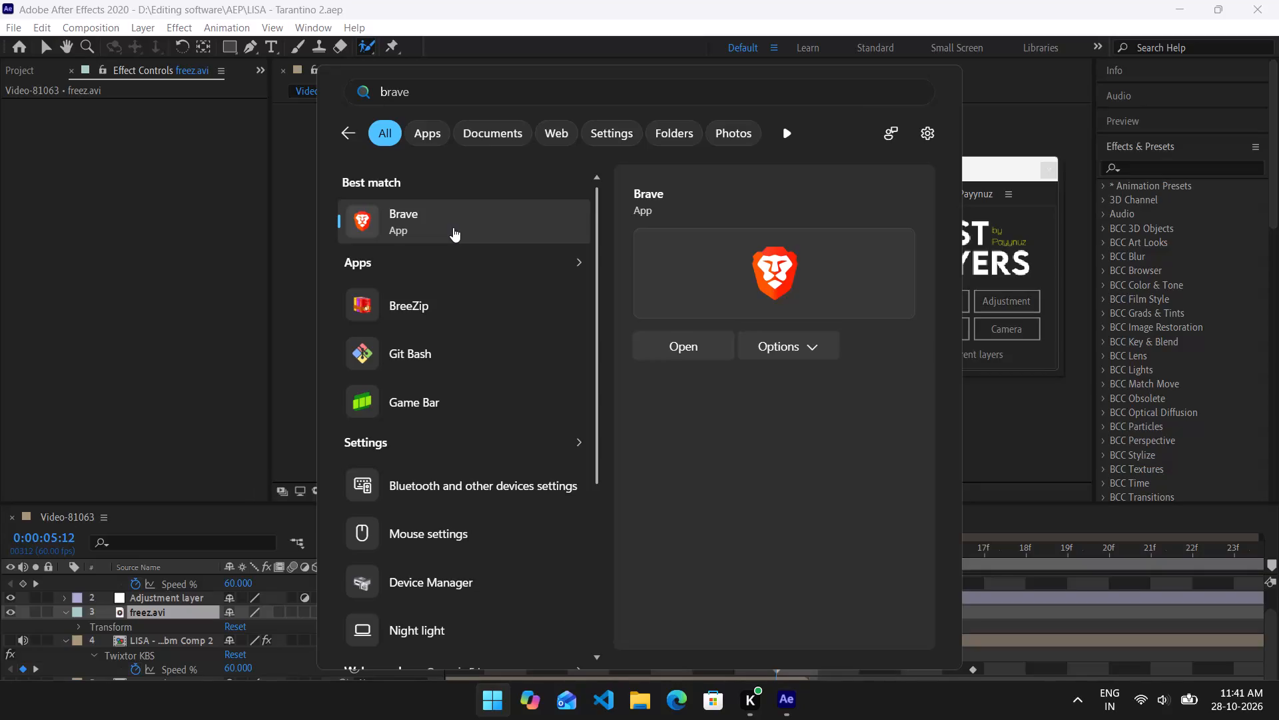
pyautogui.click(453, 227)
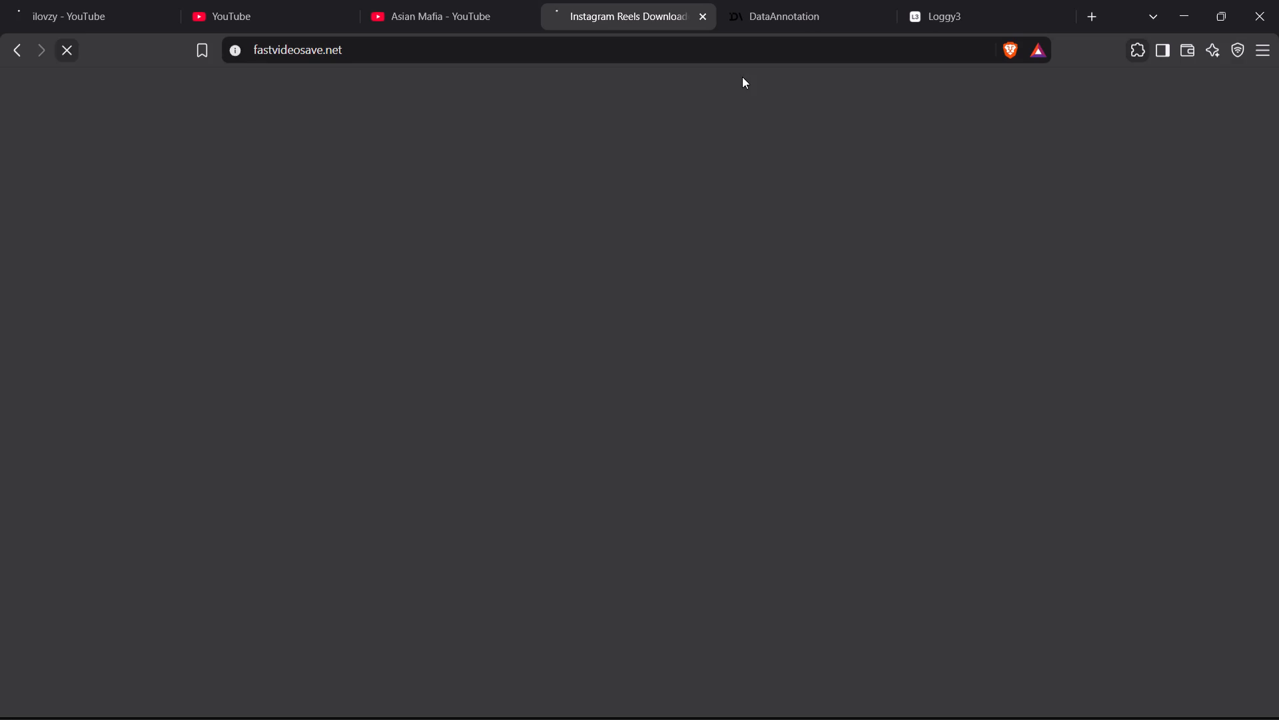
pyautogui.click(1098, 21)
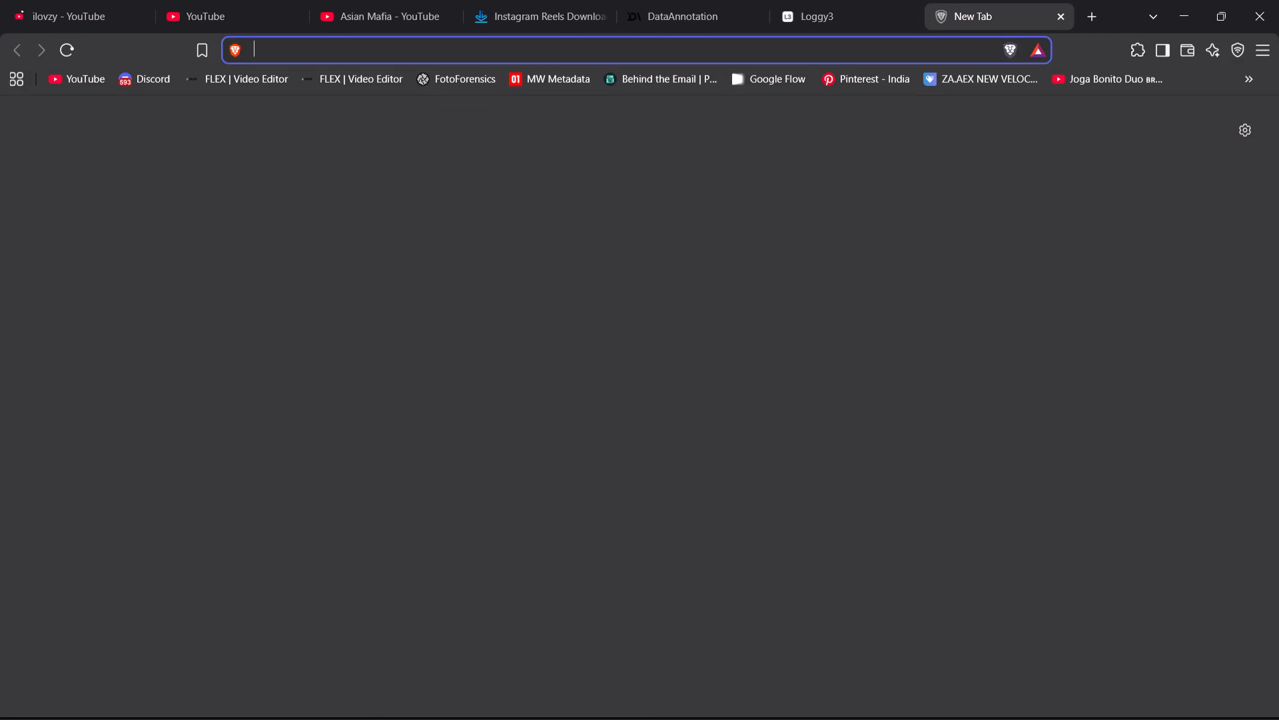
pyautogui.click(763, 51)
pyautogui.write('back')
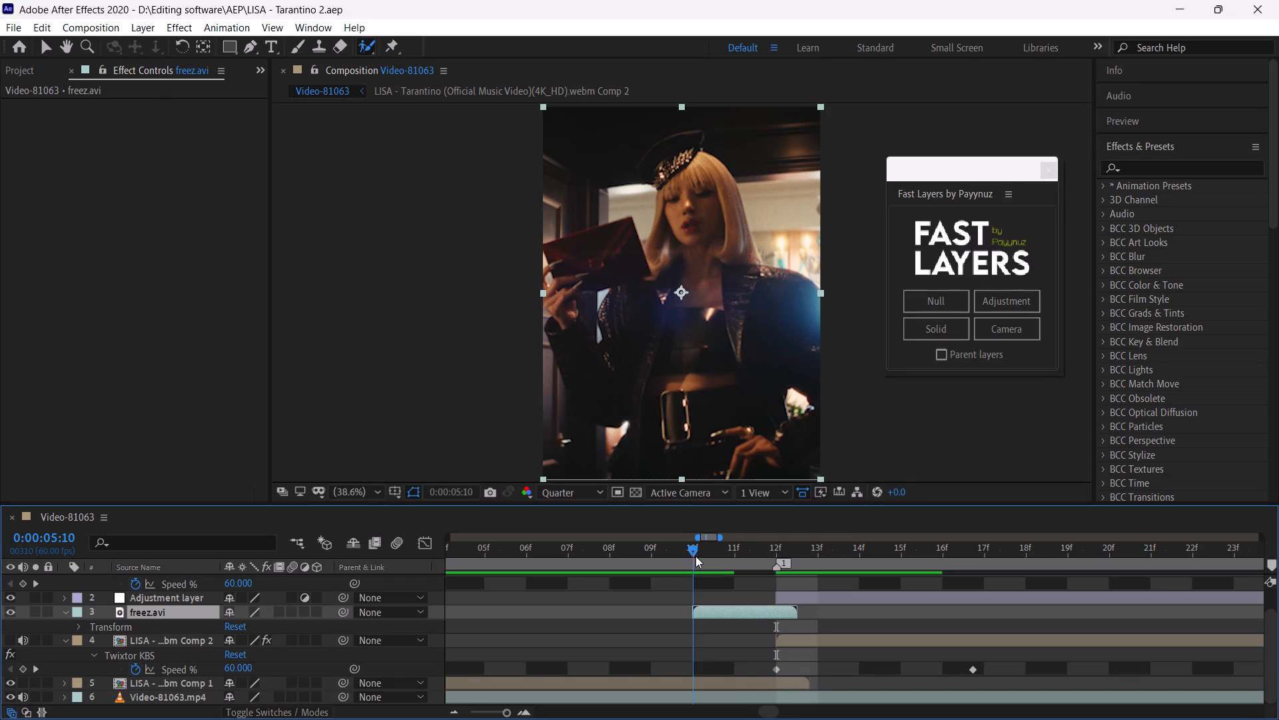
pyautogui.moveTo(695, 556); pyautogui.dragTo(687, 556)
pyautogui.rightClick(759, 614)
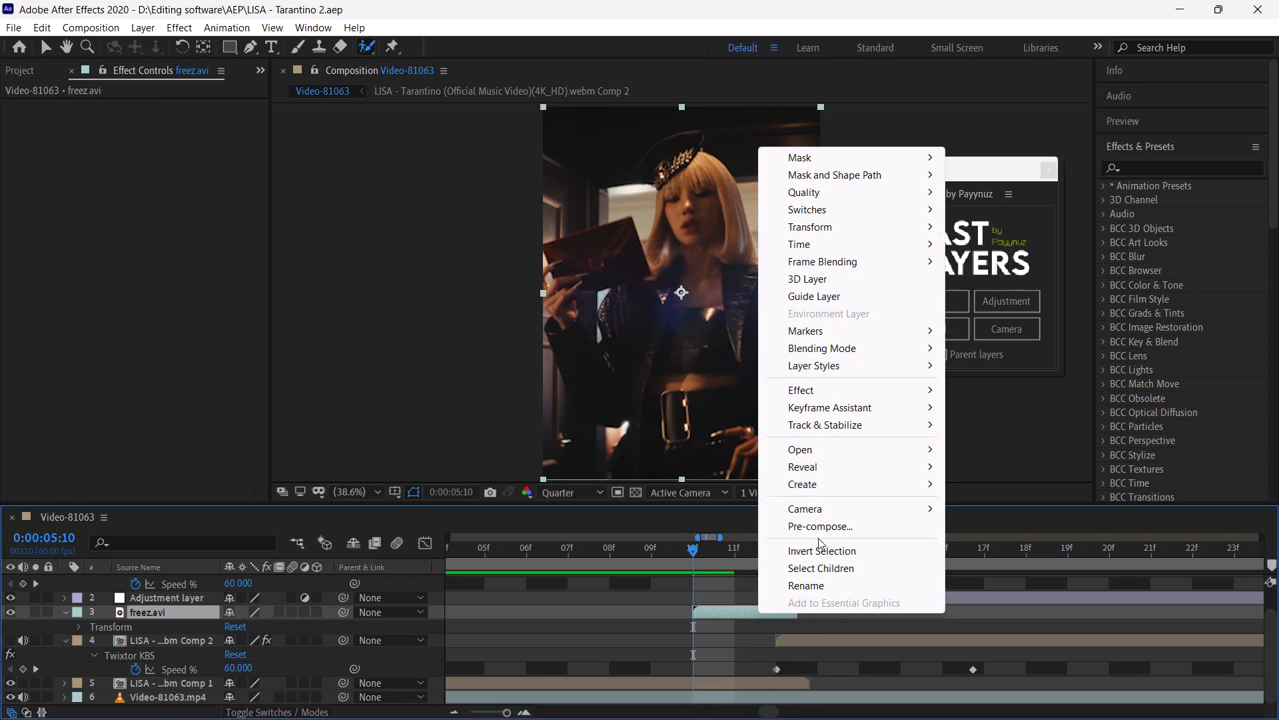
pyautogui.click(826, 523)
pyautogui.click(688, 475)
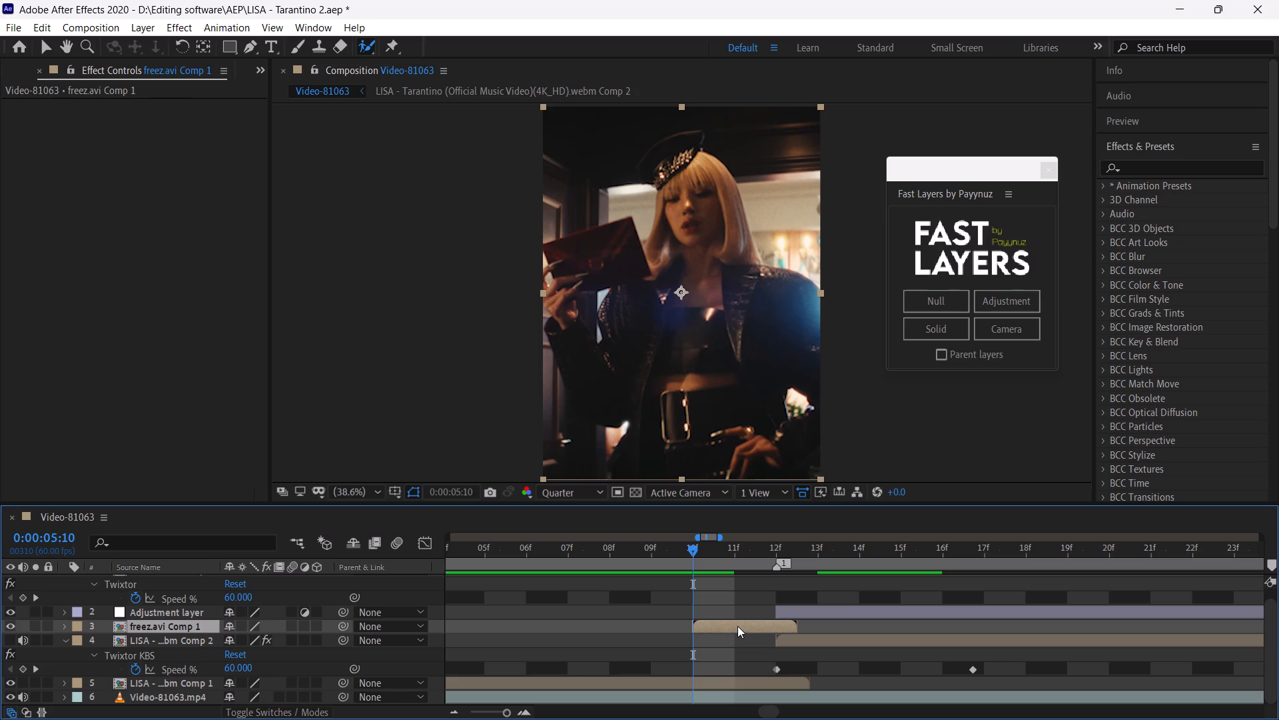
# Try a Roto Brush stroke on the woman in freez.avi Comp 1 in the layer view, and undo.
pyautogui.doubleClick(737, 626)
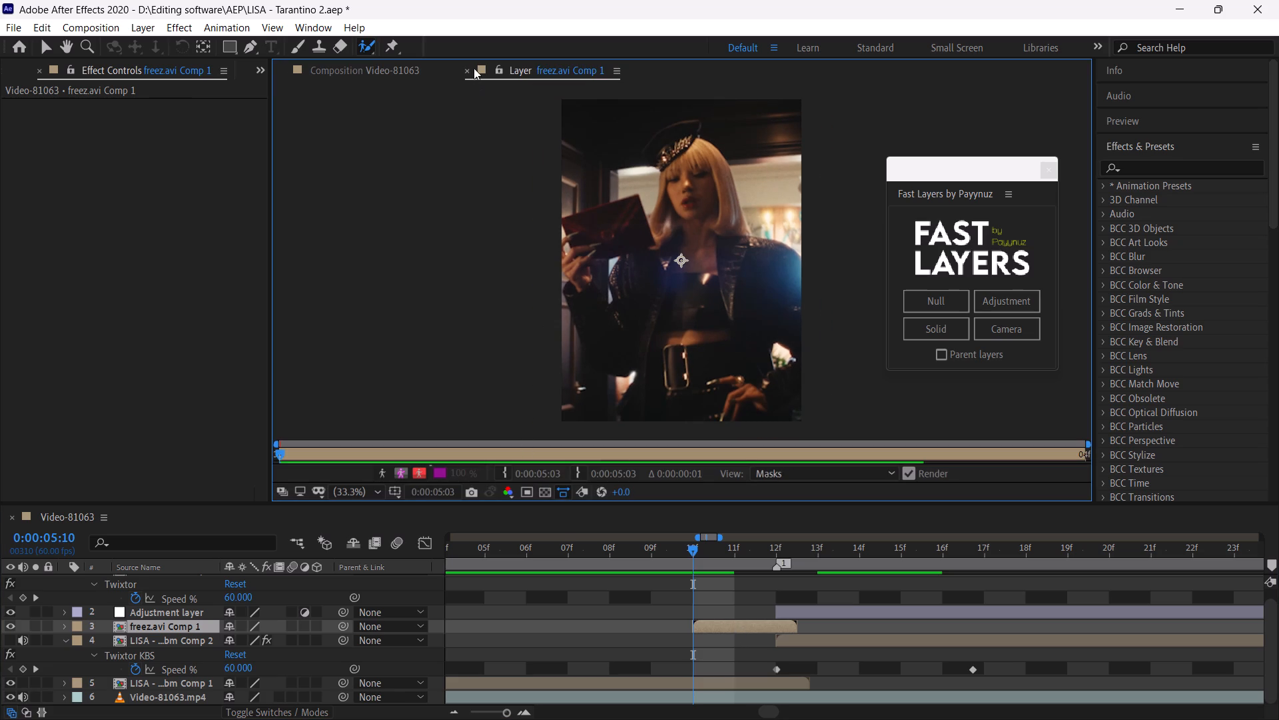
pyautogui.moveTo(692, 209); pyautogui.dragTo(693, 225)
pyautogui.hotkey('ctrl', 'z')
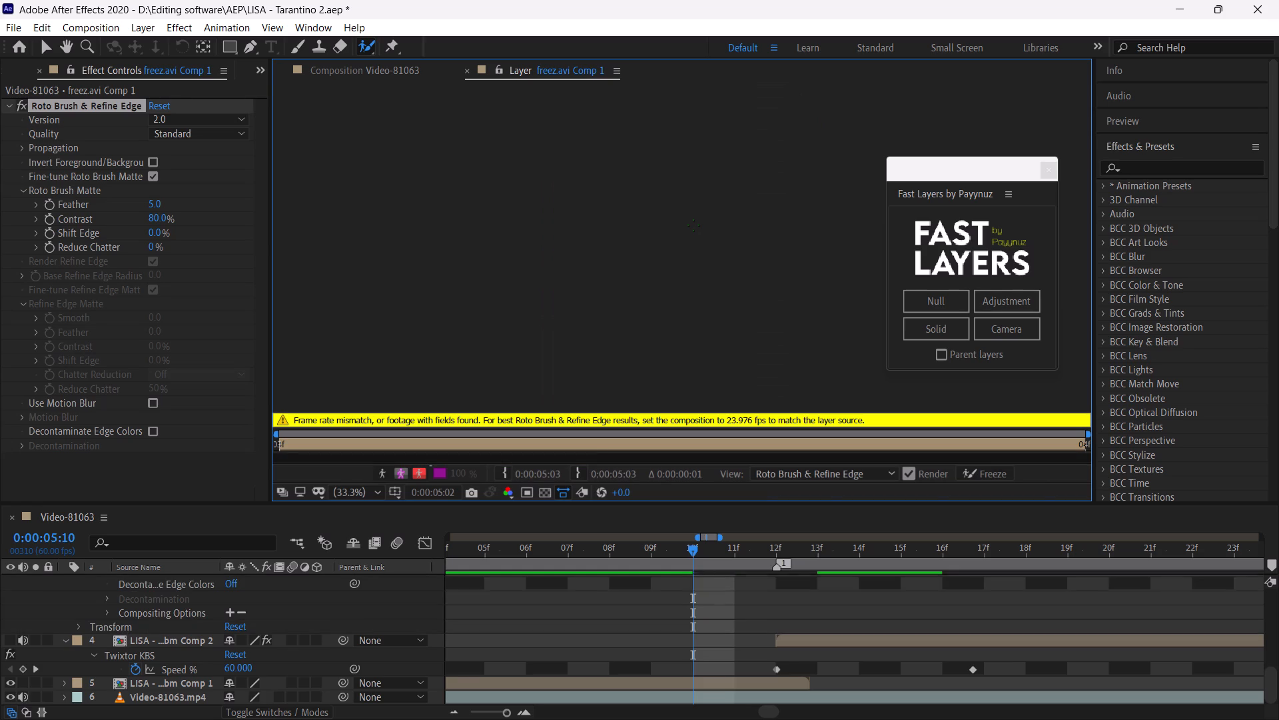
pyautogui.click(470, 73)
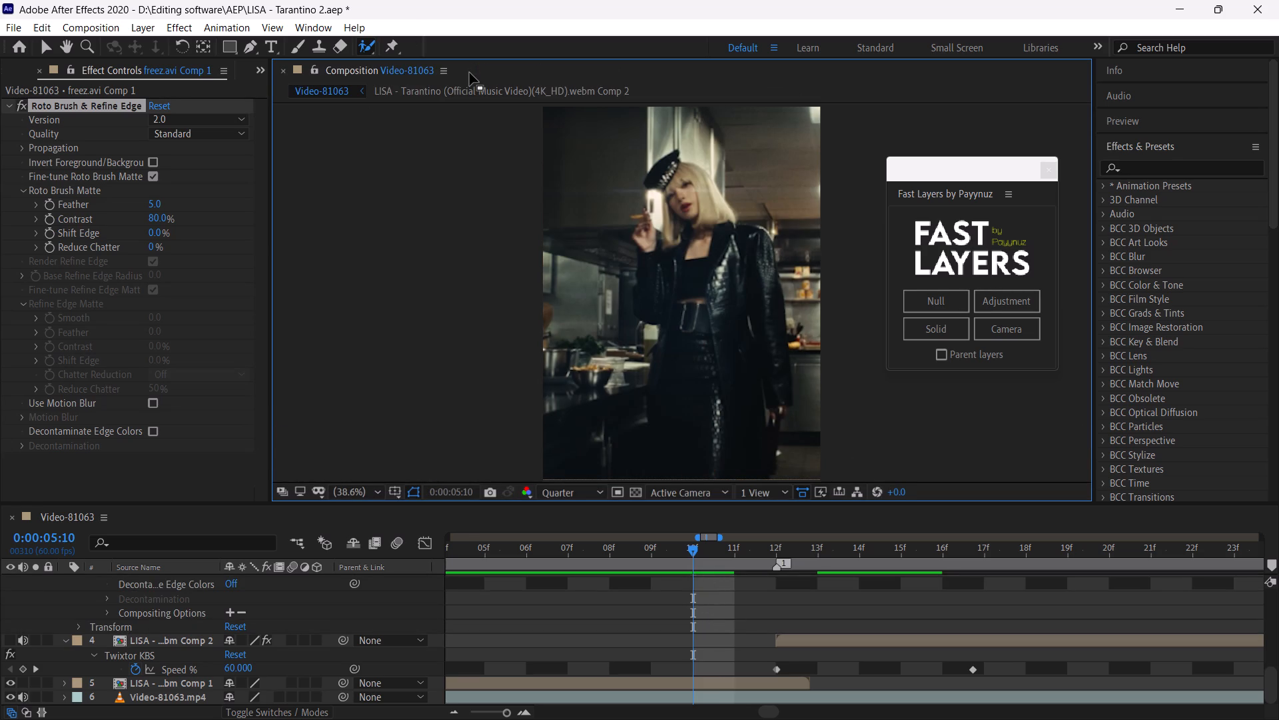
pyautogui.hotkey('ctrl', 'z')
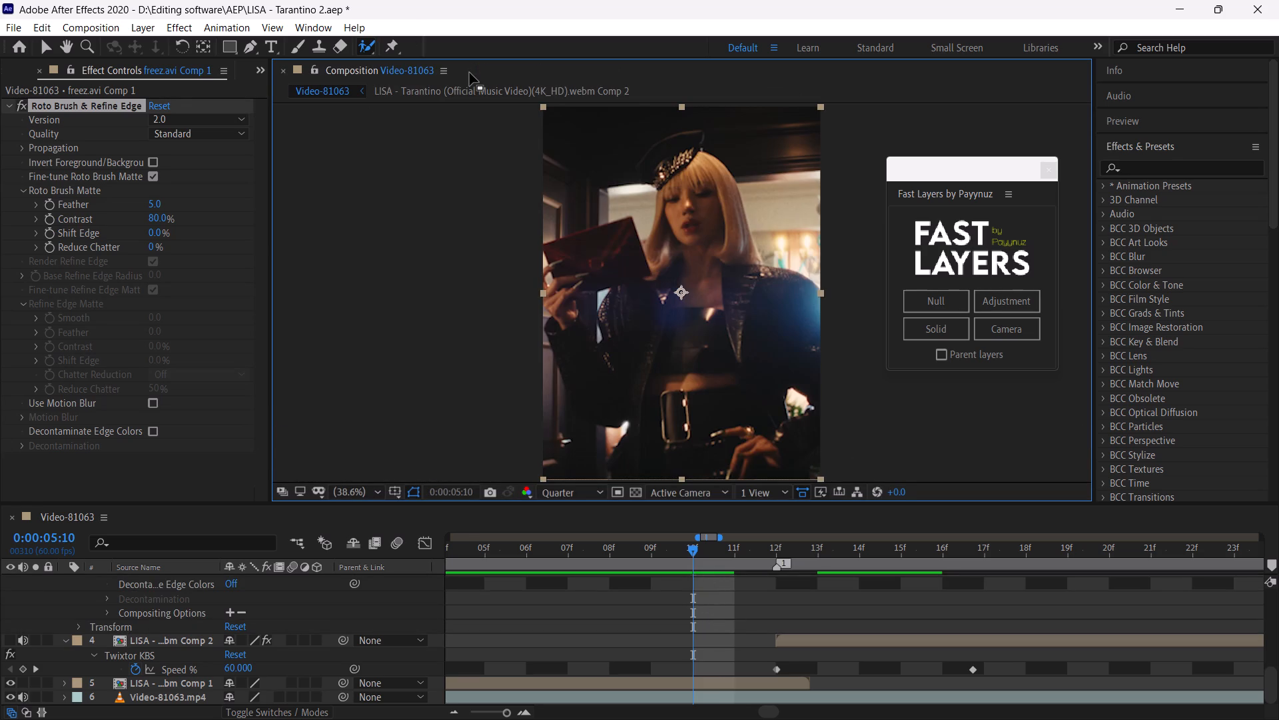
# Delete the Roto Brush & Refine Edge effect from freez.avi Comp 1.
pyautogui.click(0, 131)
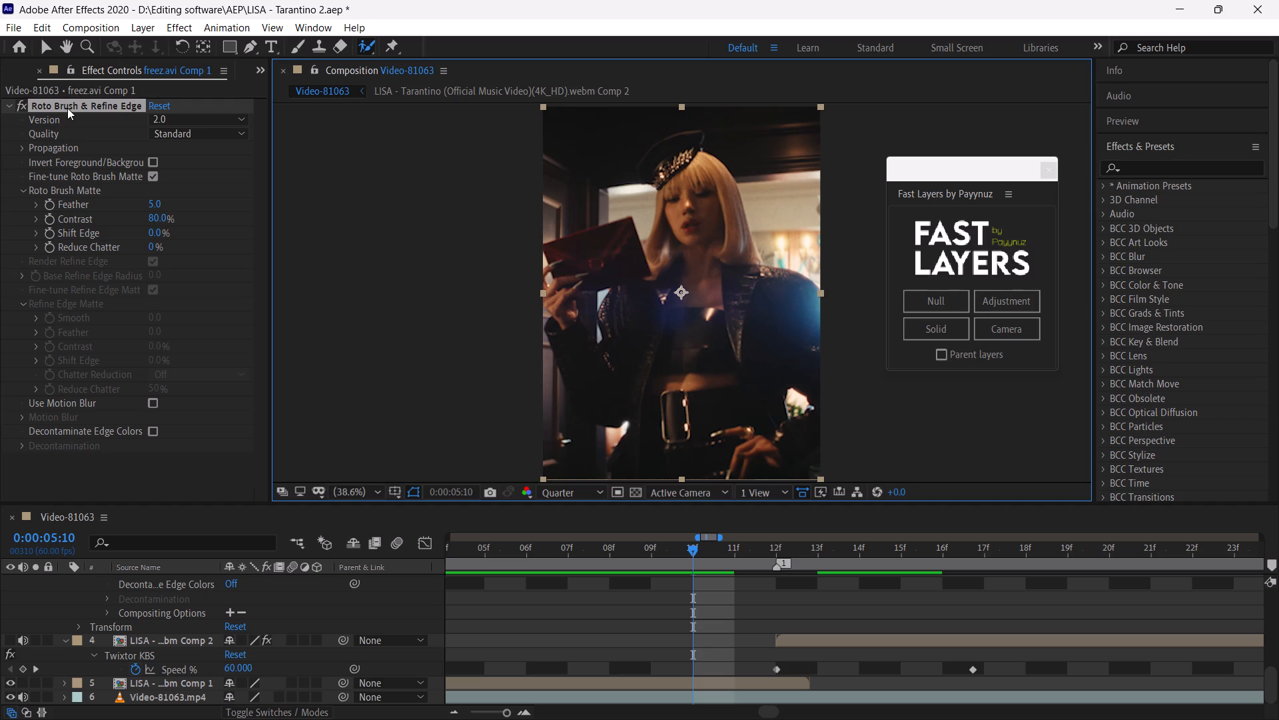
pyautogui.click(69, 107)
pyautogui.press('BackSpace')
# Delete the freez.avi Comp 1 layer from the Video-81063 timeline.
pyautogui.click(715, 637)
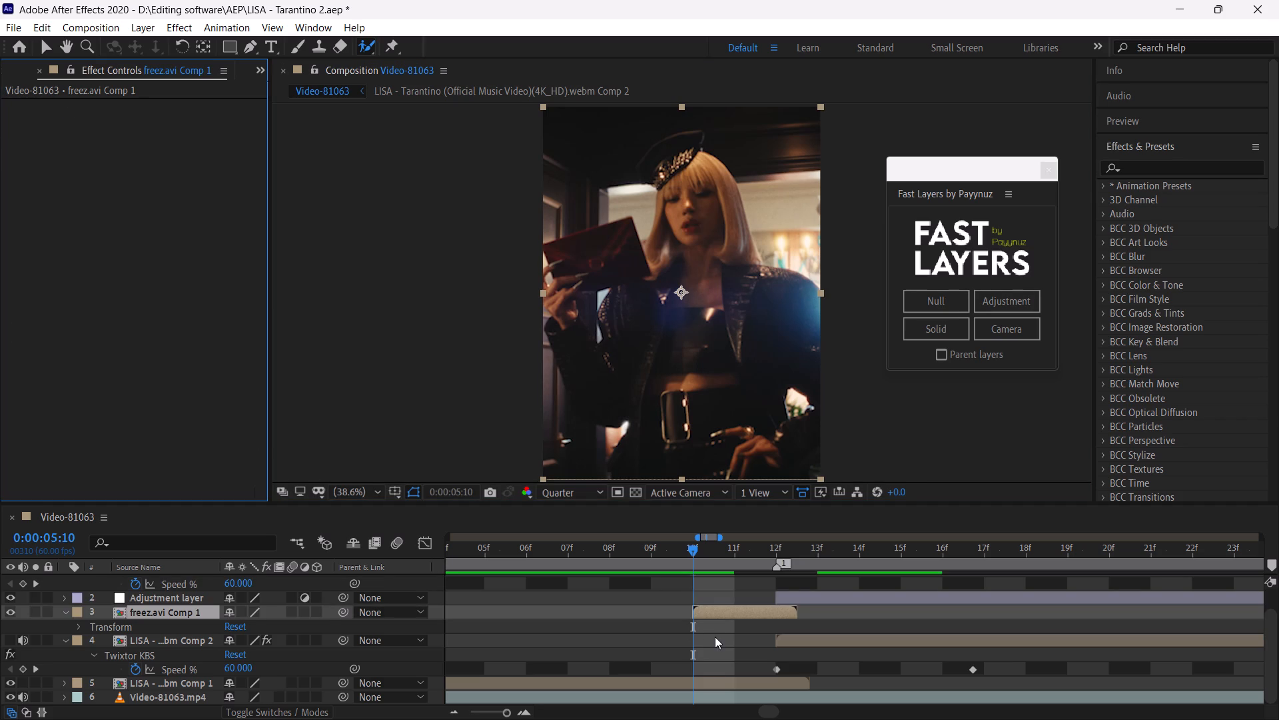
pyautogui.click(717, 618)
pyautogui.press('BackSpace')
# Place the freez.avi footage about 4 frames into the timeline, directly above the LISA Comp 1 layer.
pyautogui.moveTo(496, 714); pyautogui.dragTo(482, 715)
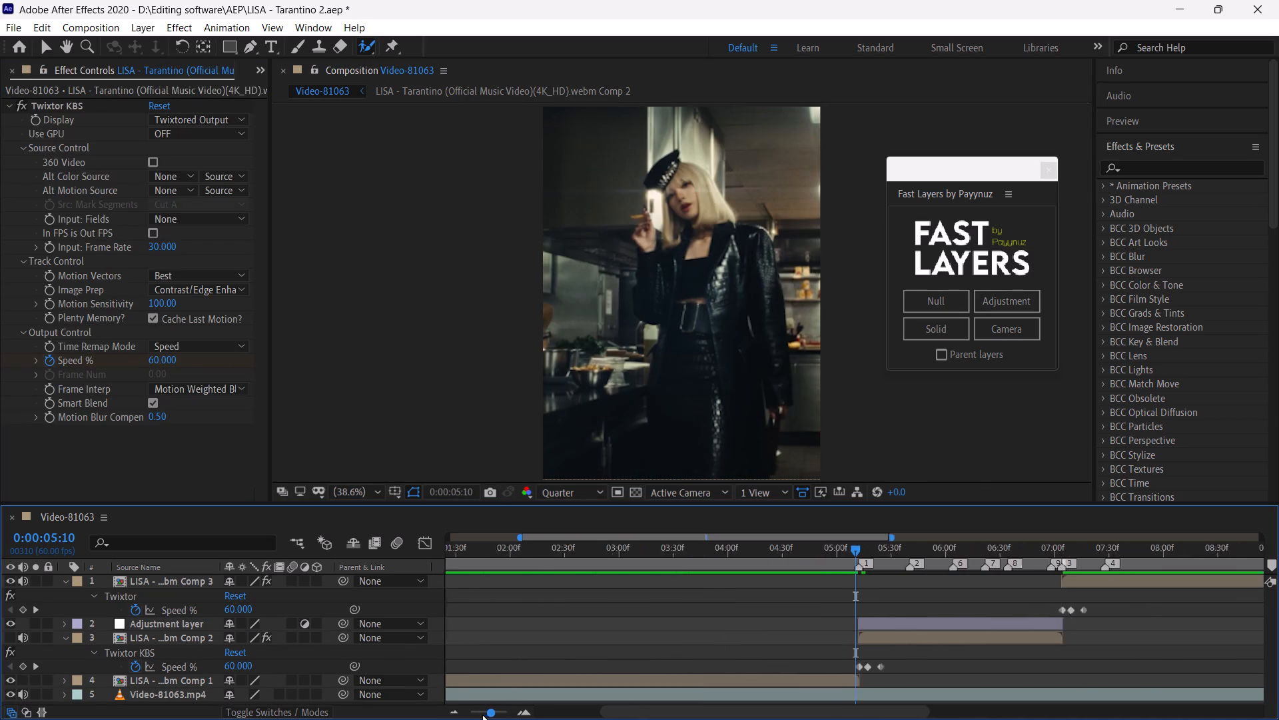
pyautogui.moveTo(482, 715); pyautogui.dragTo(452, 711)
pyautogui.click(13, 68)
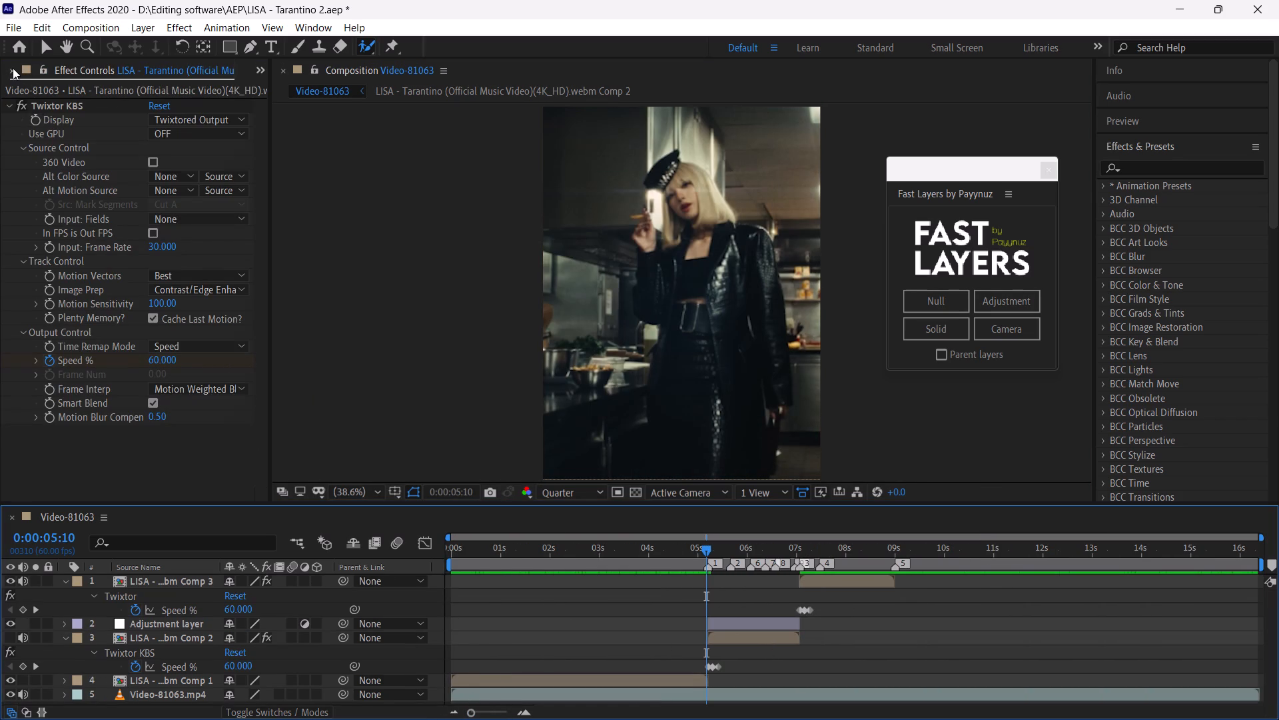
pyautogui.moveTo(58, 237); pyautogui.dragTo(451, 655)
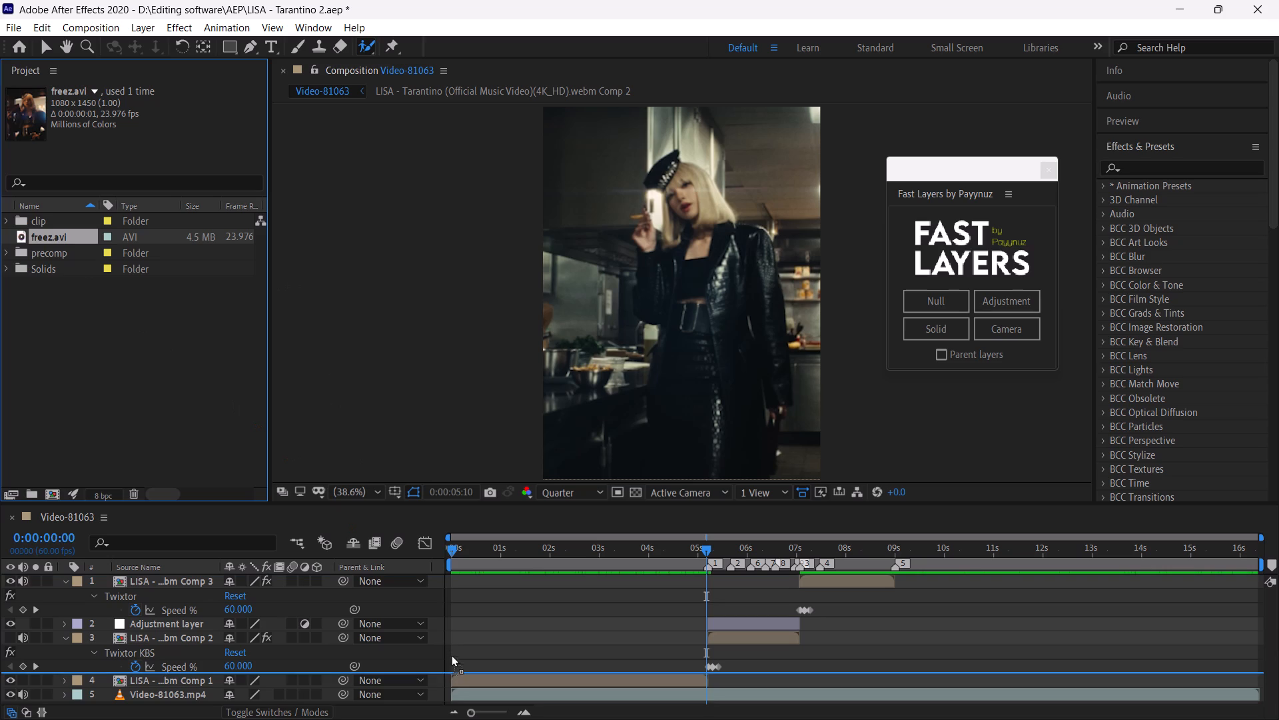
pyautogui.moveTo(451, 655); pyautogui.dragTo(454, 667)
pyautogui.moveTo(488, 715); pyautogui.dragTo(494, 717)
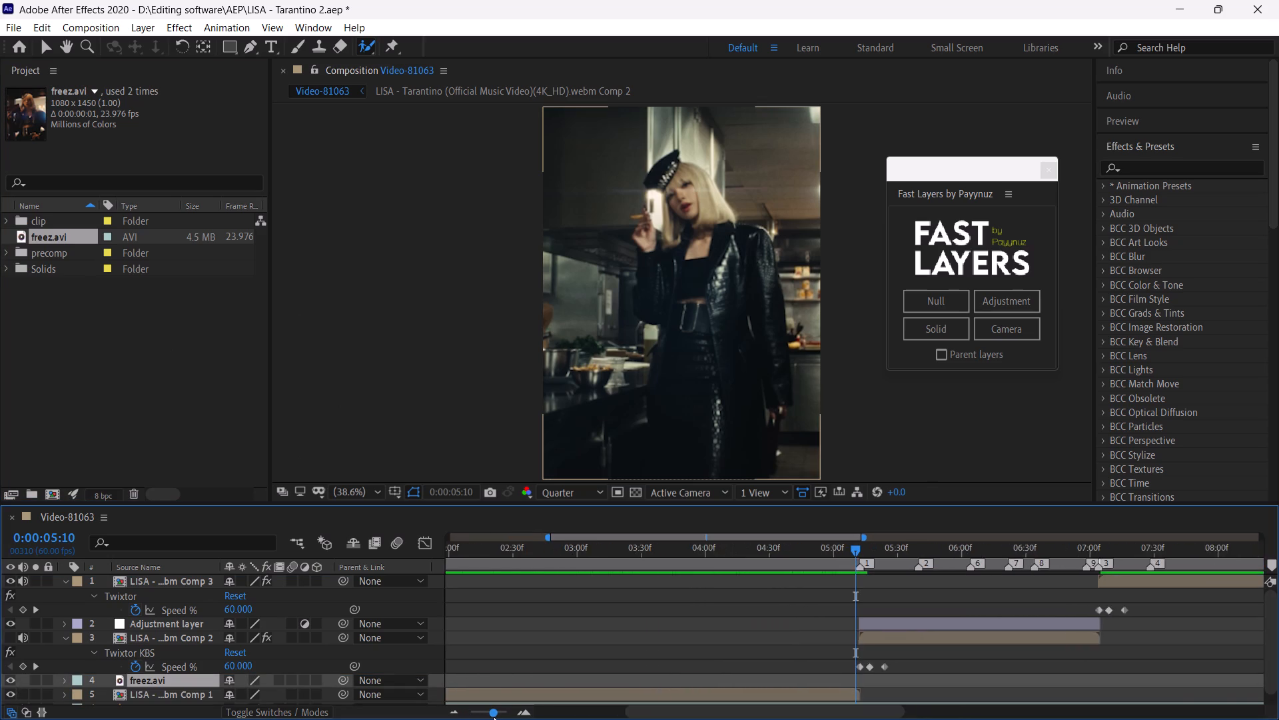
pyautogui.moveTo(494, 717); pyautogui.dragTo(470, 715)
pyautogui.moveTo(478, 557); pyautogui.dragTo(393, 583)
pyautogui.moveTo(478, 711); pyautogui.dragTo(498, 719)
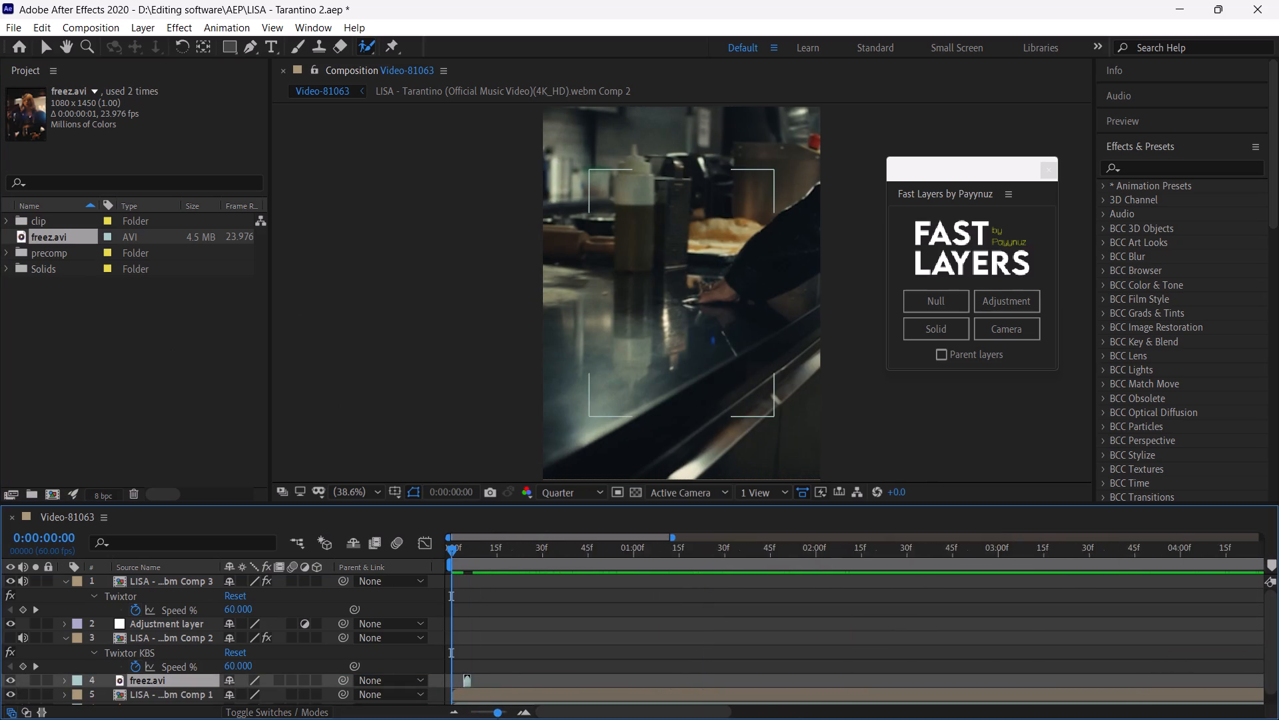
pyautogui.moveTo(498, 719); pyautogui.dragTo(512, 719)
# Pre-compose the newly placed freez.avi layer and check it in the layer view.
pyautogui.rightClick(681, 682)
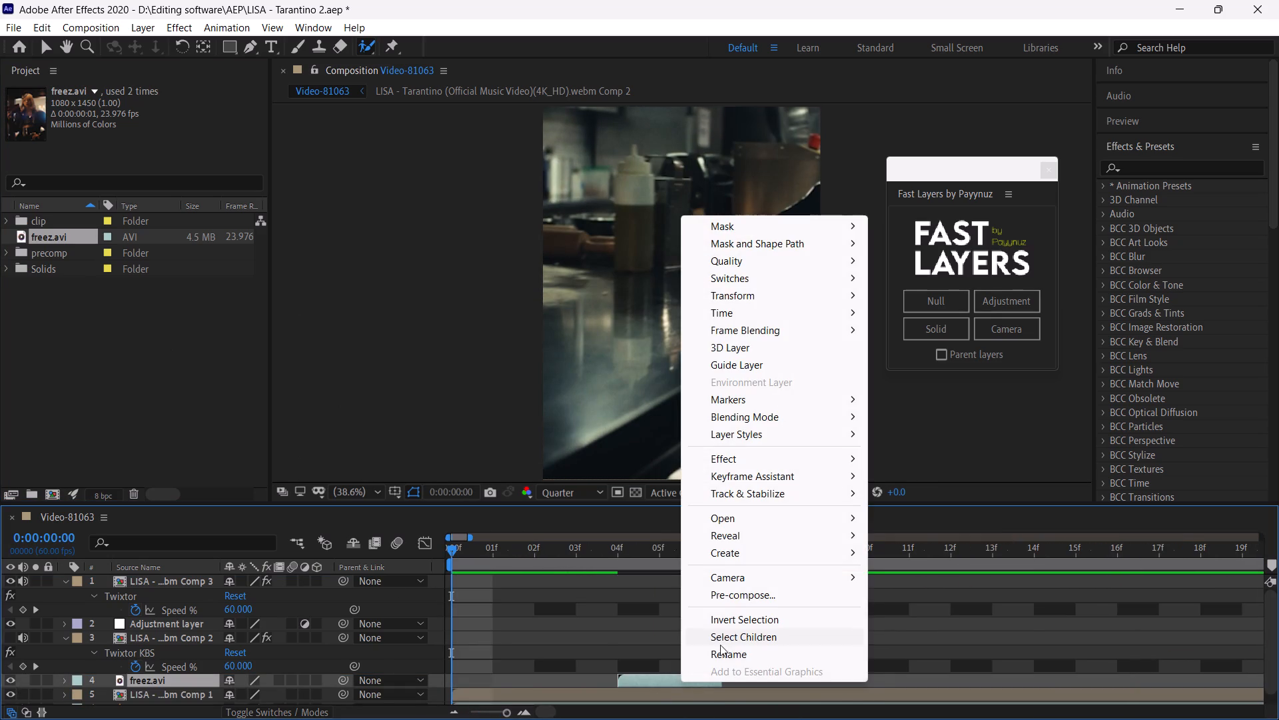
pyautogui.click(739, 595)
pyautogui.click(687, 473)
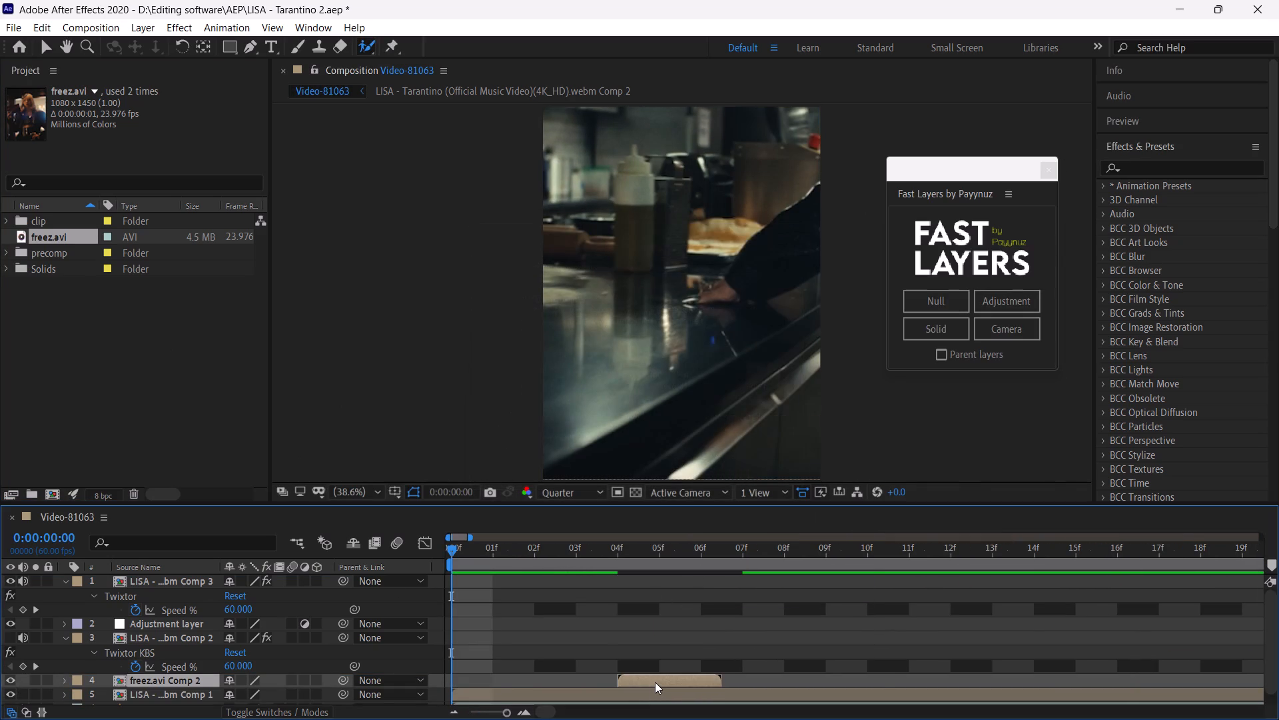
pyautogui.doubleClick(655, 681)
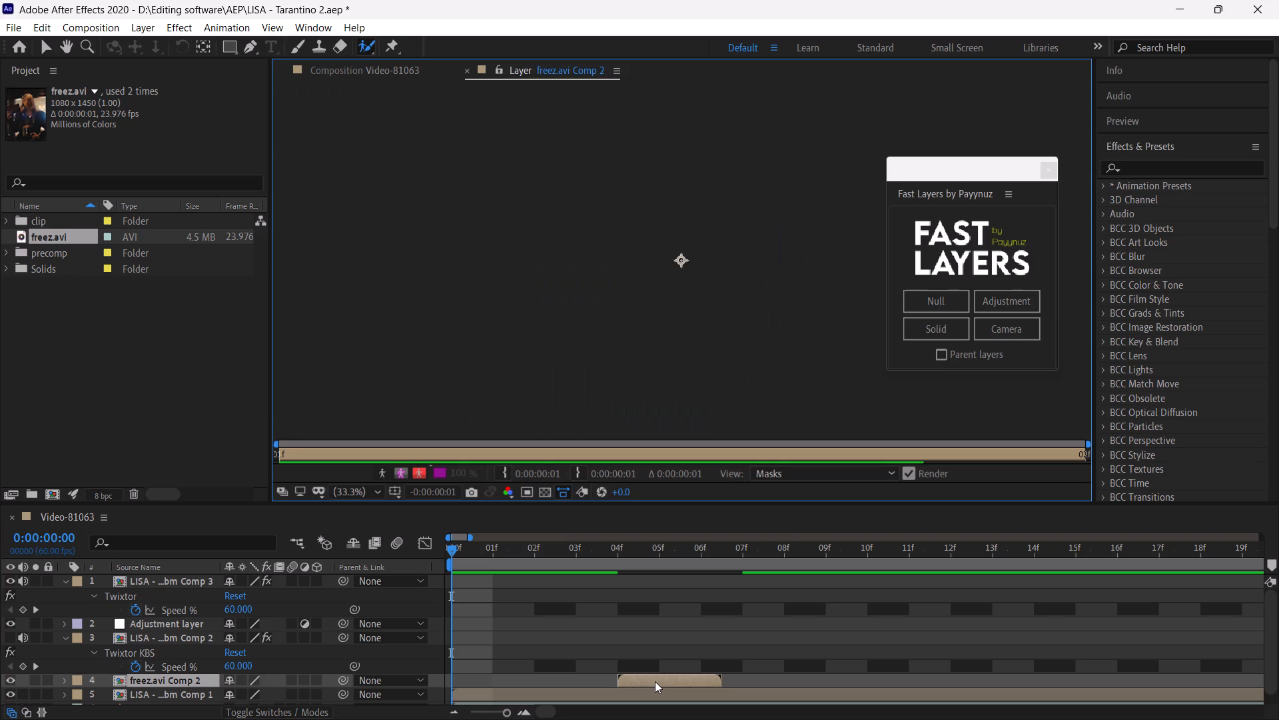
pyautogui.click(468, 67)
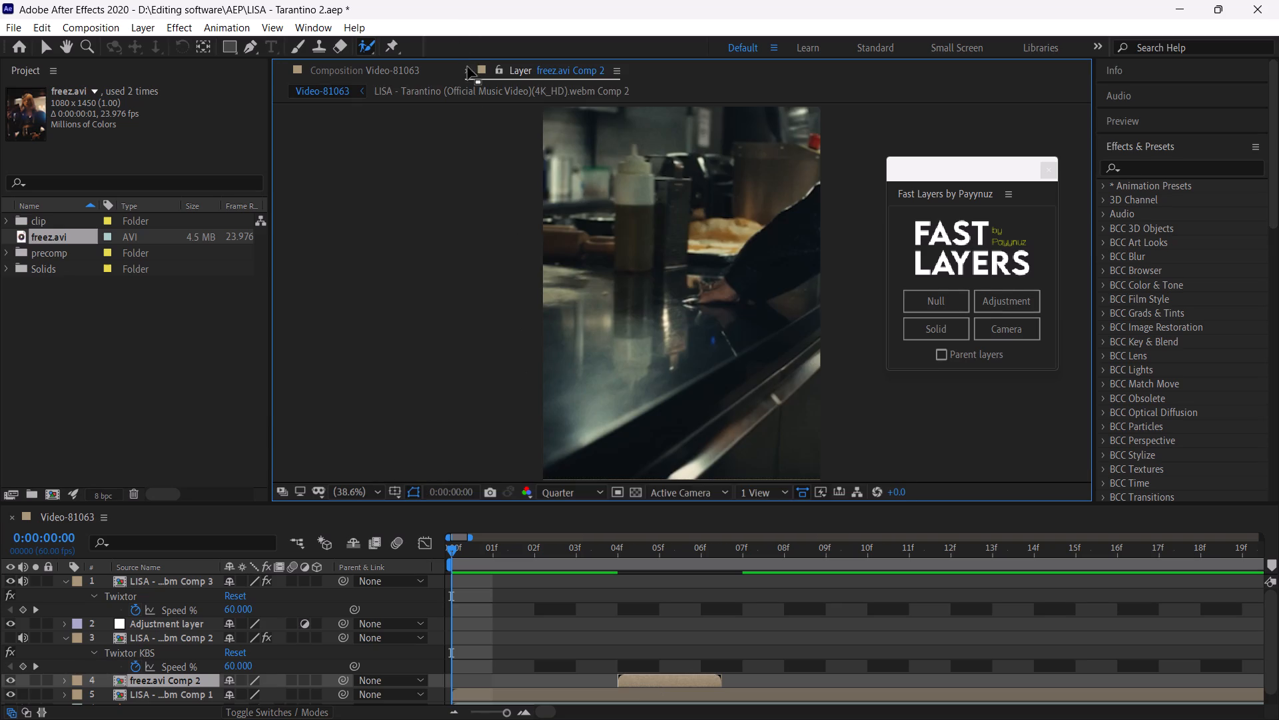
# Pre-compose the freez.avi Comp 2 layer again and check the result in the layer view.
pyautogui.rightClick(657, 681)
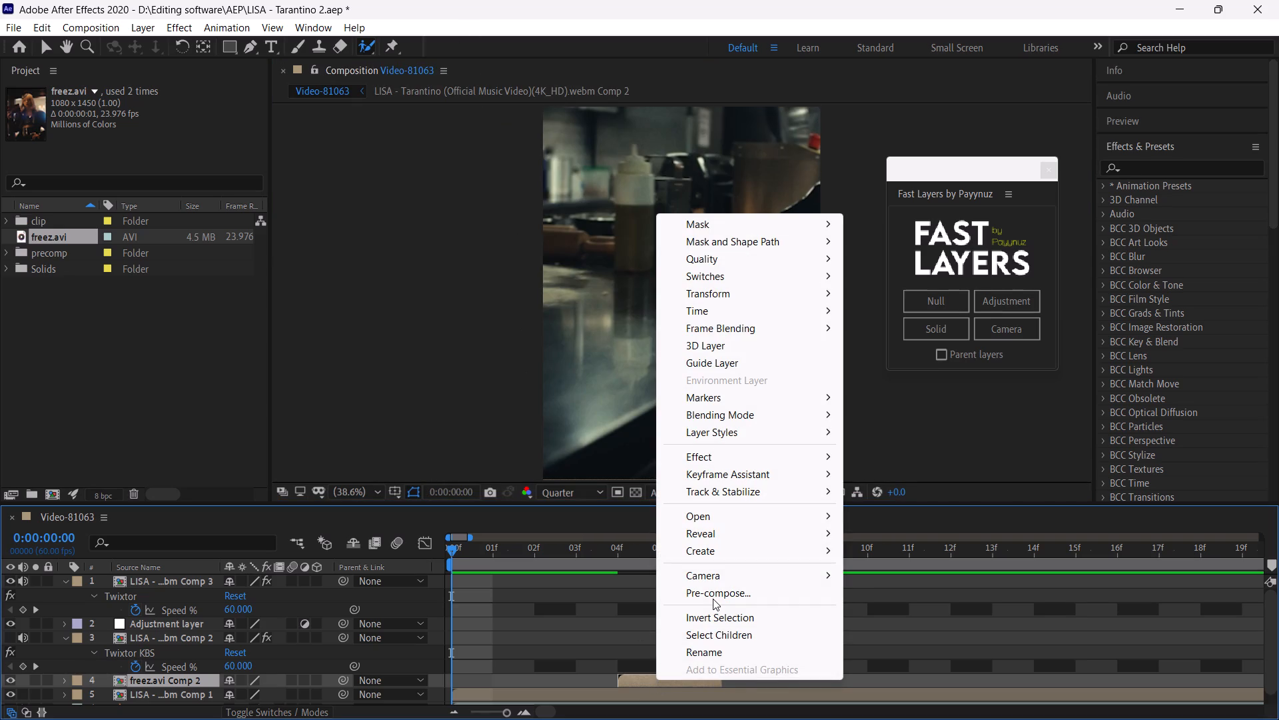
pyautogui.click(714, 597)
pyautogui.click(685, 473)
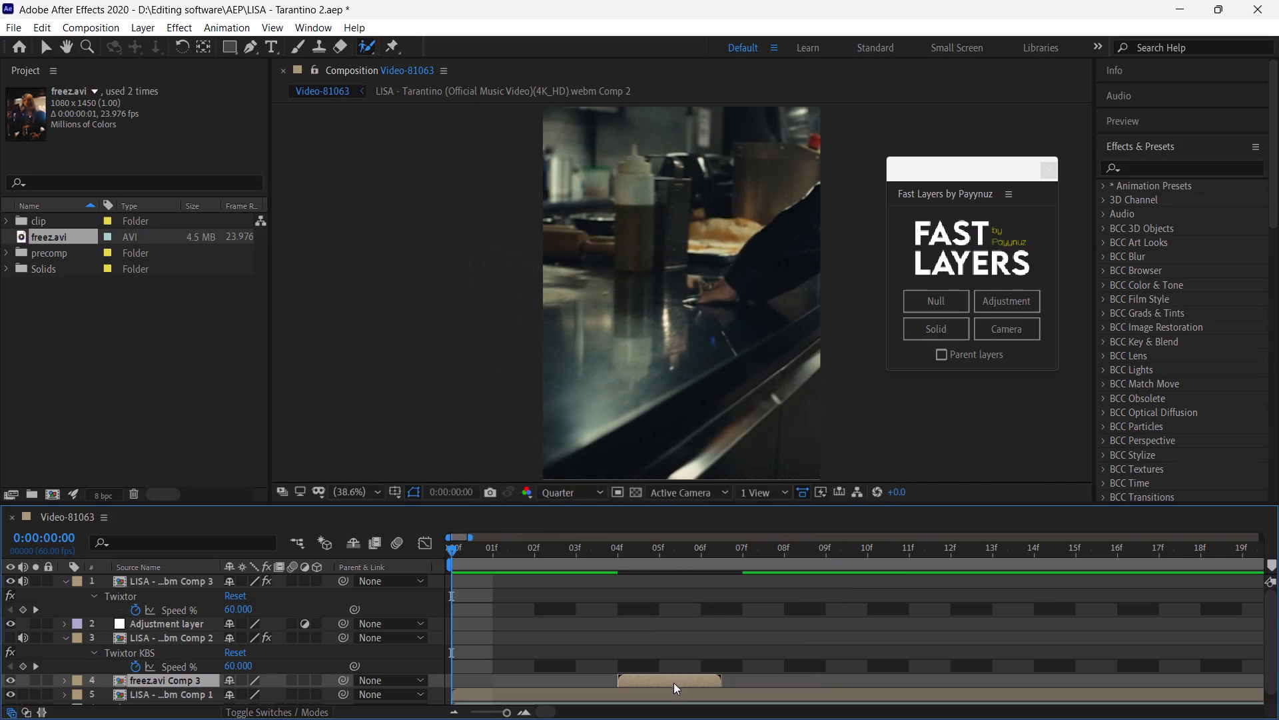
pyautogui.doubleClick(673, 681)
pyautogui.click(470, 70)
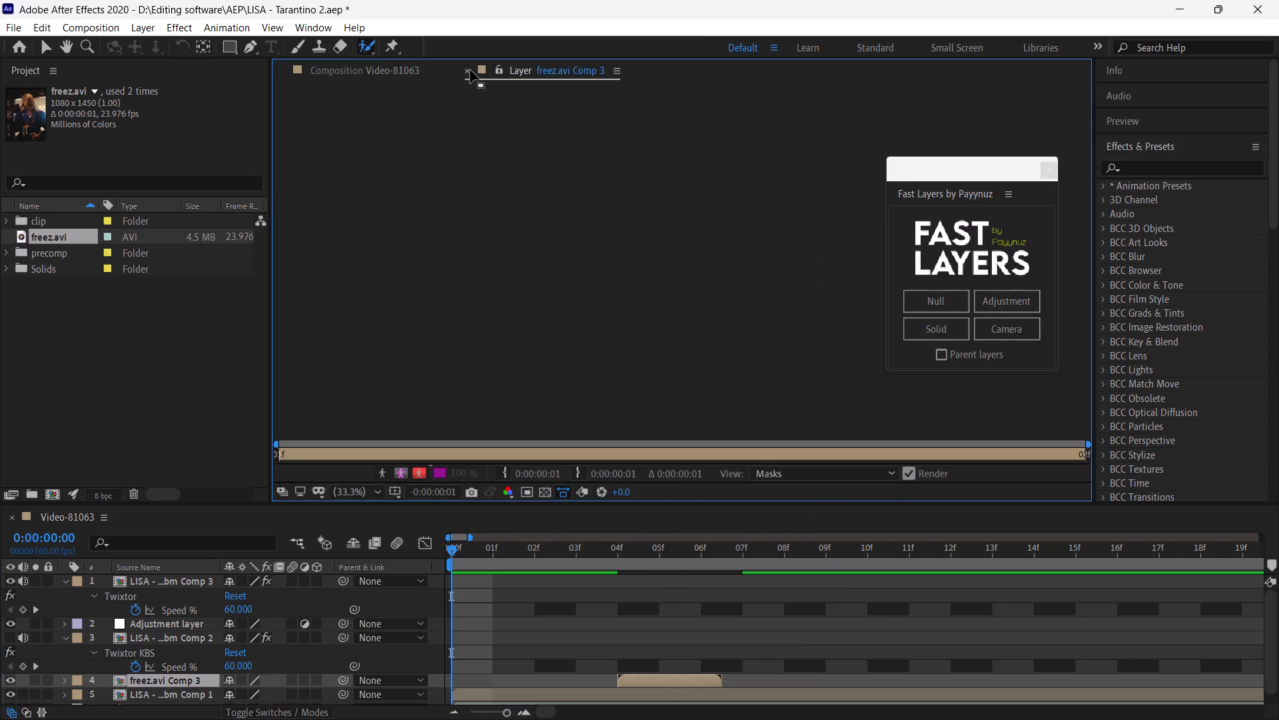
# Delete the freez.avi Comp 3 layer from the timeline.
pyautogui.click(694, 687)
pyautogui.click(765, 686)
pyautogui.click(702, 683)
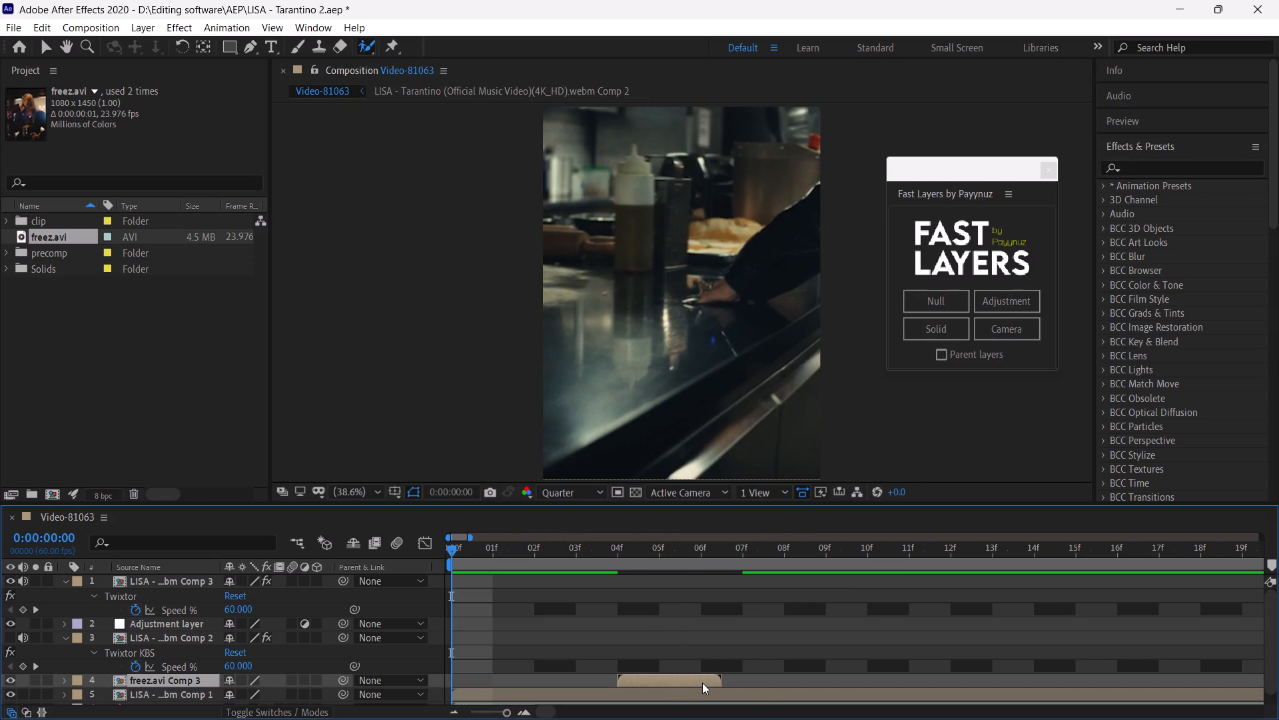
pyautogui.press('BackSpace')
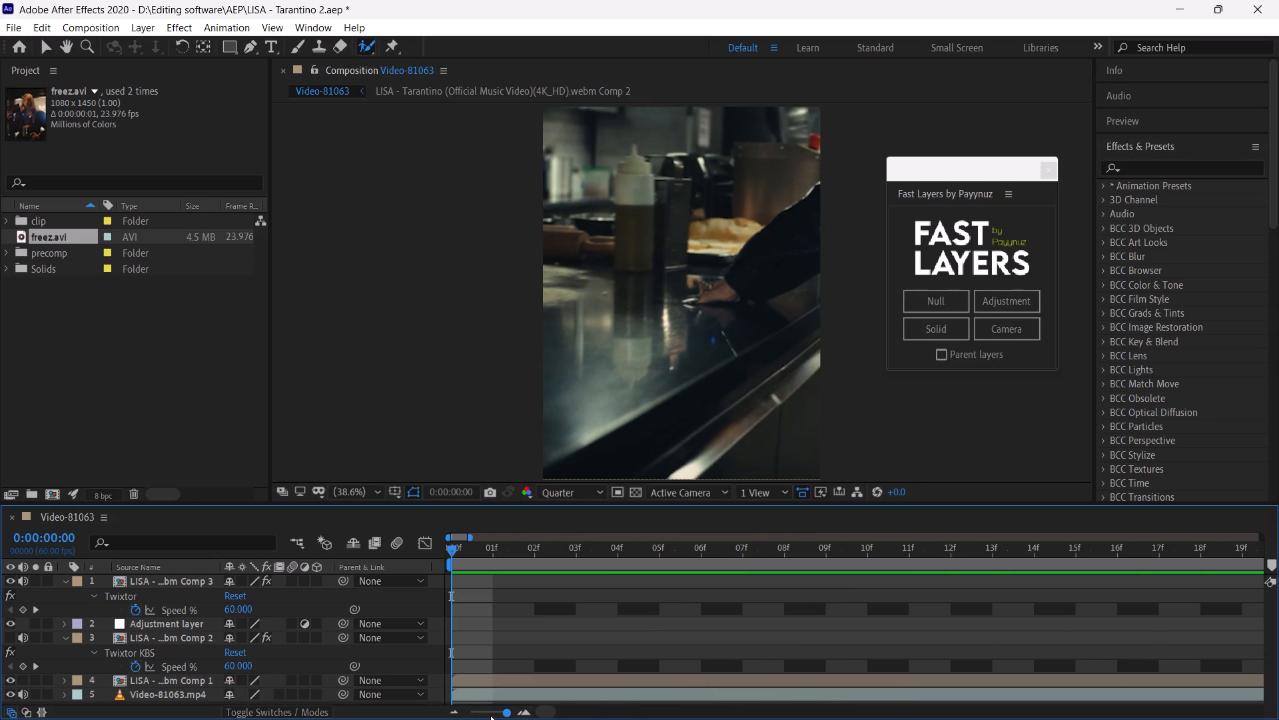
# Duplicate the LISA Comp 2 layer under the adjustment layer and select the upper copy.
pyautogui.moveTo(490, 715); pyautogui.dragTo(481, 715)
pyautogui.moveTo(830, 557); pyautogui.dragTo(805, 553)
pyautogui.click(845, 635)
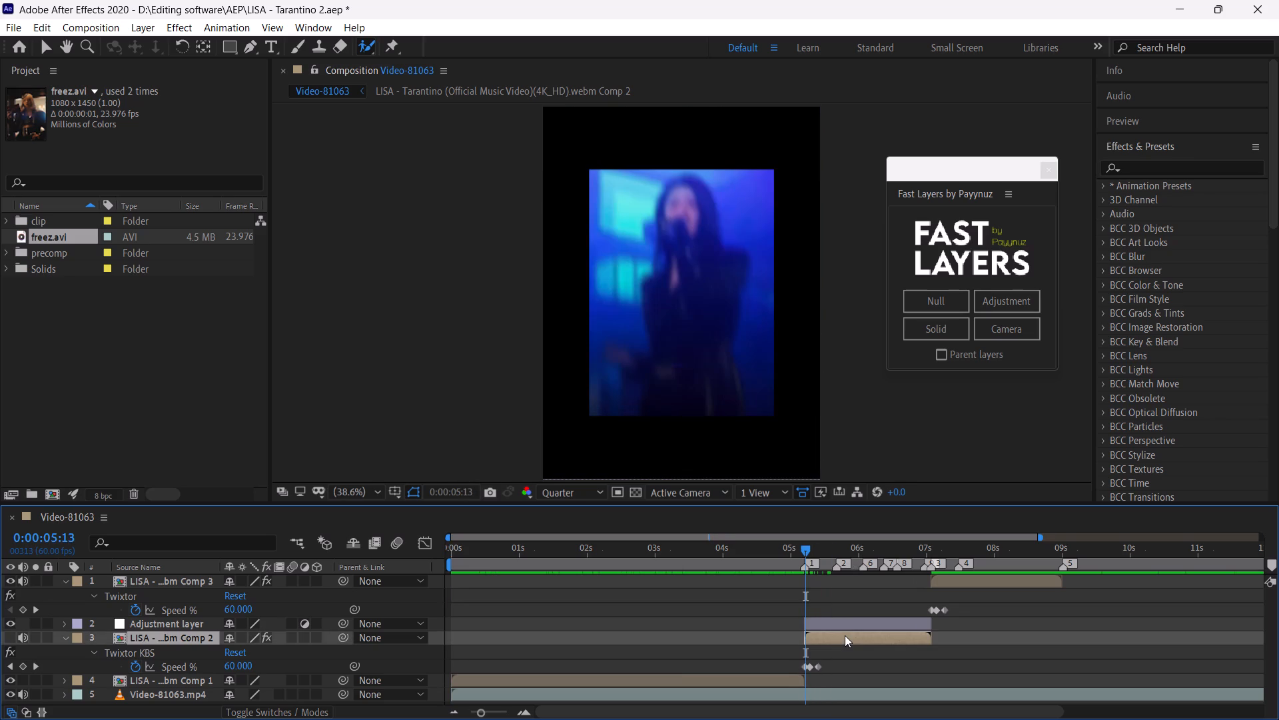
pyautogui.hotkey('ctrl', 'd')
pyautogui.click(843, 635)
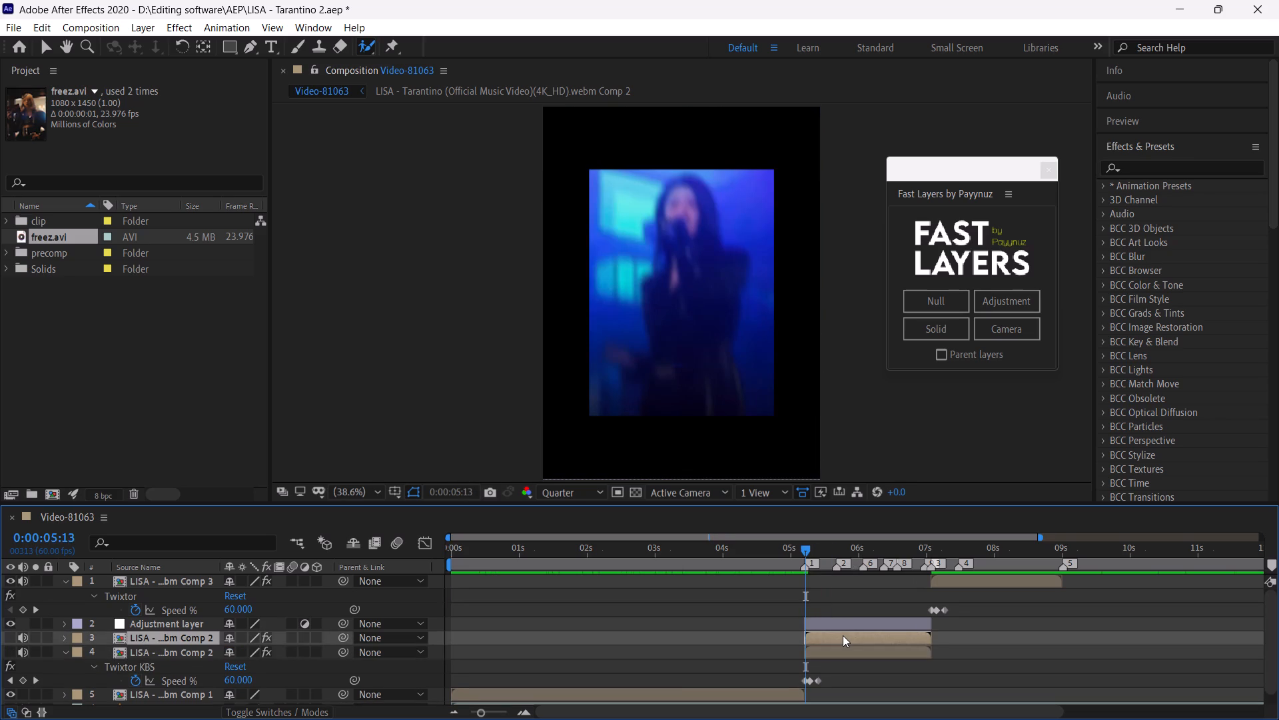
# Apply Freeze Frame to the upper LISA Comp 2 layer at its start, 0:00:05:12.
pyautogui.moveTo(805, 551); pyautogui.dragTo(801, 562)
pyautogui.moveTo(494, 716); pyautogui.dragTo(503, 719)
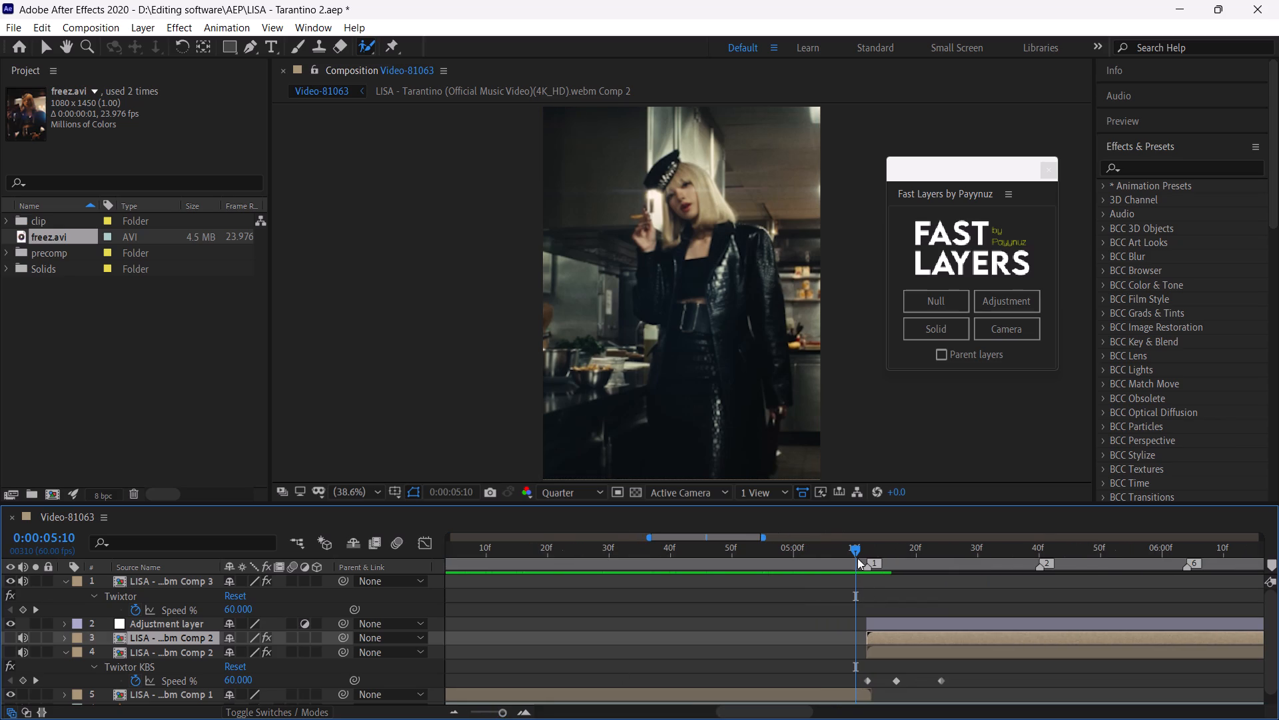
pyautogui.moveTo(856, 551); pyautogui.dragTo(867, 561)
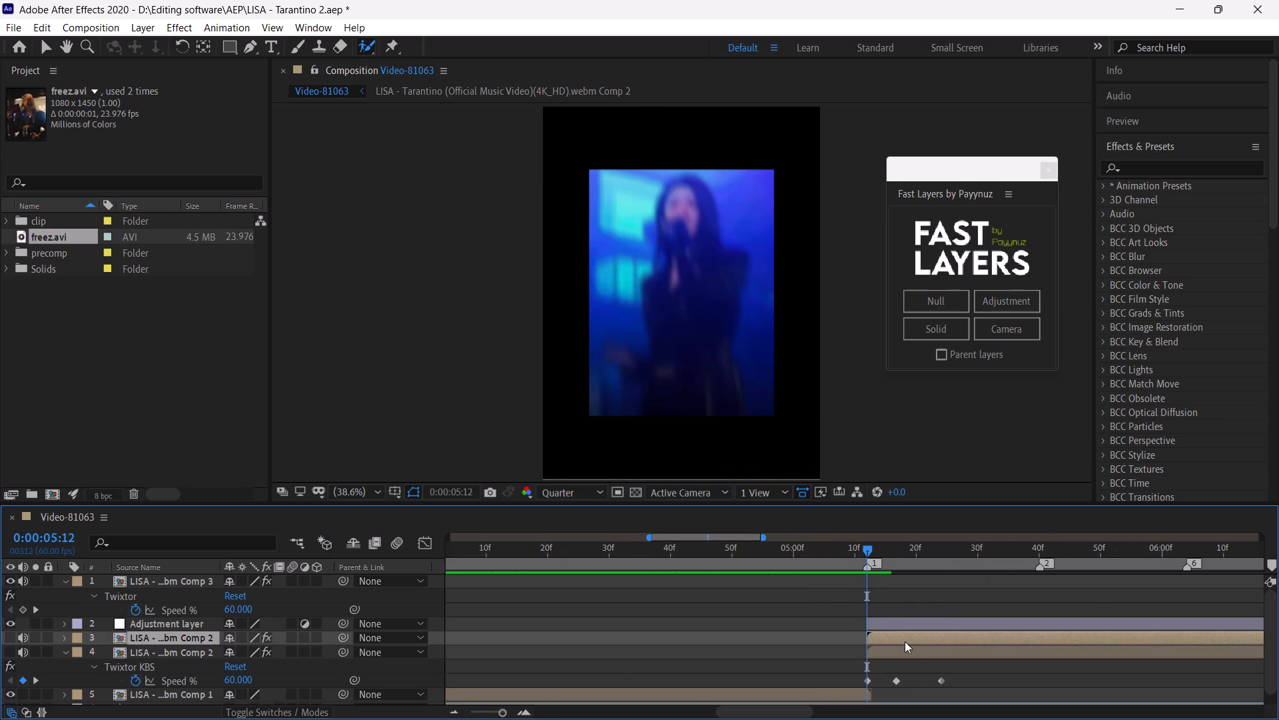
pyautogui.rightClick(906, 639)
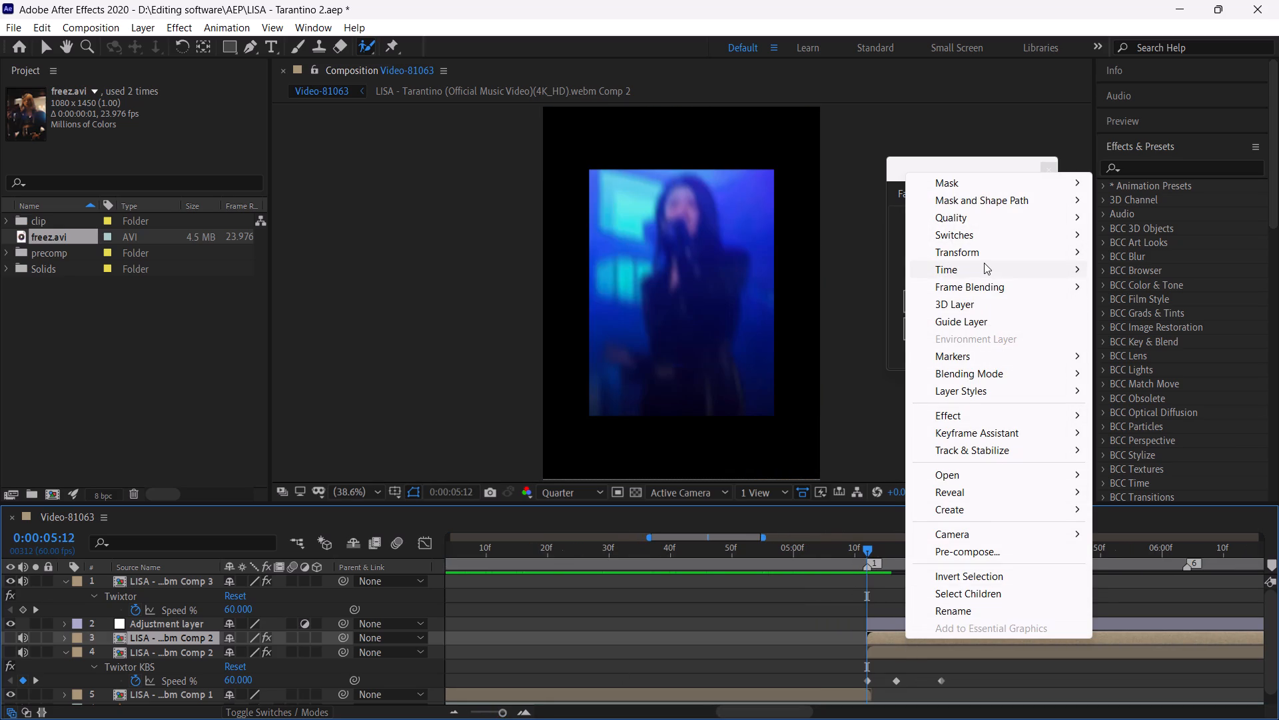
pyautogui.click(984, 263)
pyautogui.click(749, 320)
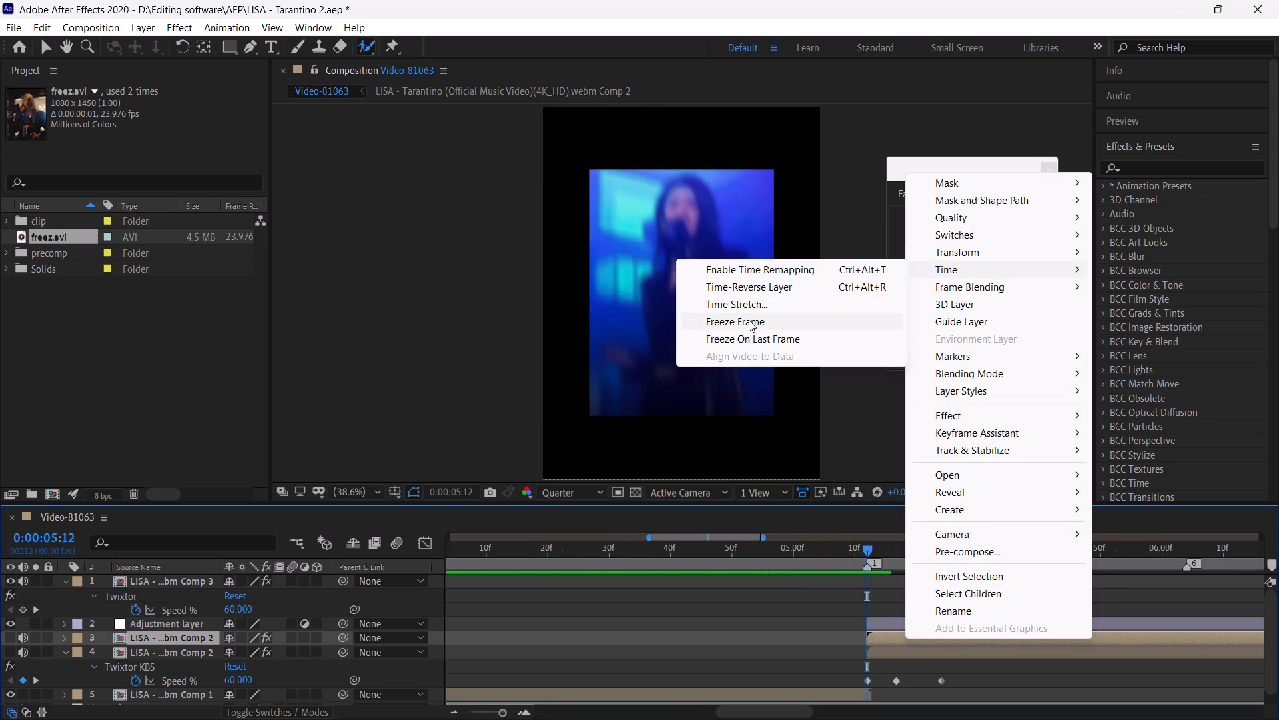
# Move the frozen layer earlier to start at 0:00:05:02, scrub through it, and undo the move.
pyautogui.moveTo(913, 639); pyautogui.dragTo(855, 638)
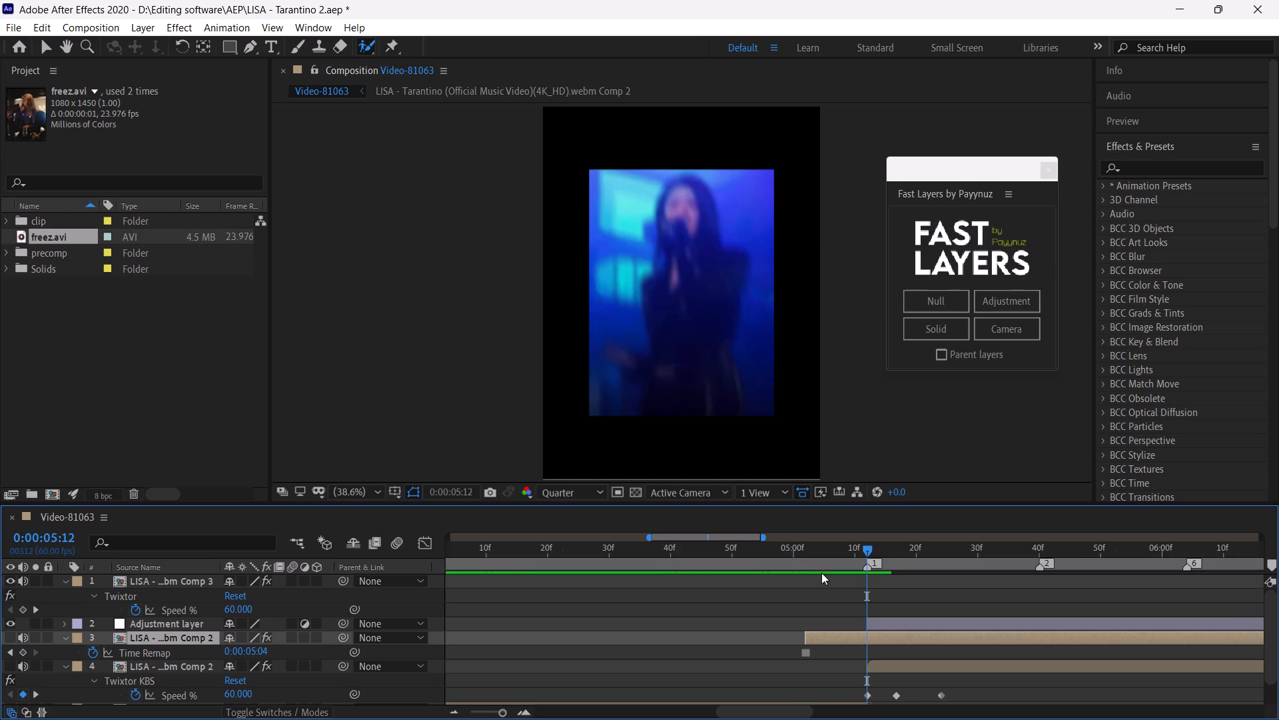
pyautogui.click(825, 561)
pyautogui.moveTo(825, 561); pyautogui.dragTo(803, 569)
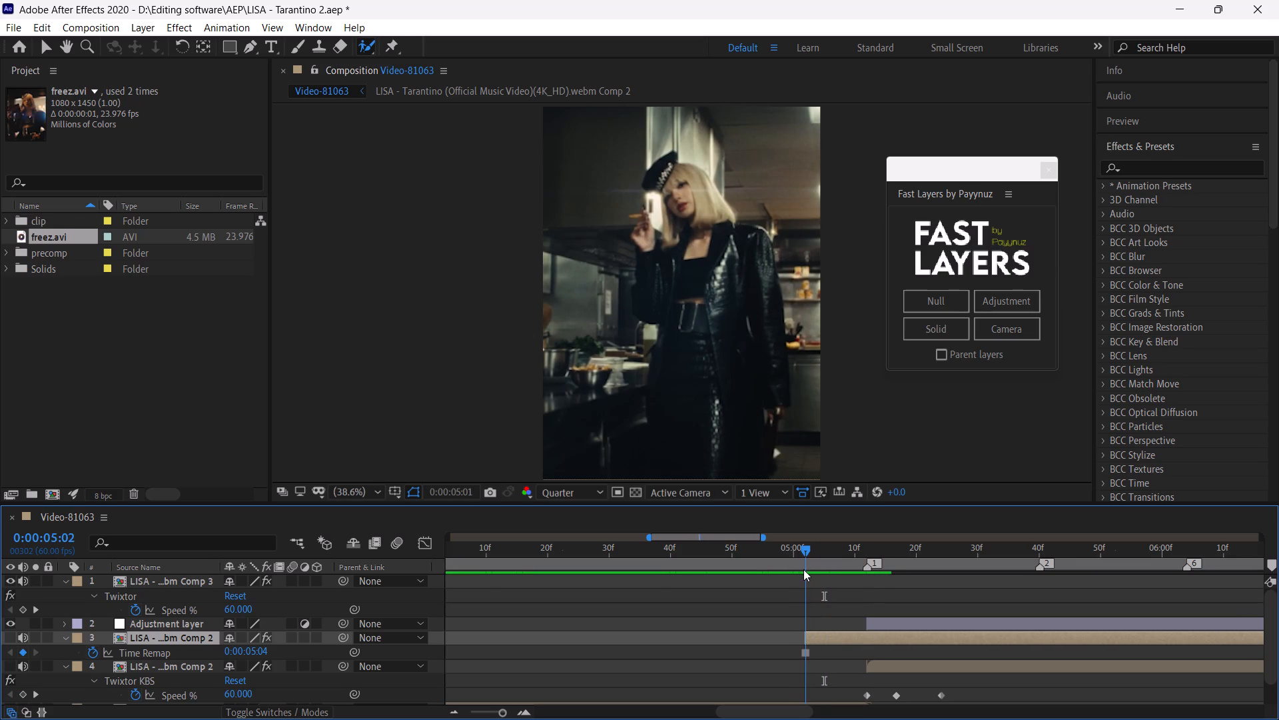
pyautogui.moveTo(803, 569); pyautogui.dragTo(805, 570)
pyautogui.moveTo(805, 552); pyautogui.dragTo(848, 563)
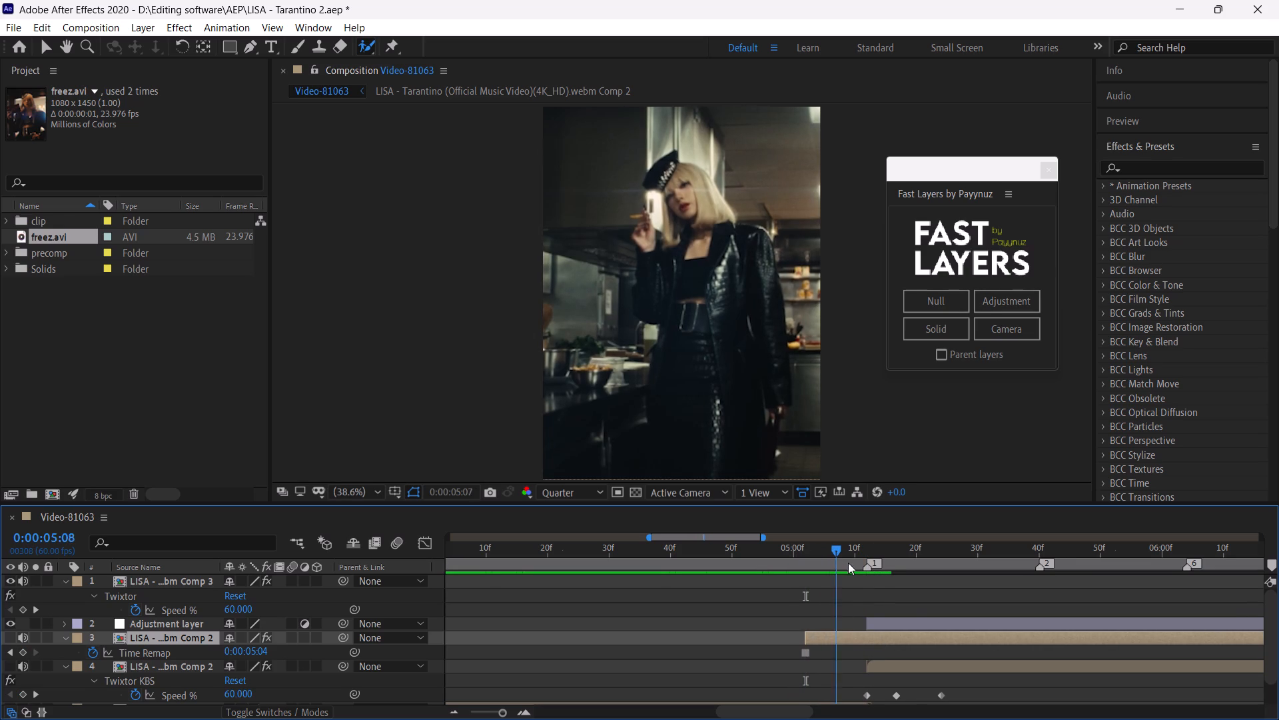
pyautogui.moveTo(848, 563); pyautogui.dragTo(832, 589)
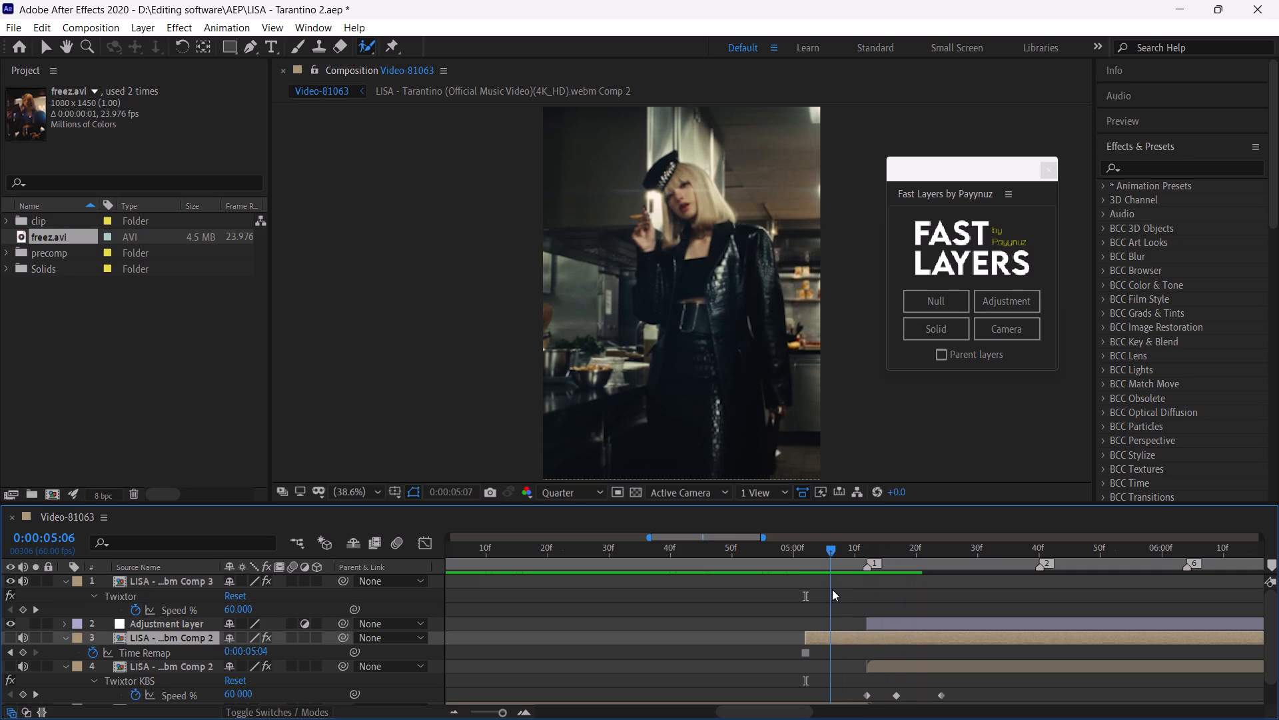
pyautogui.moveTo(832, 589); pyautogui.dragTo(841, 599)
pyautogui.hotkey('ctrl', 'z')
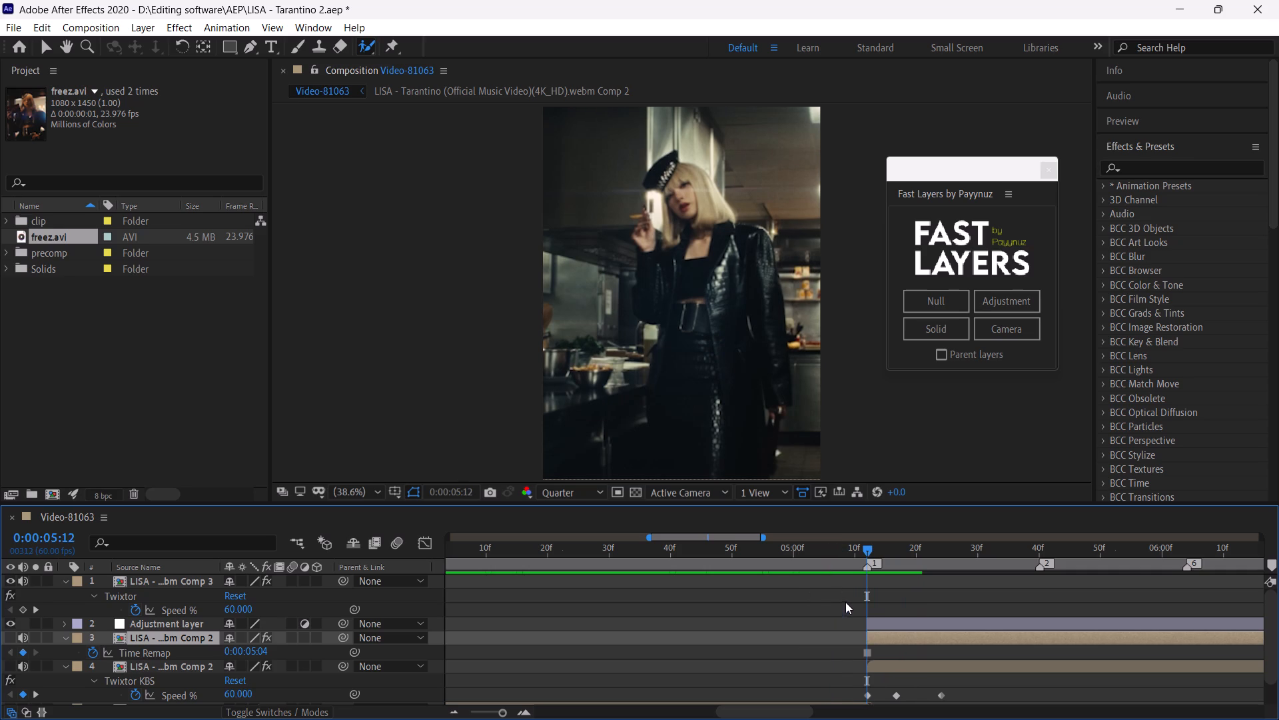
# Delete the frozen duplicate of the LISA Comp 2 layer.
pyautogui.click(902, 649)
pyautogui.click(910, 641)
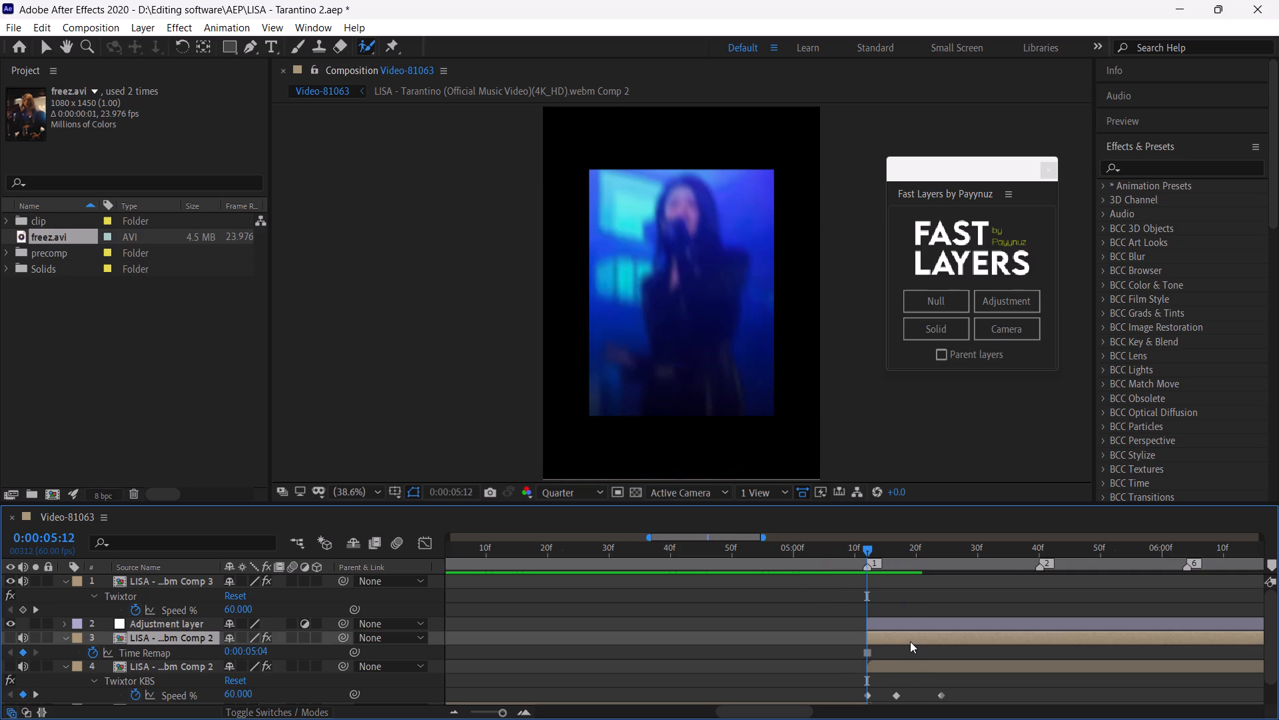
pyautogui.press('BackSpace')
# Switch from the Roto Brush to the Selection tool and close the opened LISA Comp 2 layer view.
pyautogui.click(925, 635)
pyautogui.doubleClick(925, 635)
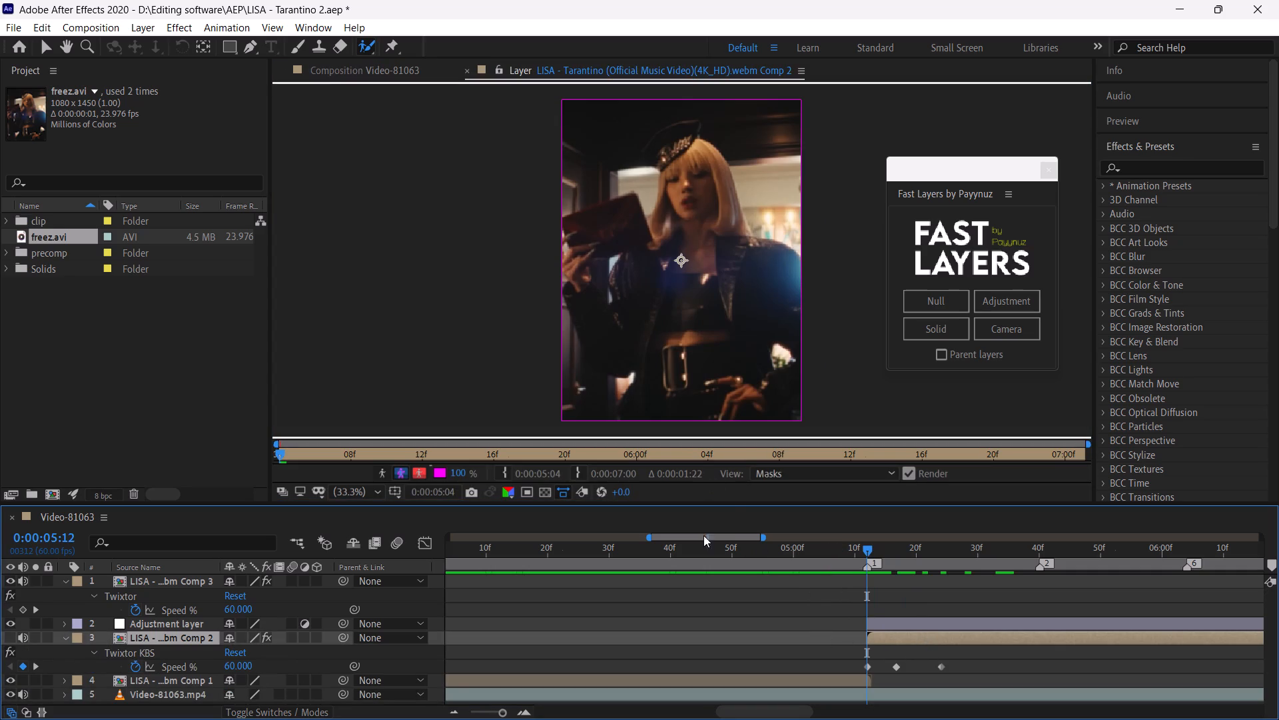
pyautogui.click(45, 42)
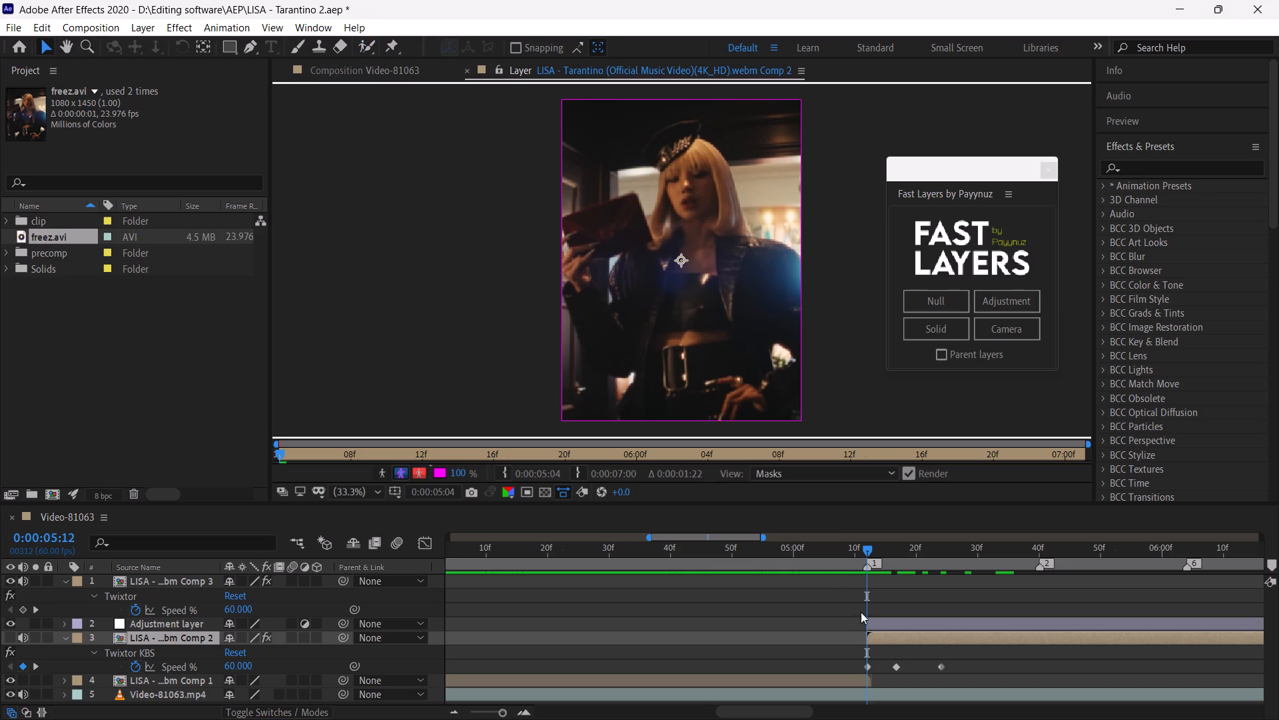
pyautogui.click(468, 70)
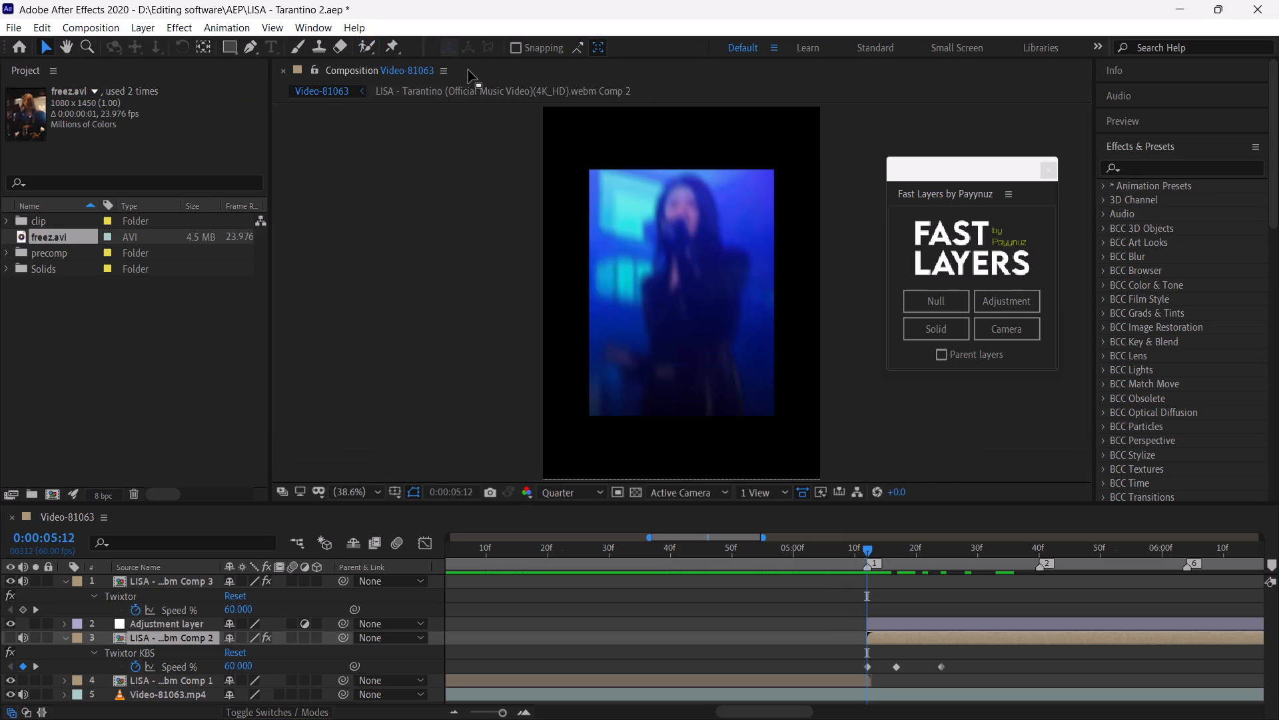
pyautogui.click(43, 45)
# Save the project.
pyautogui.hotkey('ctrl', 's')
# Copy the source LISA clip from inside Comp 2 and paste it into Video-81063 below the adjustment layer.
pyautogui.doubleClick(945, 637)
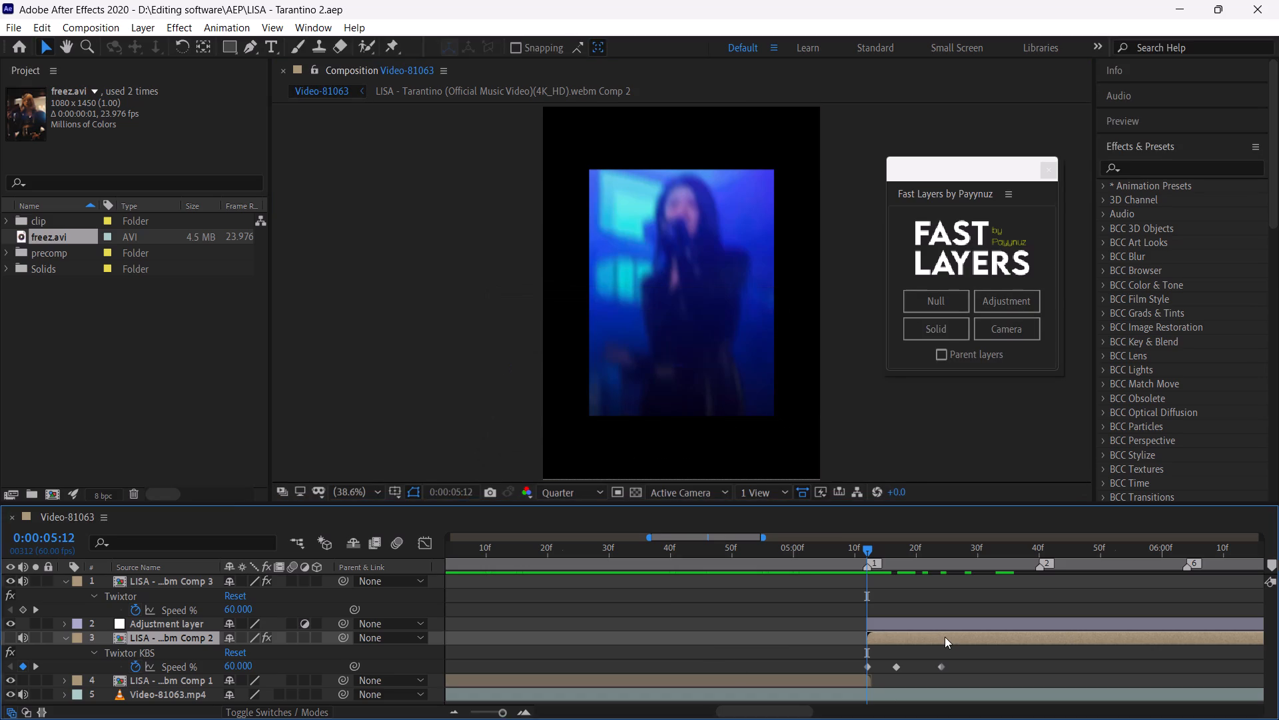
pyautogui.click(537, 579)
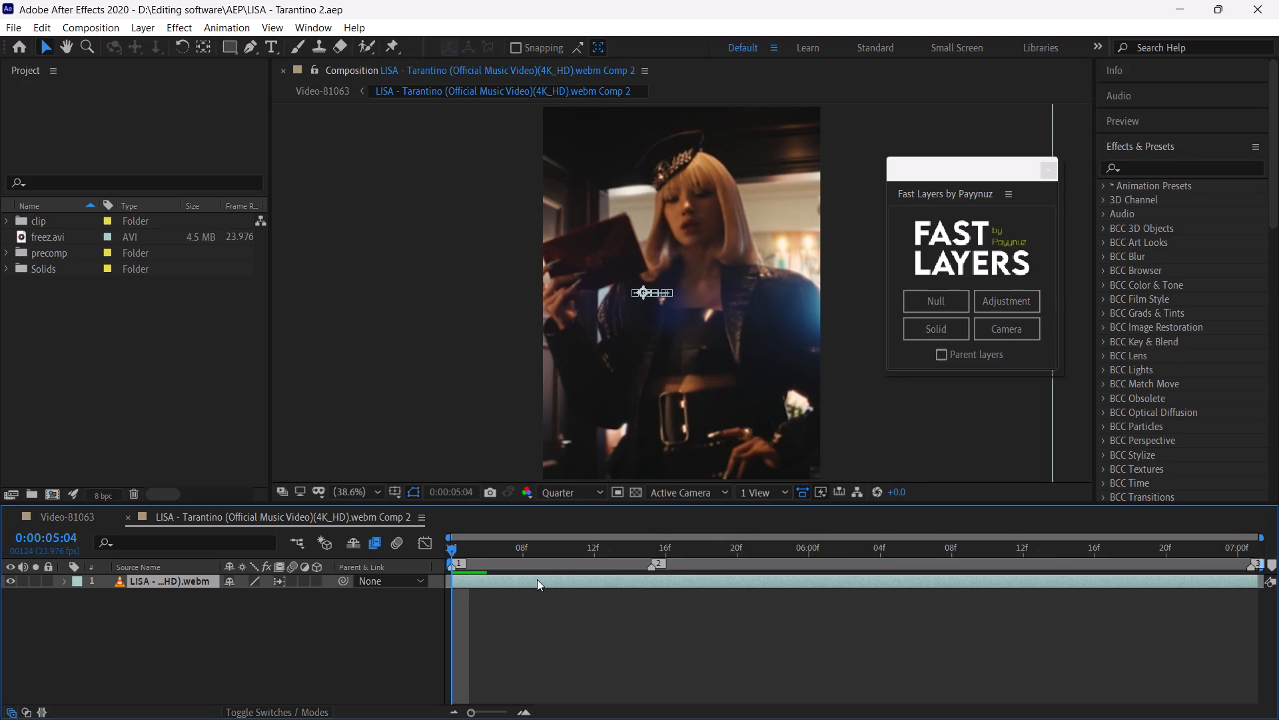
pyautogui.hotkey('ctrl', 'c')
pyautogui.click(132, 511)
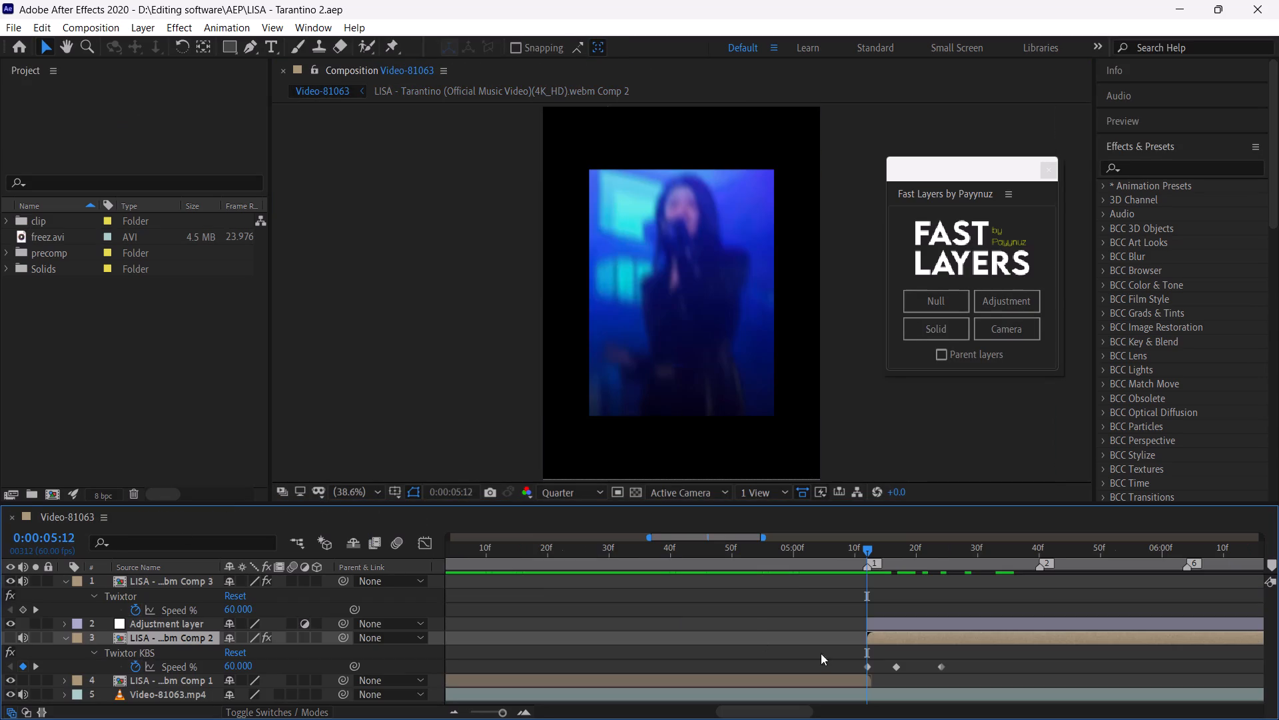
pyautogui.hotkey('ctrl', 'v')
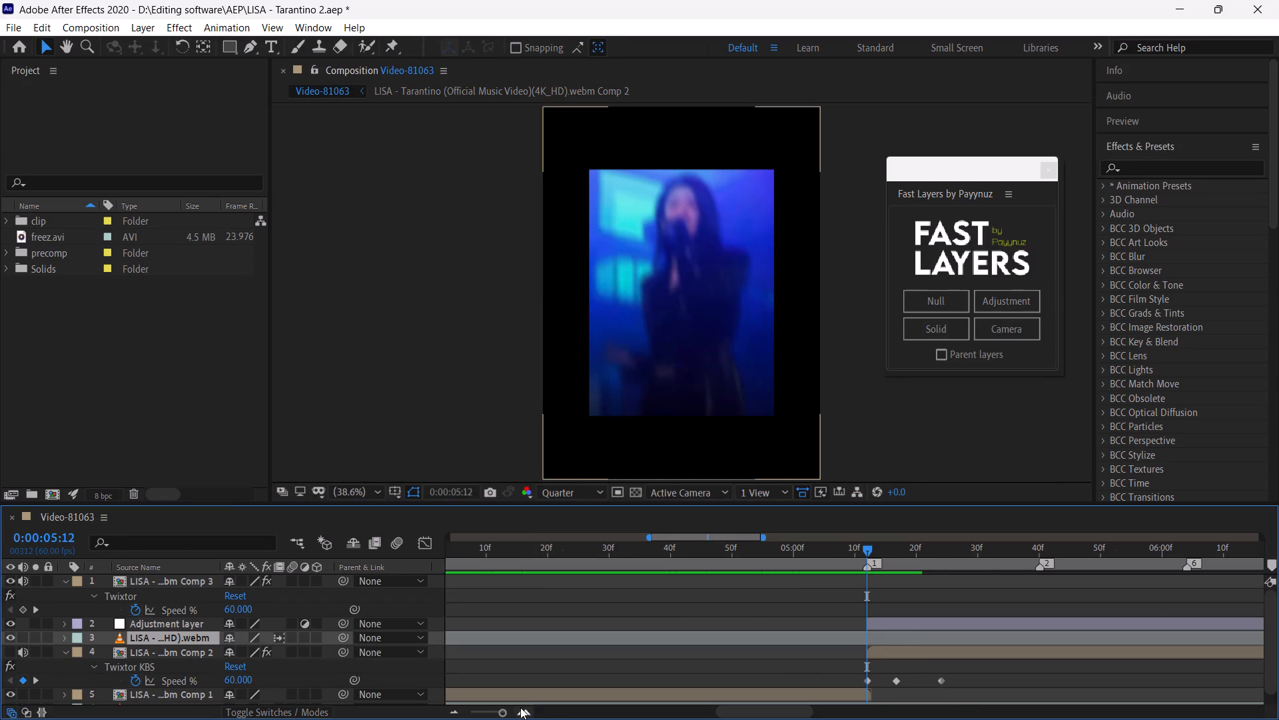
# Apply Freeze Frame to the pasted LISA clip at 0:00:00:00.
pyautogui.click(486, 711)
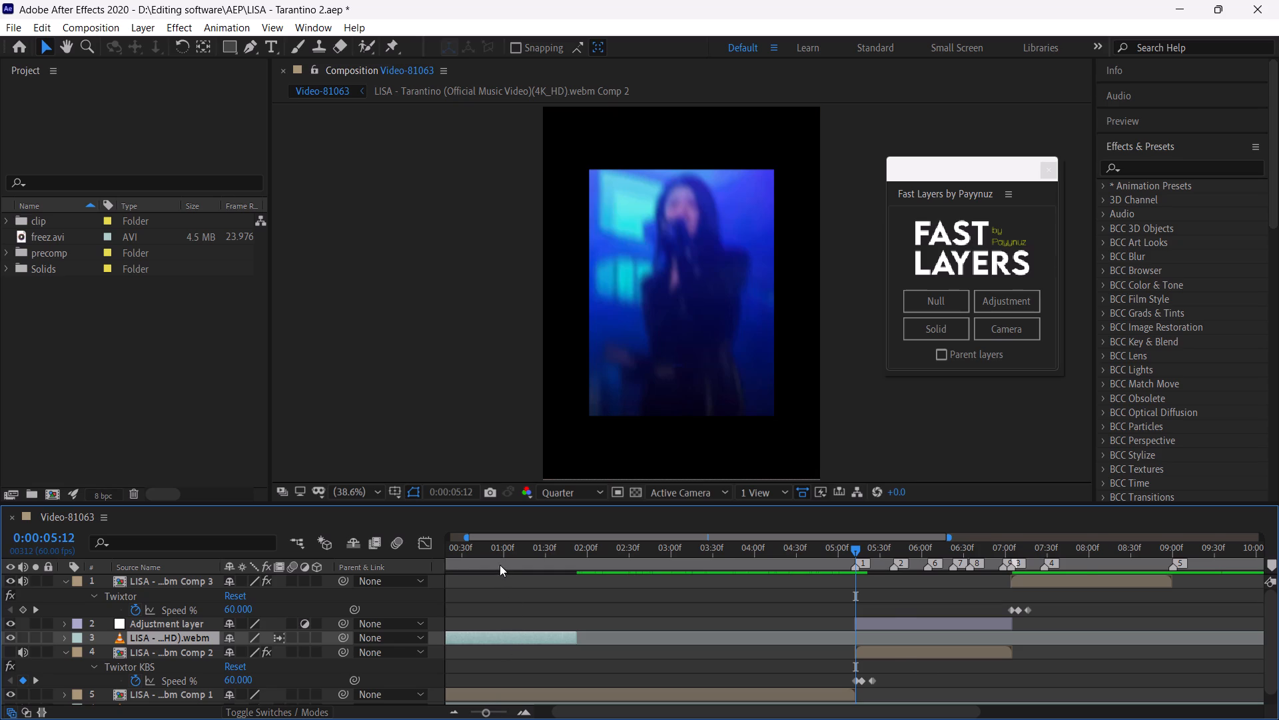
pyautogui.moveTo(500, 559); pyautogui.dragTo(340, 554)
pyautogui.rightClick(514, 639)
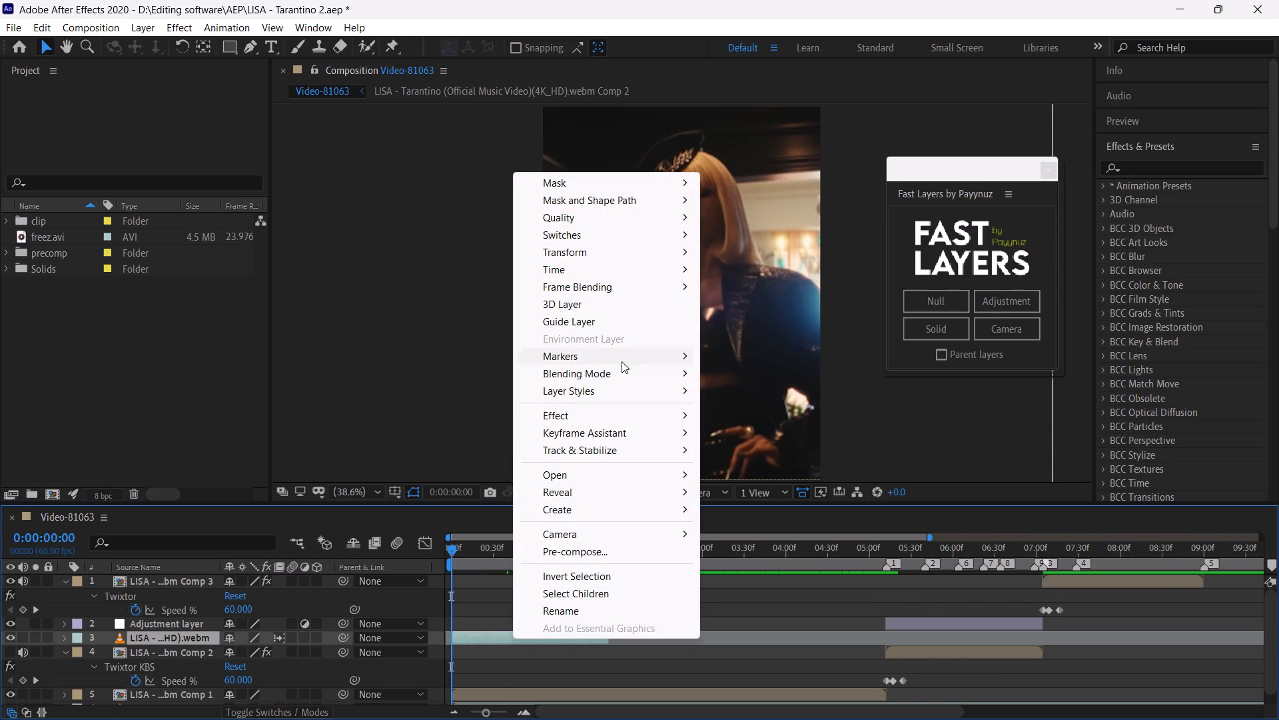
pyautogui.click(602, 267)
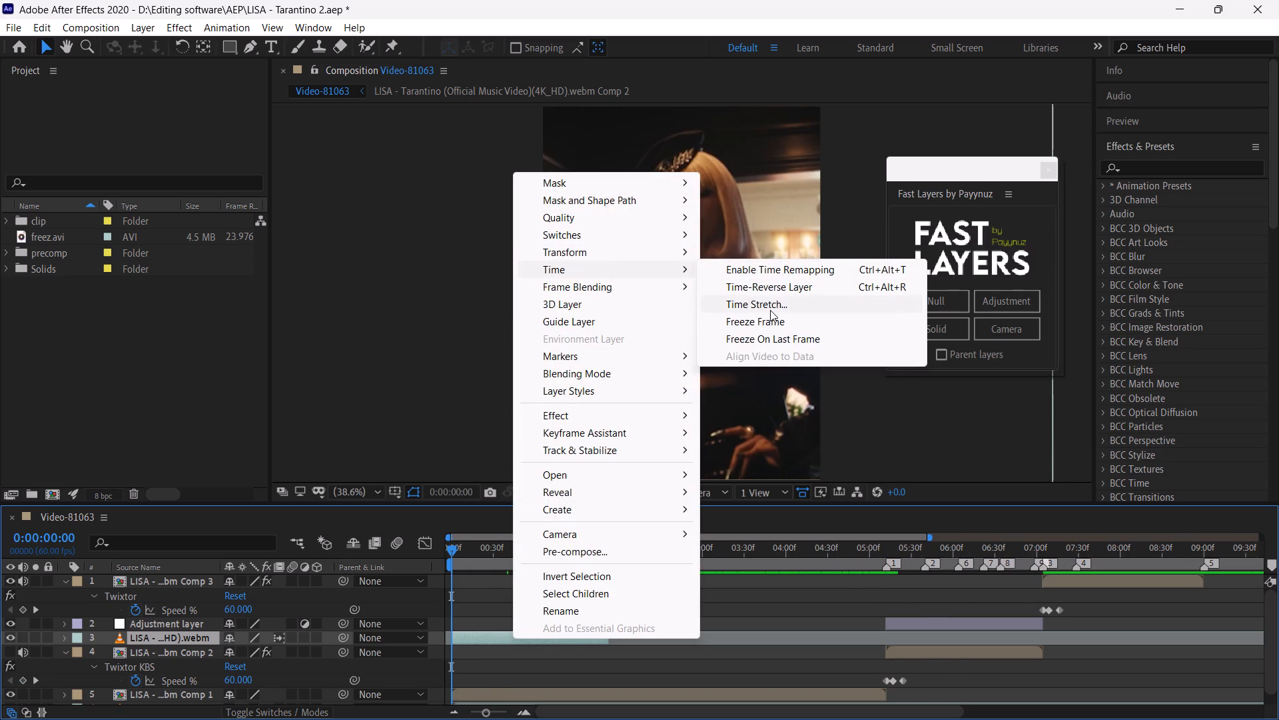
pyautogui.click(769, 320)
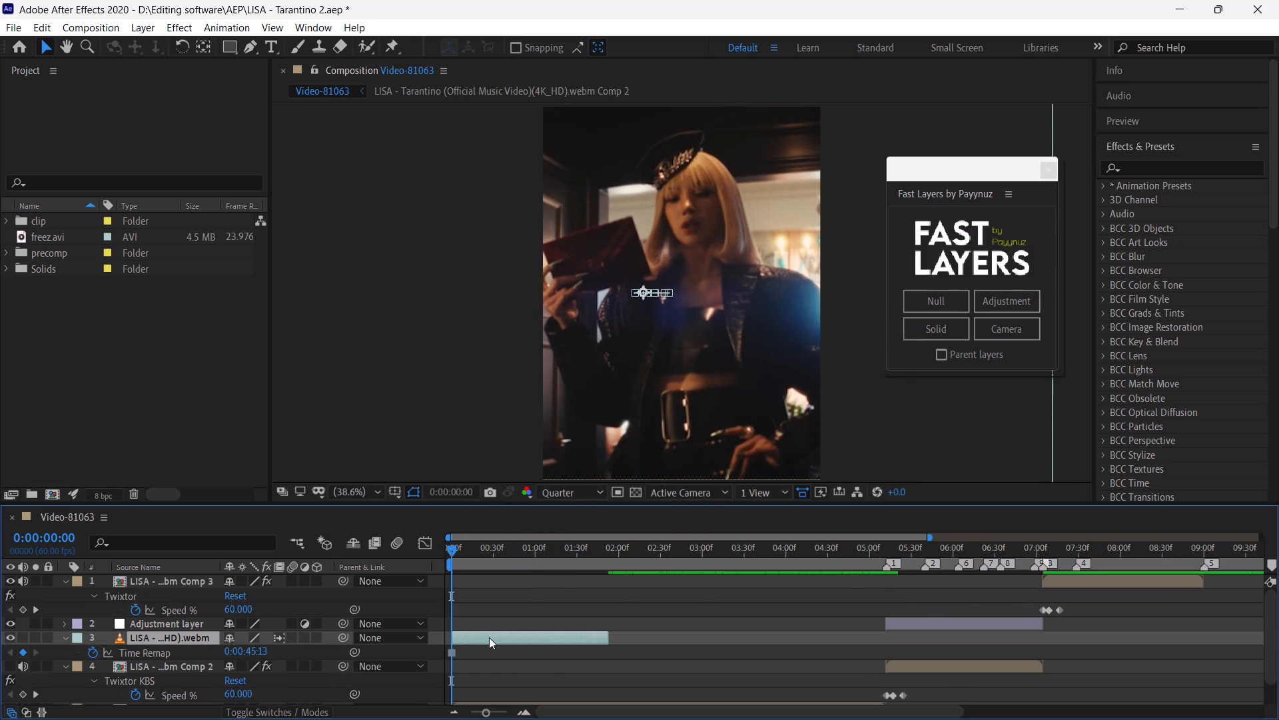
# Pre-compose the frozen LISA clip under the default name, moving all attributes into the new composition.
pyautogui.rightClick(489, 637)
pyautogui.click(538, 555)
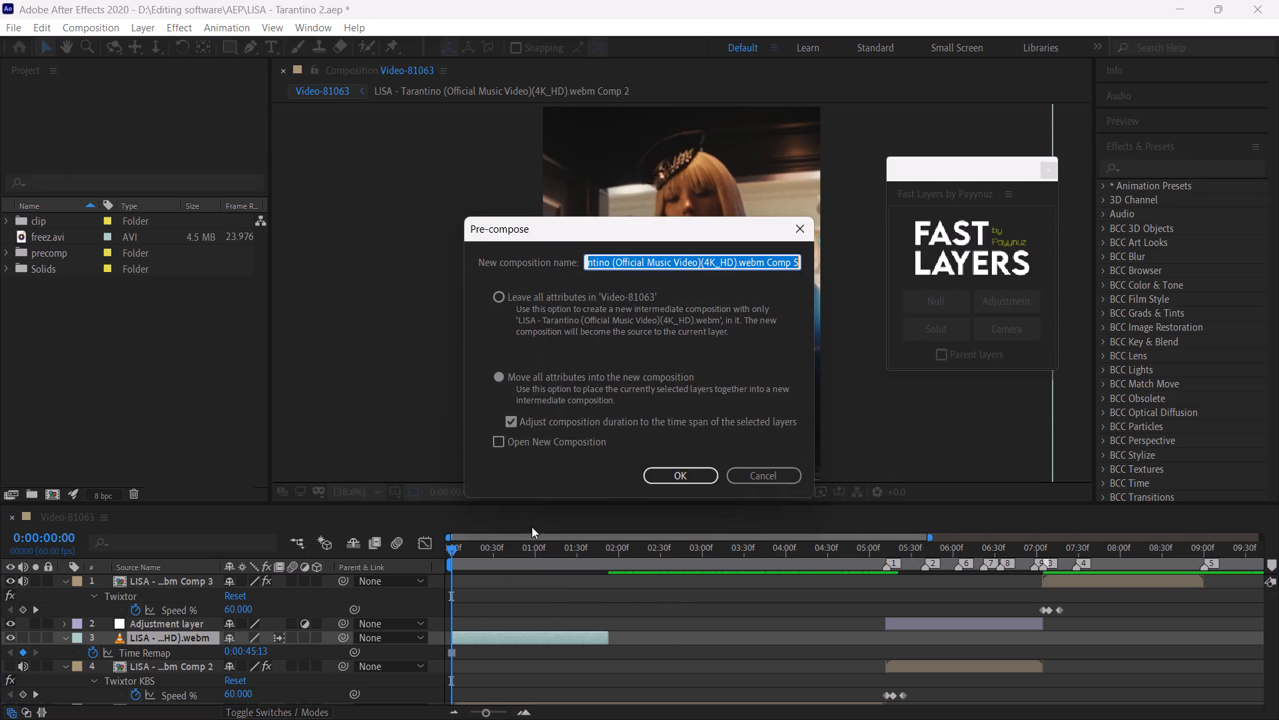
pyautogui.click(667, 475)
# Open the new Comp 5 pre-composition and shorten its work area to end at frame 0:00:00:01.
pyautogui.doubleClick(484, 637)
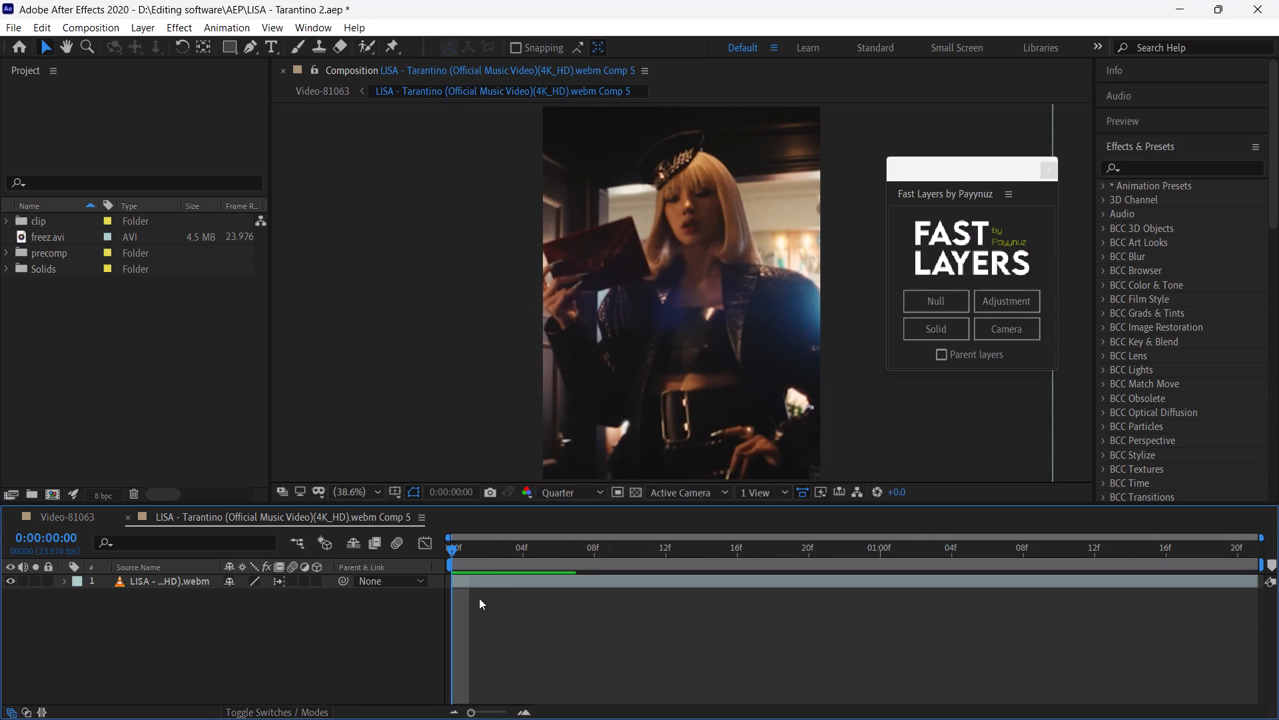
pyautogui.moveTo(484, 561); pyautogui.dragTo(414, 555)
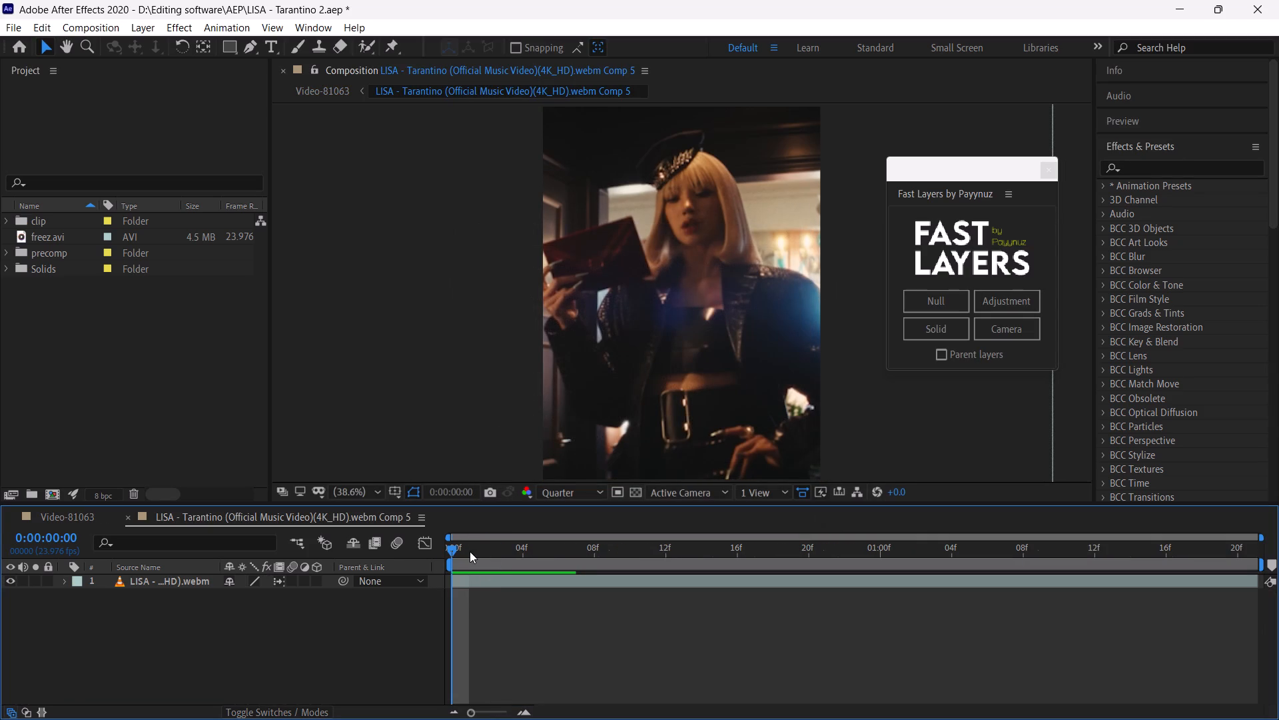
pyautogui.click(470, 551)
pyautogui.moveTo(1258, 563); pyautogui.dragTo(504, 591)
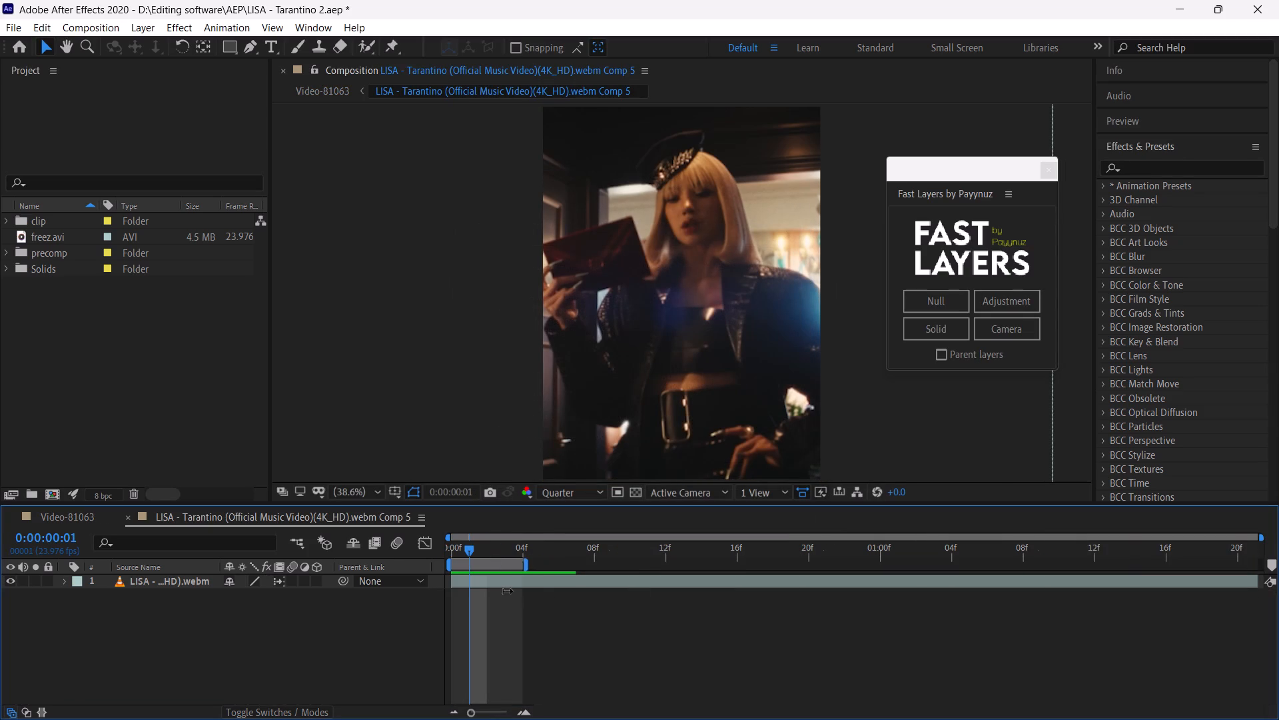
pyautogui.moveTo(504, 591); pyautogui.dragTo(468, 583)
# Add the Comp 5 composition to the Render Queue.
pyautogui.click(6, 24)
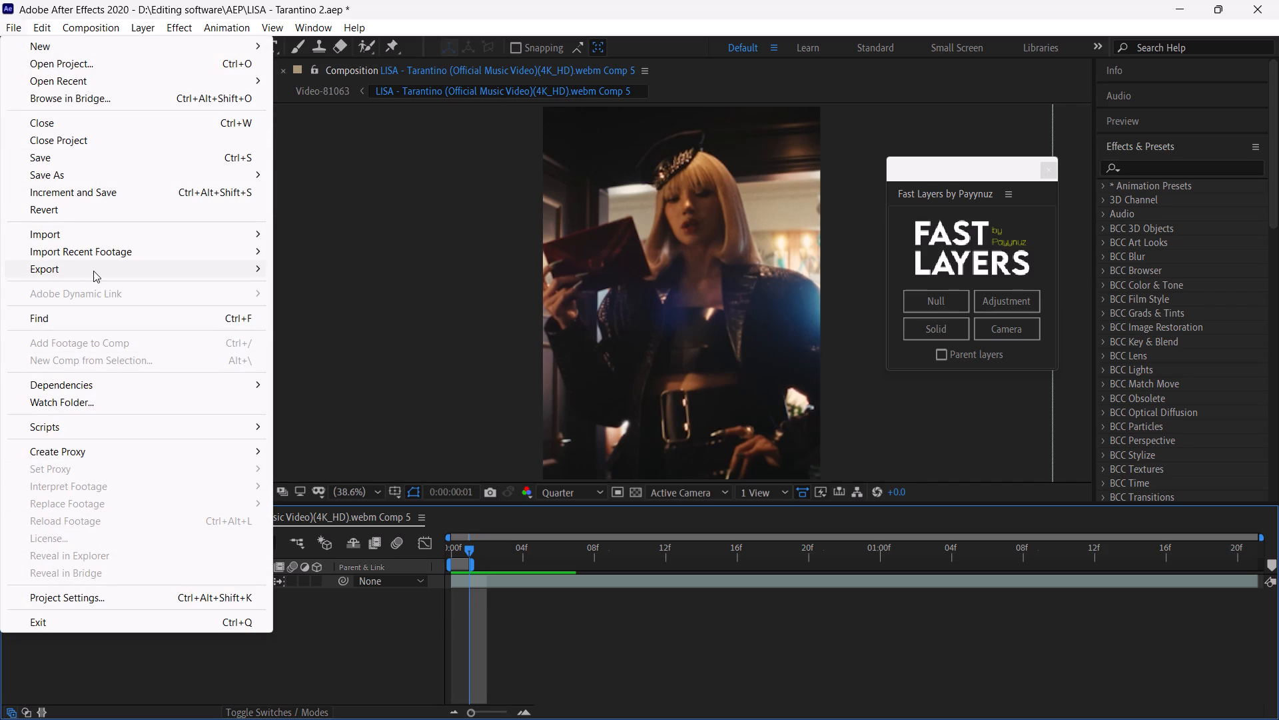
pyautogui.click(93, 271)
pyautogui.click(389, 285)
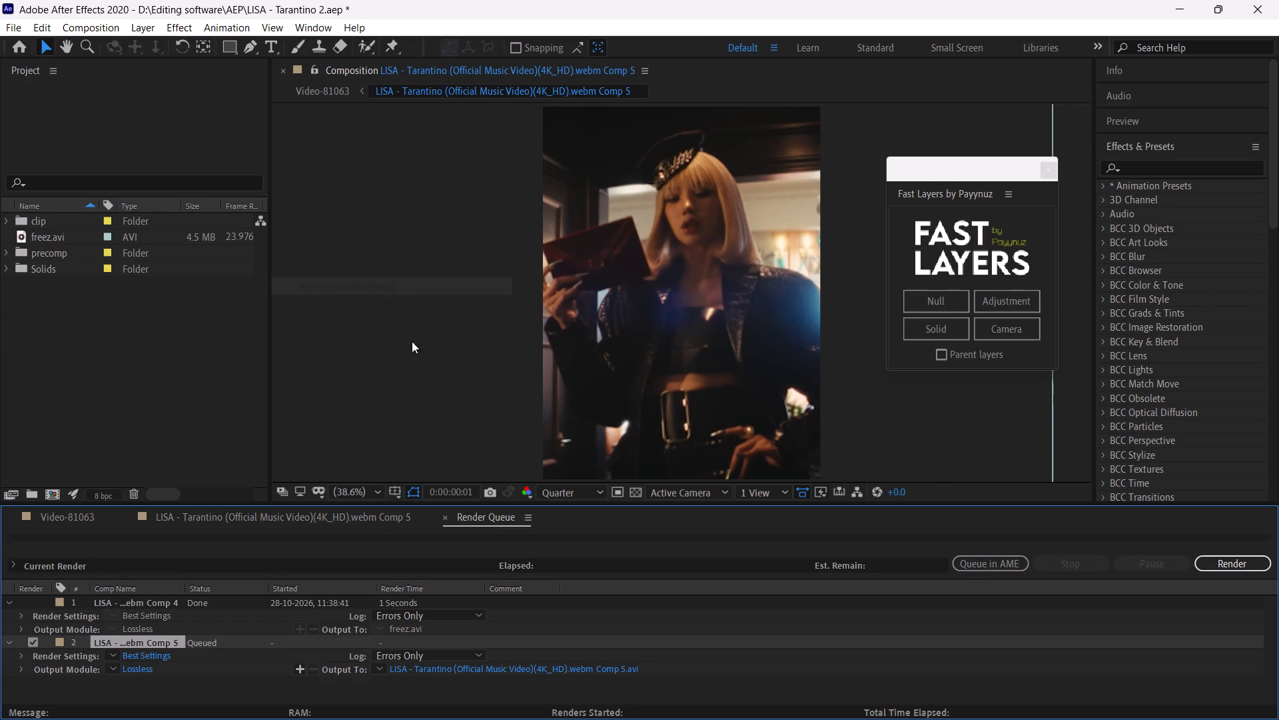
# Set the output module format of the queued Comp 5 render to PNG Sequence.
pyautogui.click(145, 669)
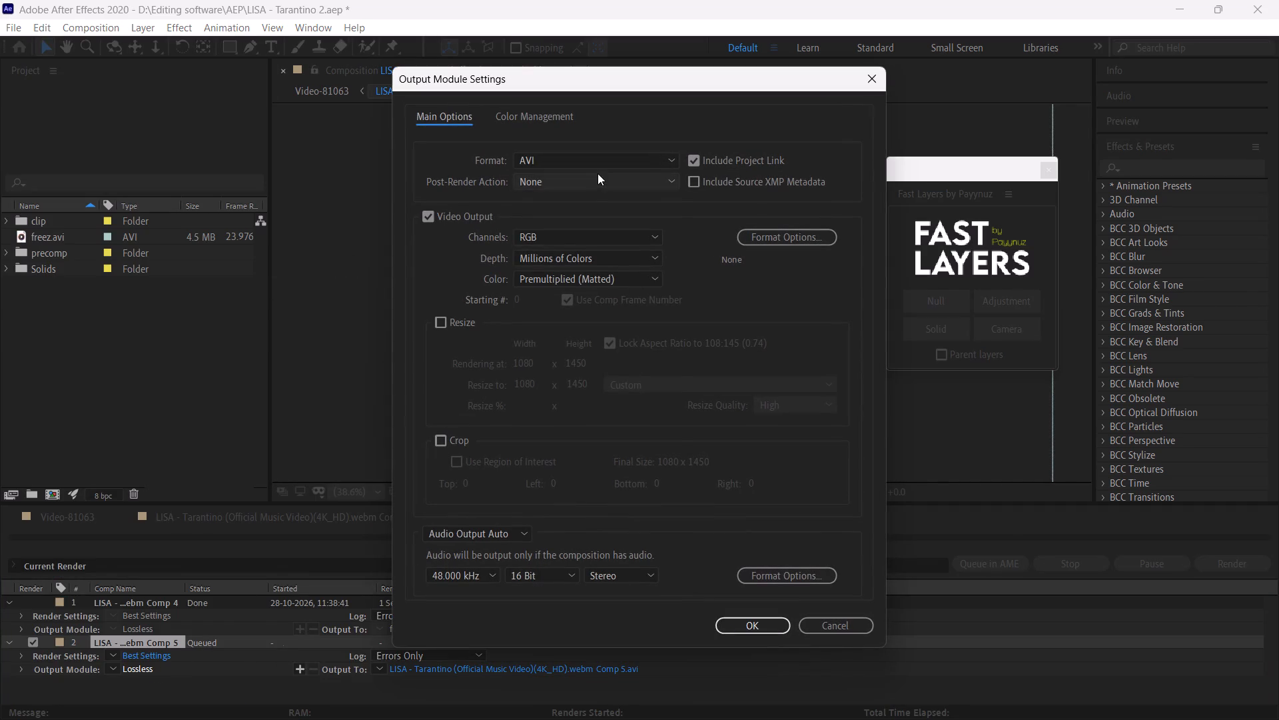
pyautogui.click(603, 165)
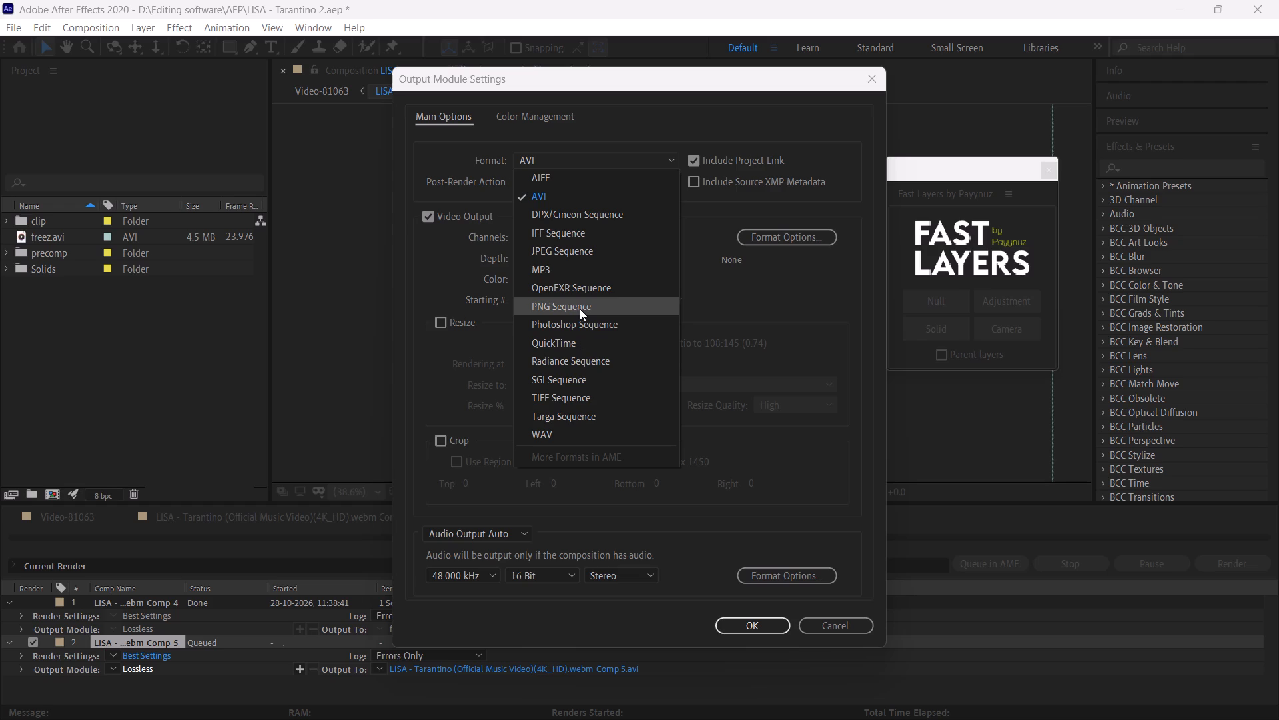
pyautogui.press('Down')
pyautogui.press('Right')
pyautogui.press('Down')
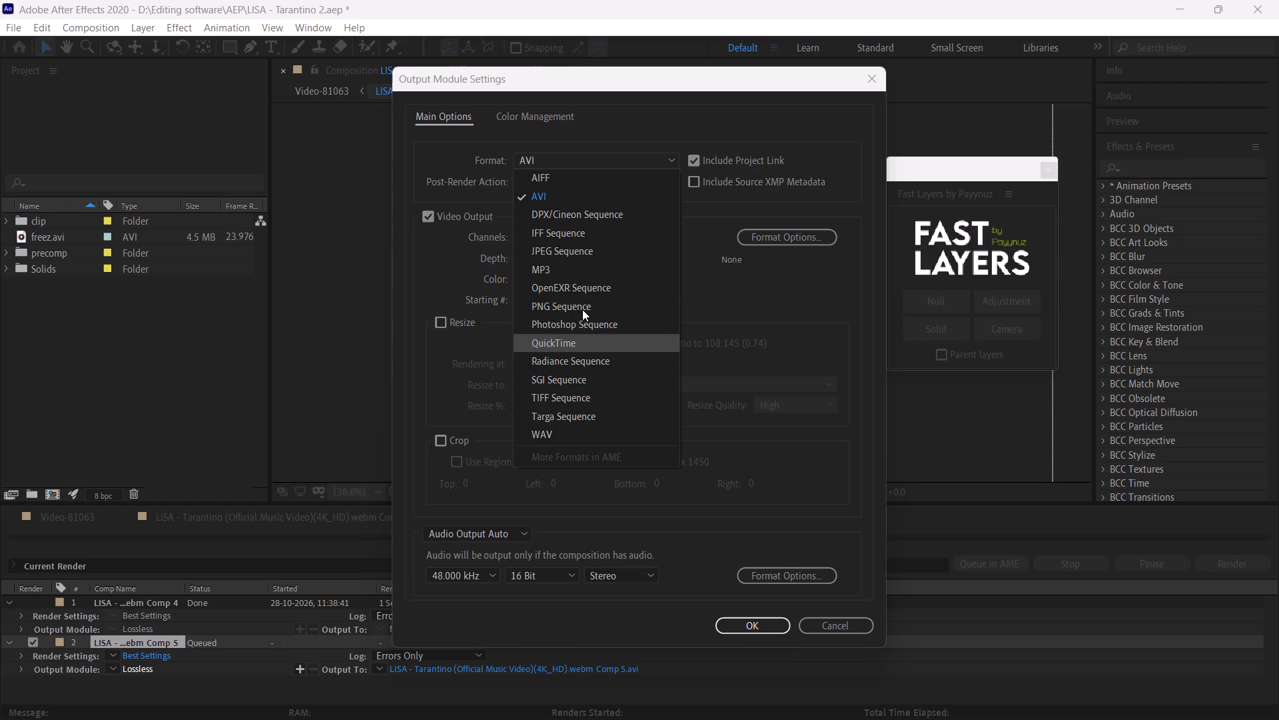
pyautogui.press('Up')
pyautogui.press('Up')
pyautogui.click(582, 309)
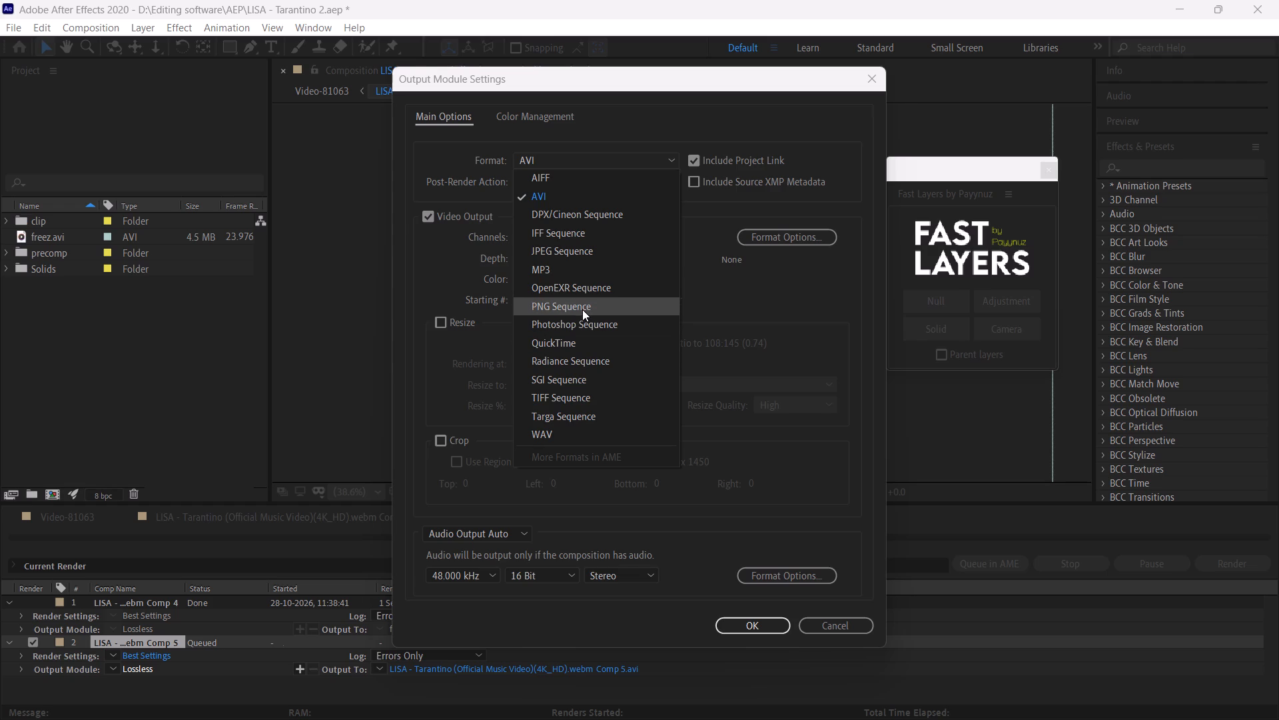
pyautogui.click(771, 619)
# Name the queued Comp 5 PNG output freeze, save it in the Kuro folder's Comp 5 subfolder, and render it.
pyautogui.click(552, 670)
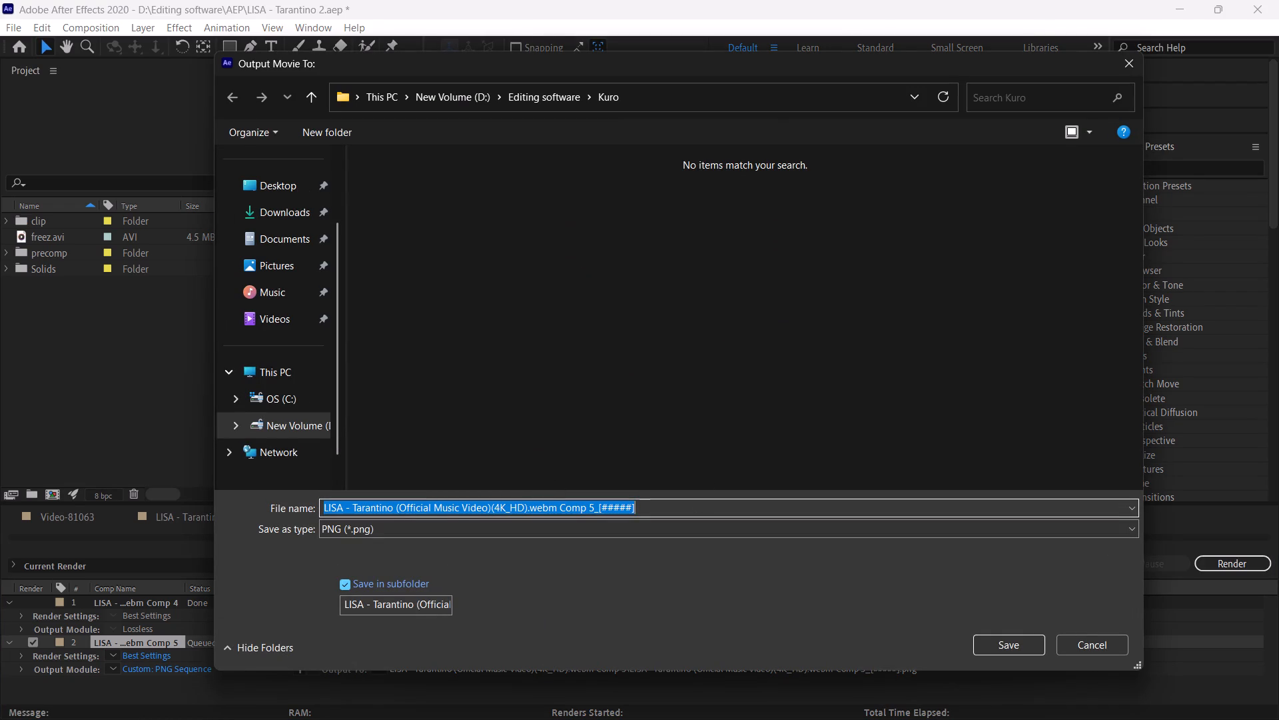
pyautogui.write('free')
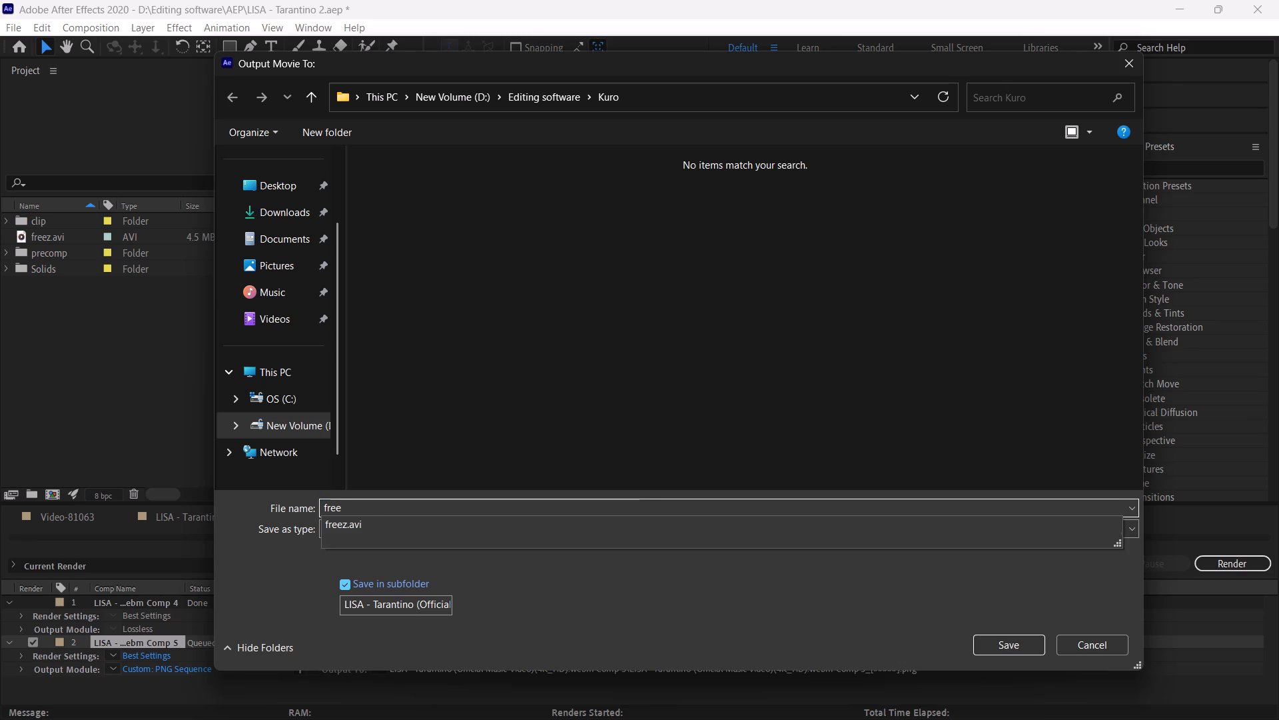
pyautogui.write('ze')
pyautogui.click(1003, 645)
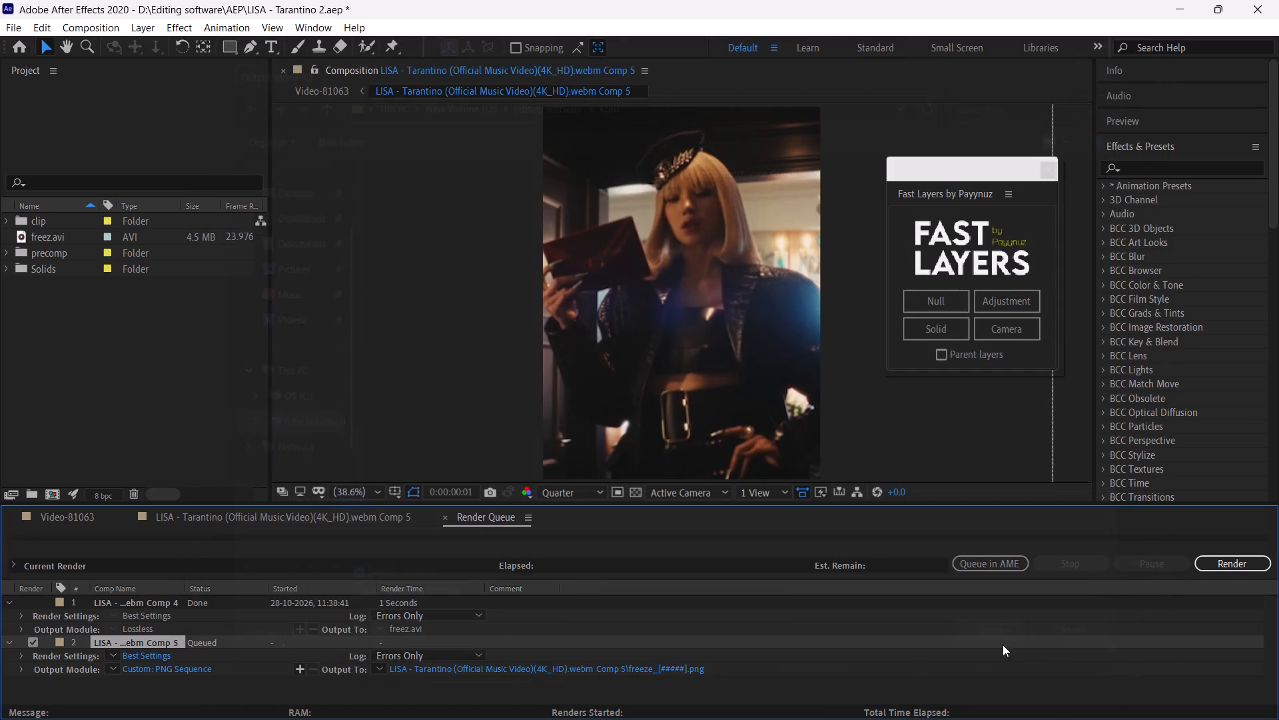
pyautogui.click(1214, 567)
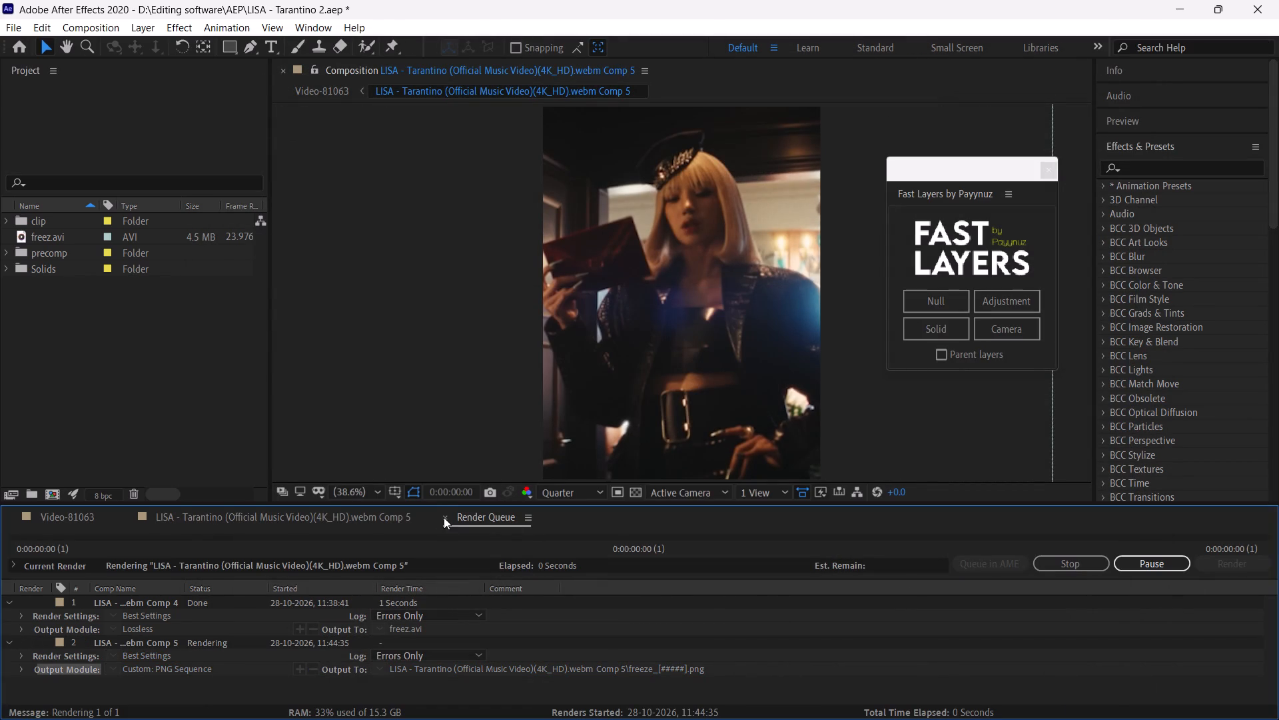
# Close the Render Queue and Comp 5 timelines, and delete the Comp 5 layer from the Video-81063 composition.
pyautogui.click(443, 517)
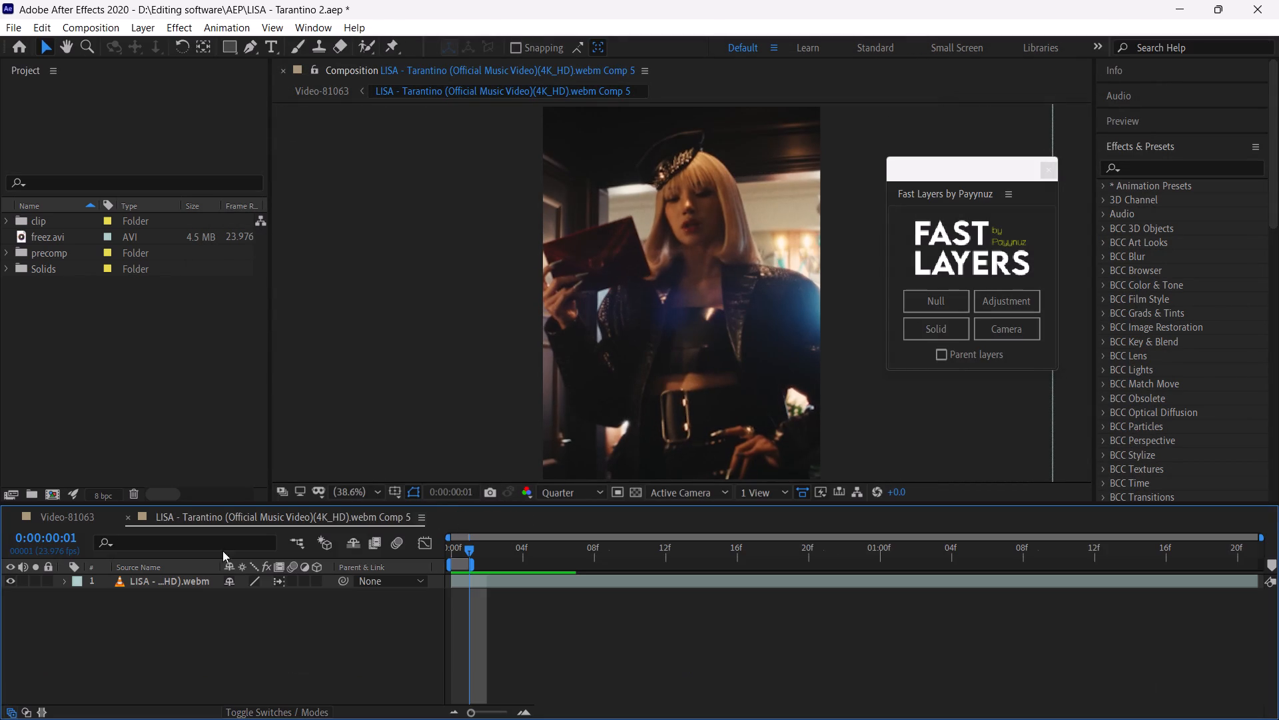
pyautogui.click(127, 517)
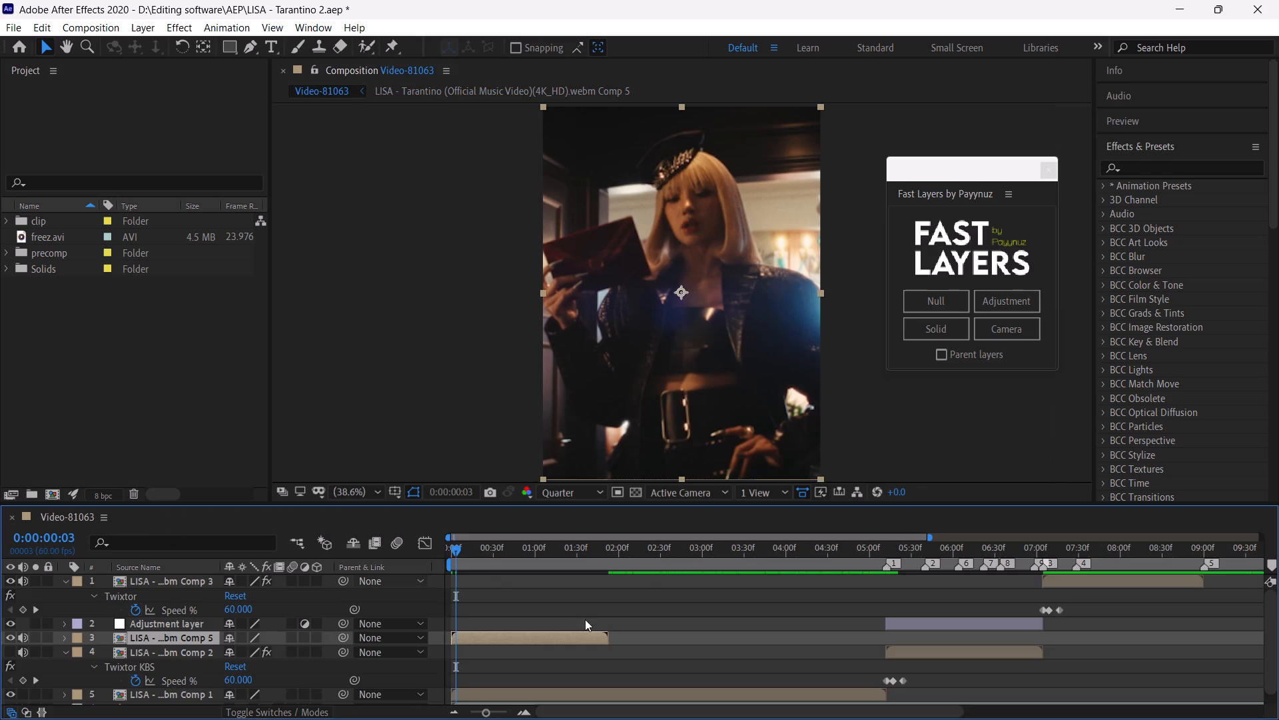
pyautogui.click(574, 654)
pyautogui.click(581, 639)
pyautogui.press('BackSpace')
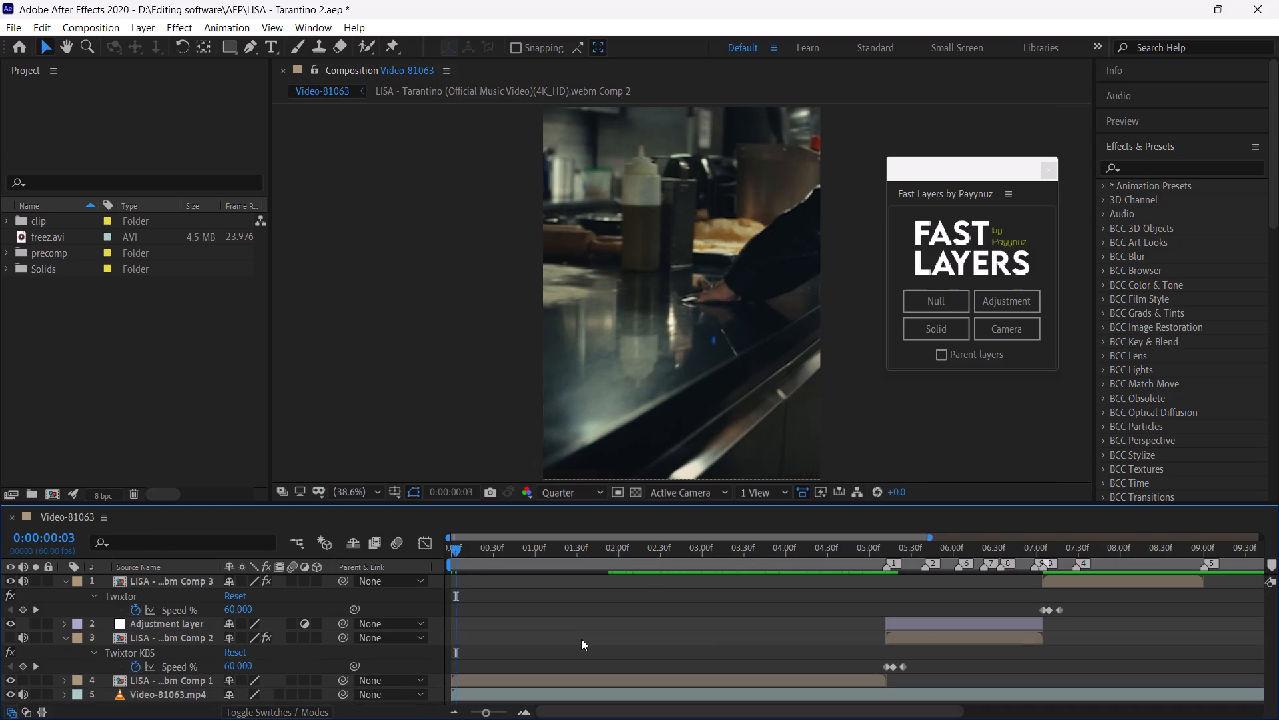
# Delete the freez.avi footage from the project, including its uses in compositions.
pyautogui.moveTo(871, 553); pyautogui.dragTo(885, 573)
pyautogui.click(75, 237)
pyautogui.press('BackSpace')
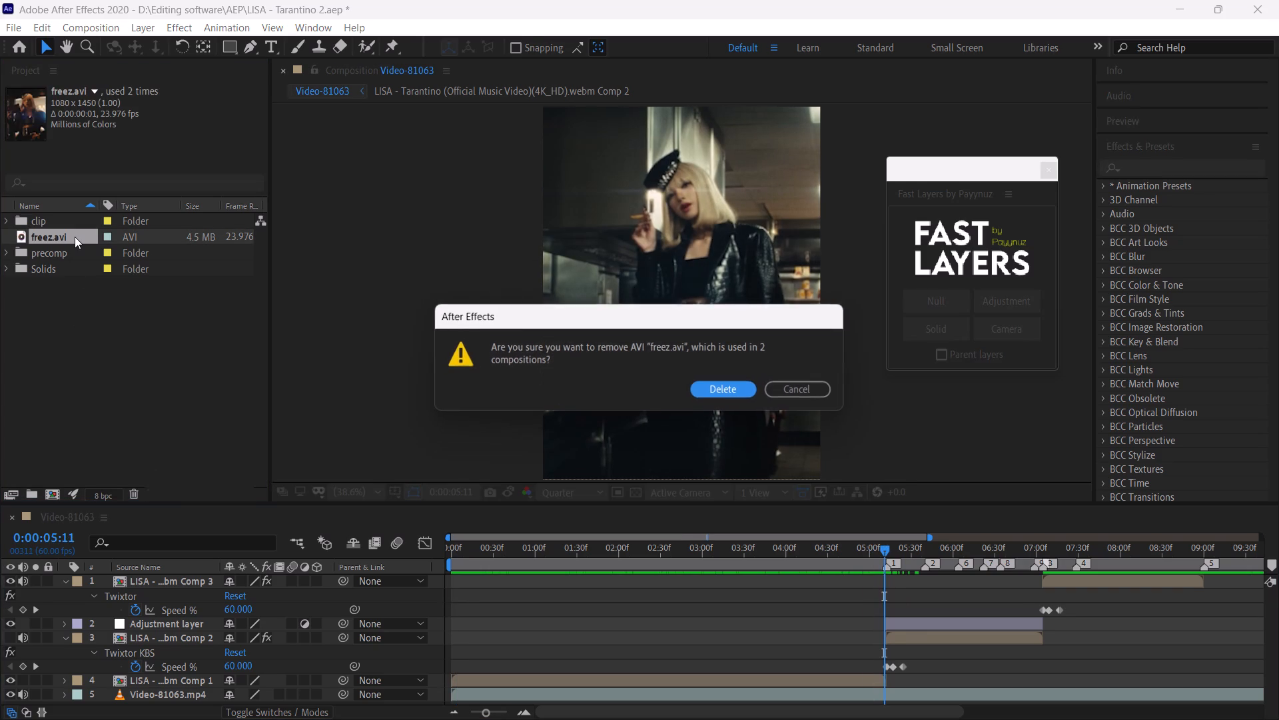
pyautogui.click(711, 389)
# Import freeze_00000.png from the Comp 5 subfolder of the Kuro folder as footage.
pyautogui.rightClick(139, 357)
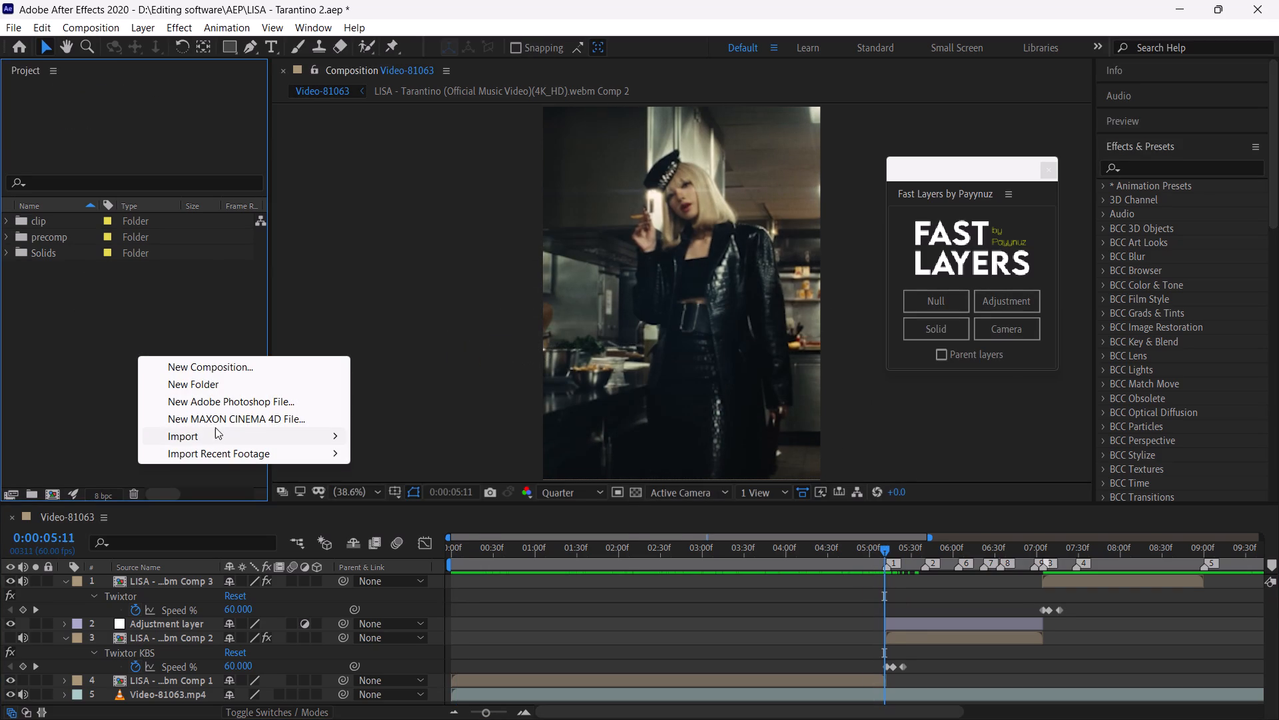
pyautogui.click(215, 431)
pyautogui.click(394, 429)
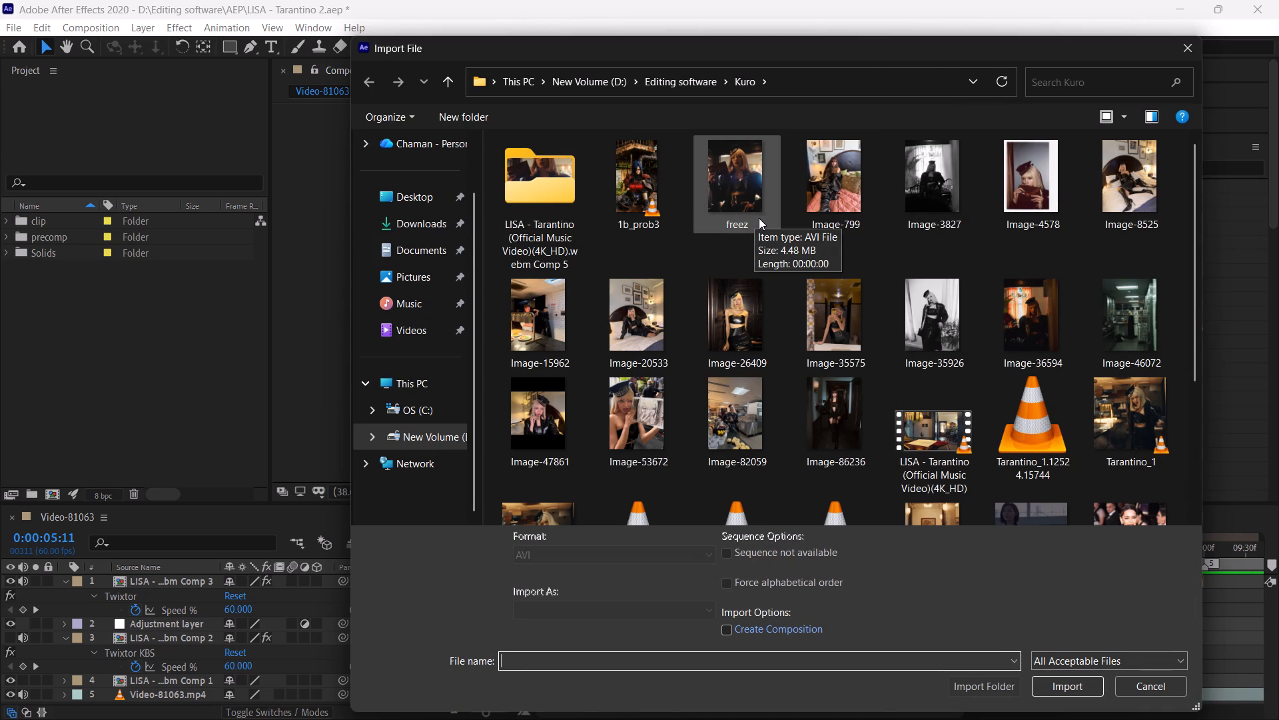
pyautogui.scroll(-1, 771, 231)
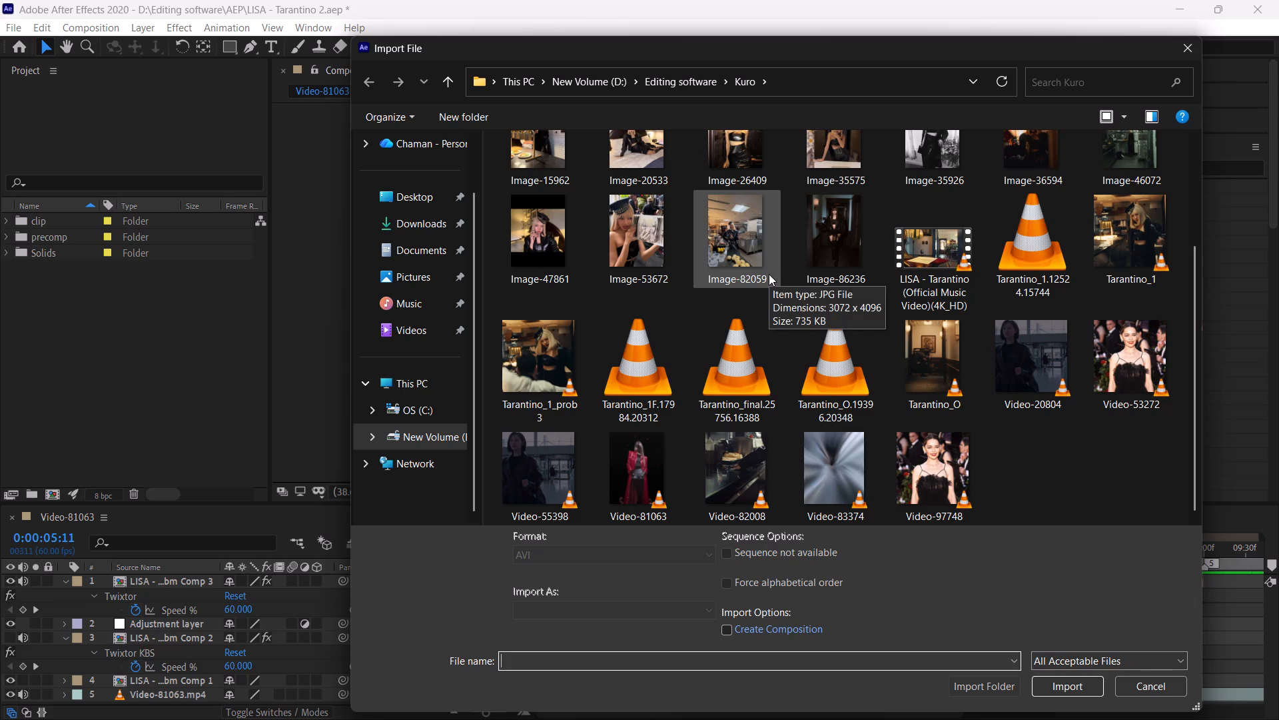
pyautogui.scroll(-1, 1086, 453)
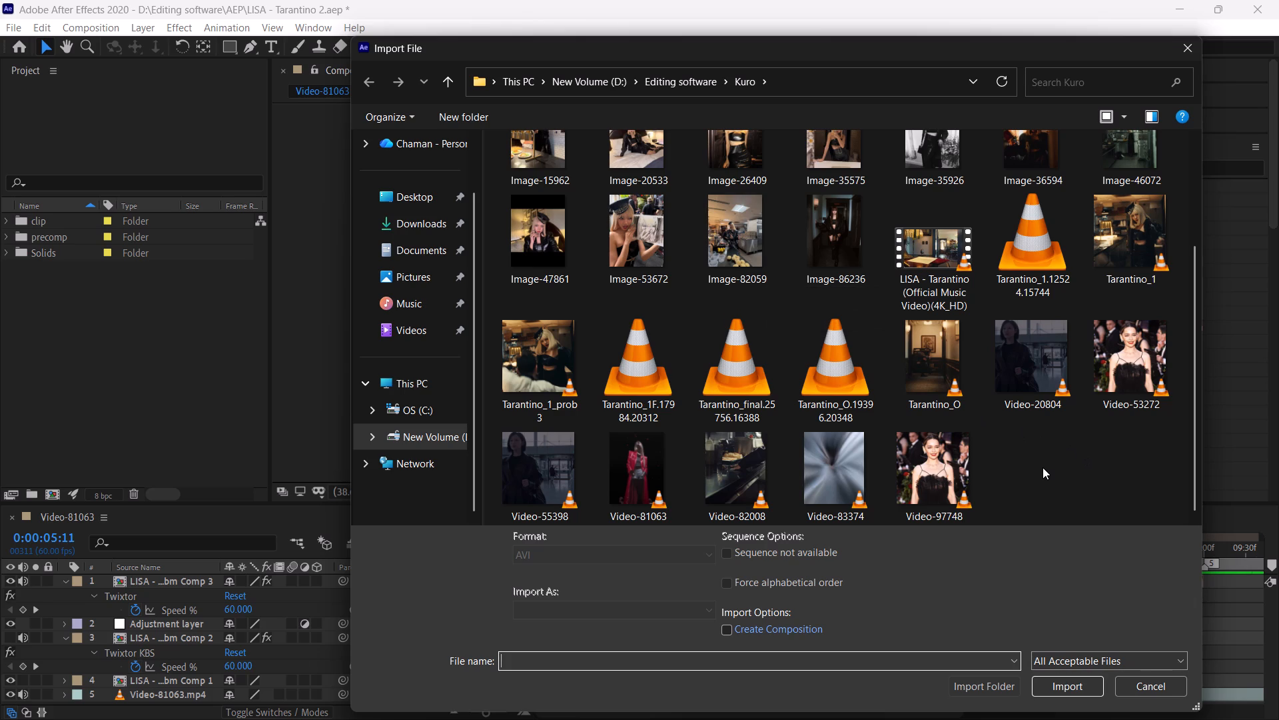
pyautogui.scroll(-5, 1043, 467)
pyautogui.scroll(3, 1041, 467)
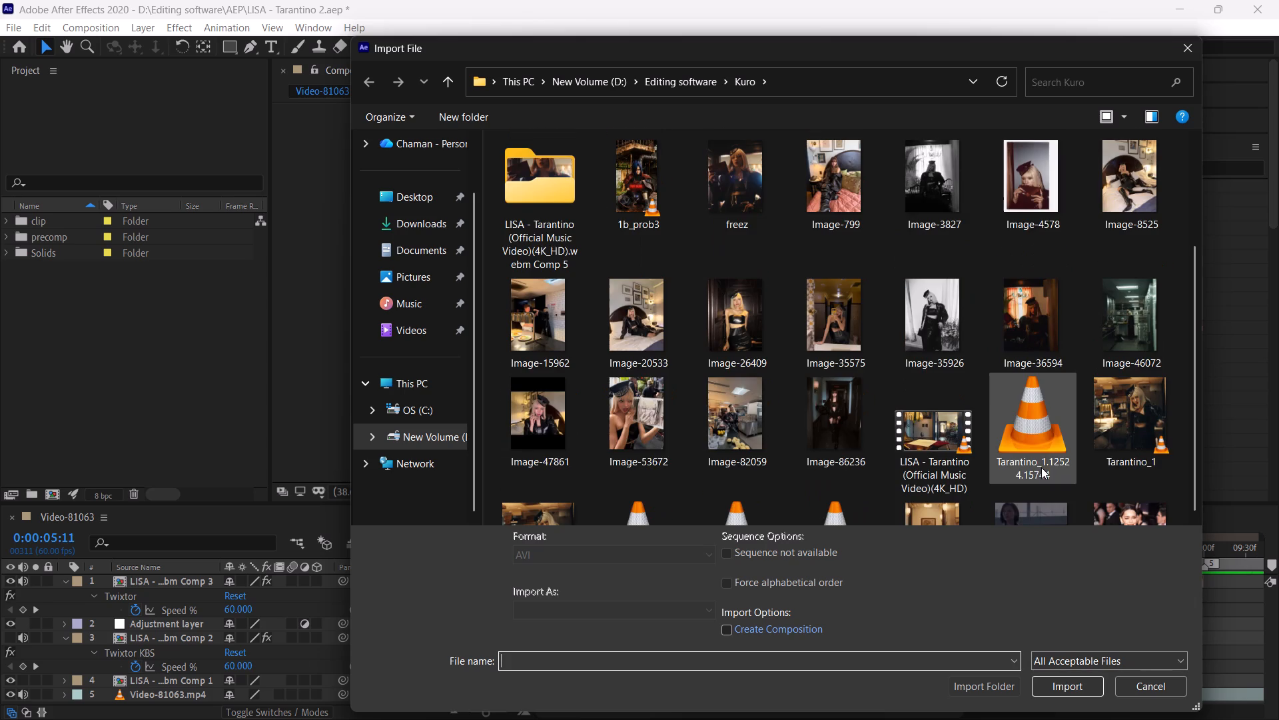
pyautogui.doubleClick(514, 187)
pyautogui.click(559, 183)
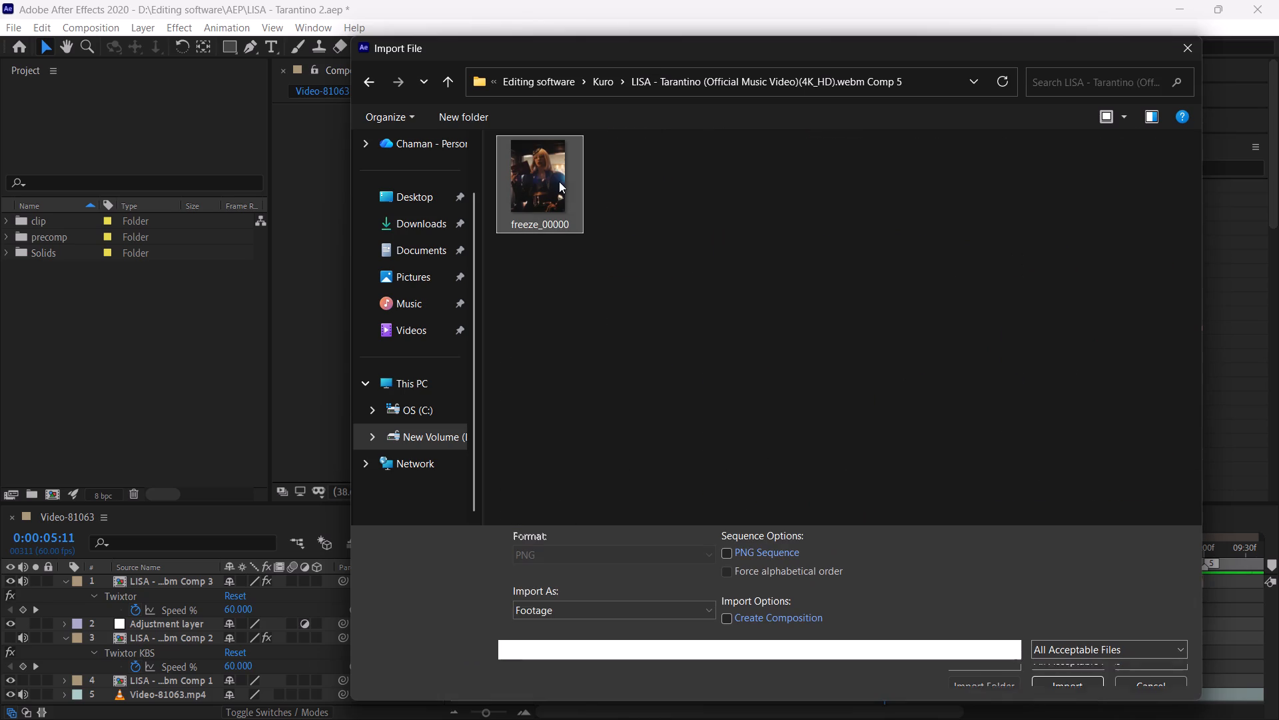
pyautogui.click(1069, 677)
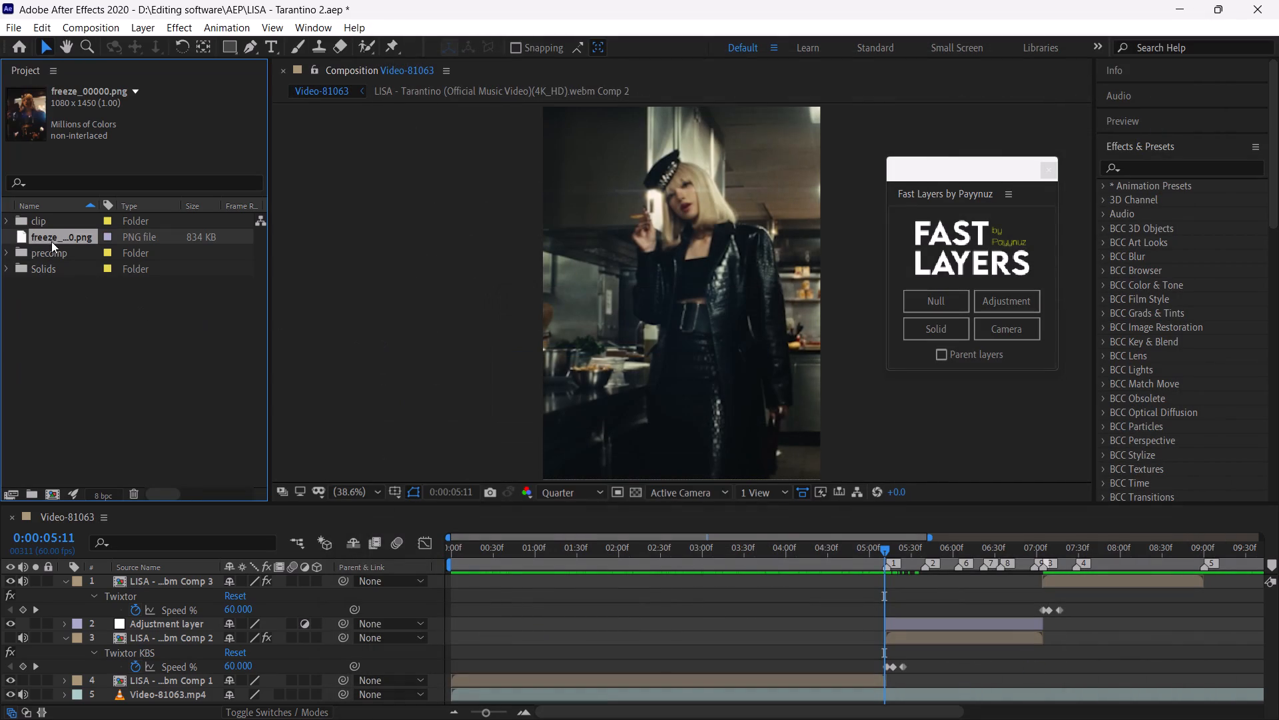
# Place freeze_00000.png above the Adjustment layer in Video-81063, starting at about 0:00:04:40.
pyautogui.moveTo(51, 241); pyautogui.dragTo(145, 607)
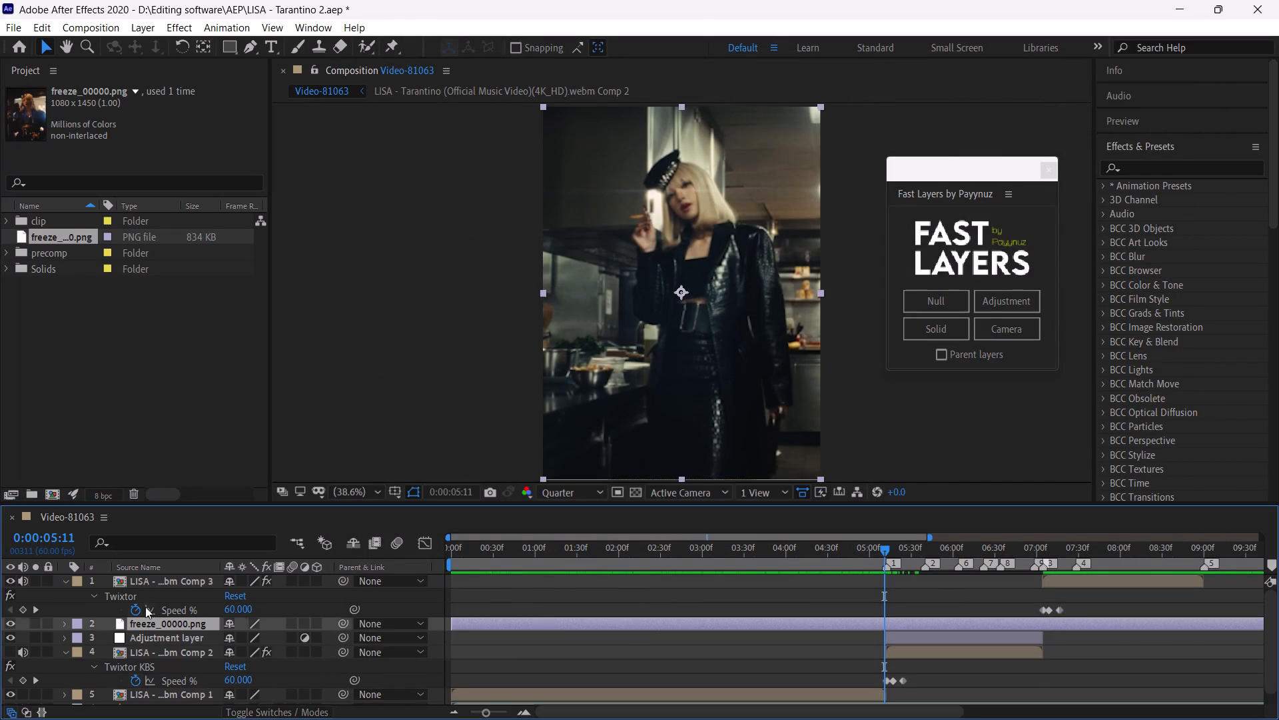
pyautogui.moveTo(598, 619); pyautogui.dragTo(1038, 642)
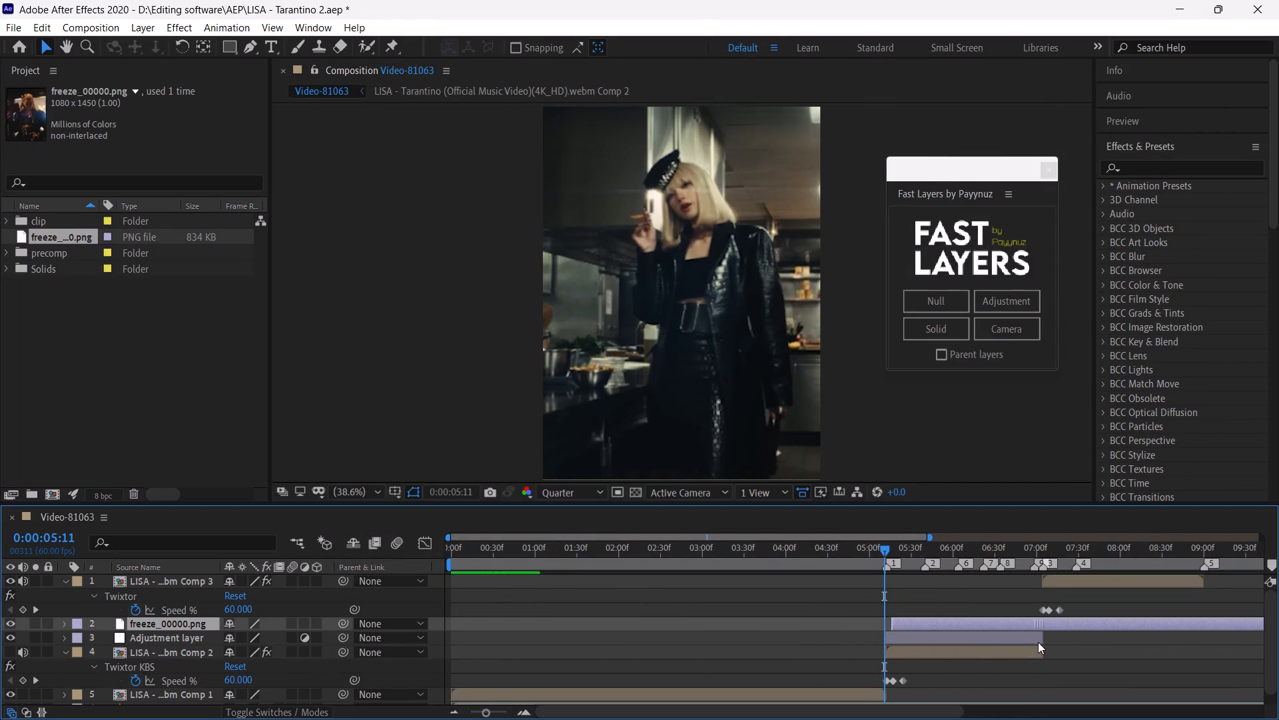
pyautogui.moveTo(1038, 642); pyautogui.dragTo(989, 645)
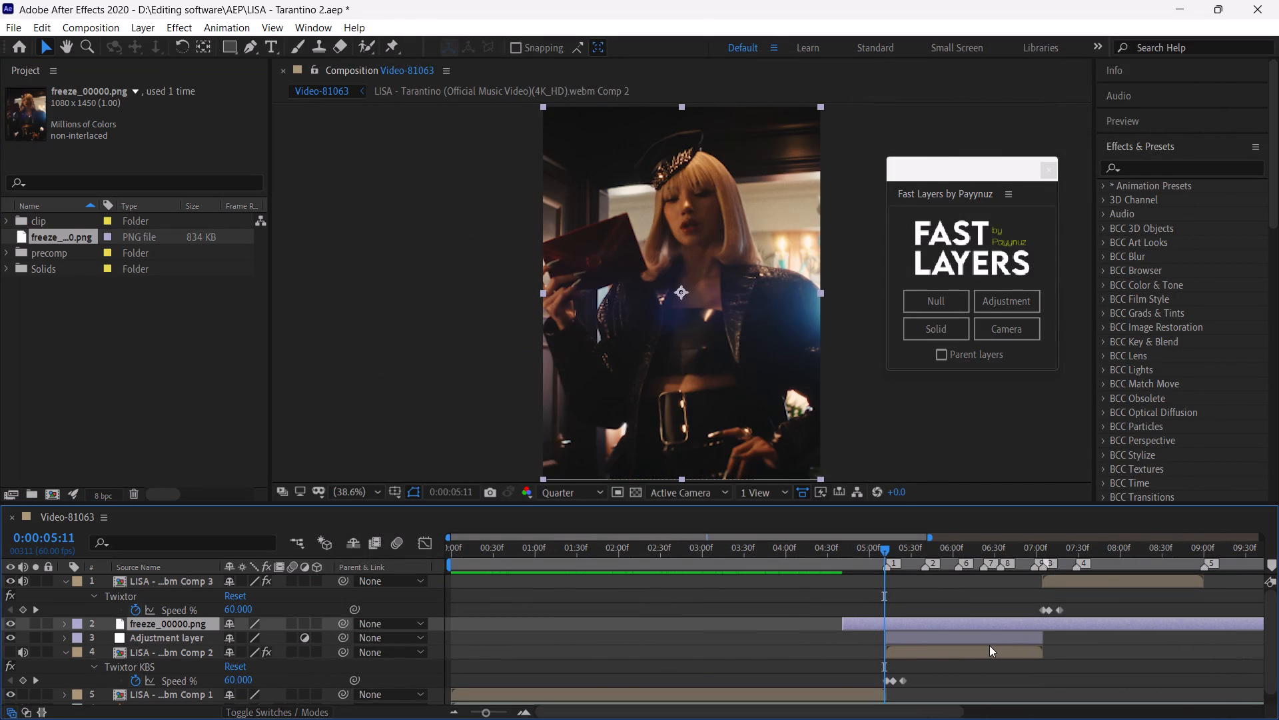
# Split the freeze_00000.png layer at 0:00:05:13 and delete the part after the split.
pyautogui.moveTo(867, 557); pyautogui.dragTo(847, 573)
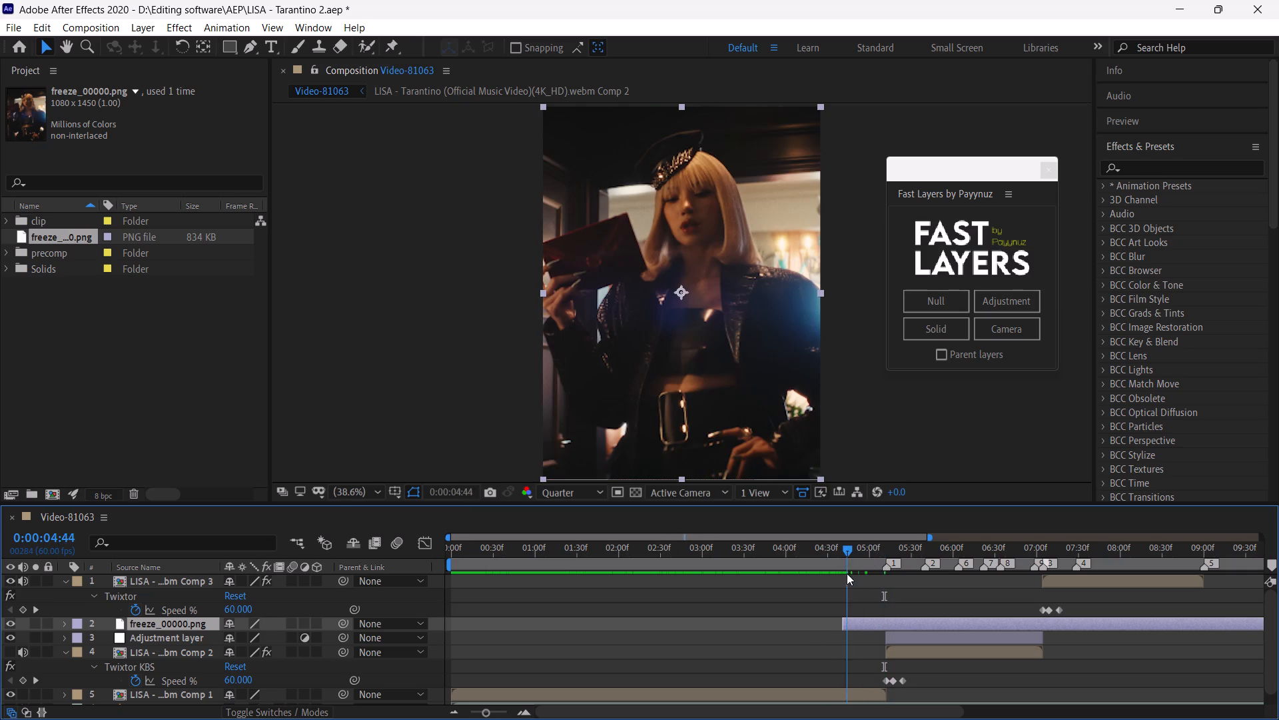
pyautogui.moveTo(847, 573); pyautogui.dragTo(887, 601)
pyautogui.hotkey('ctrl', 'shift', 'd')
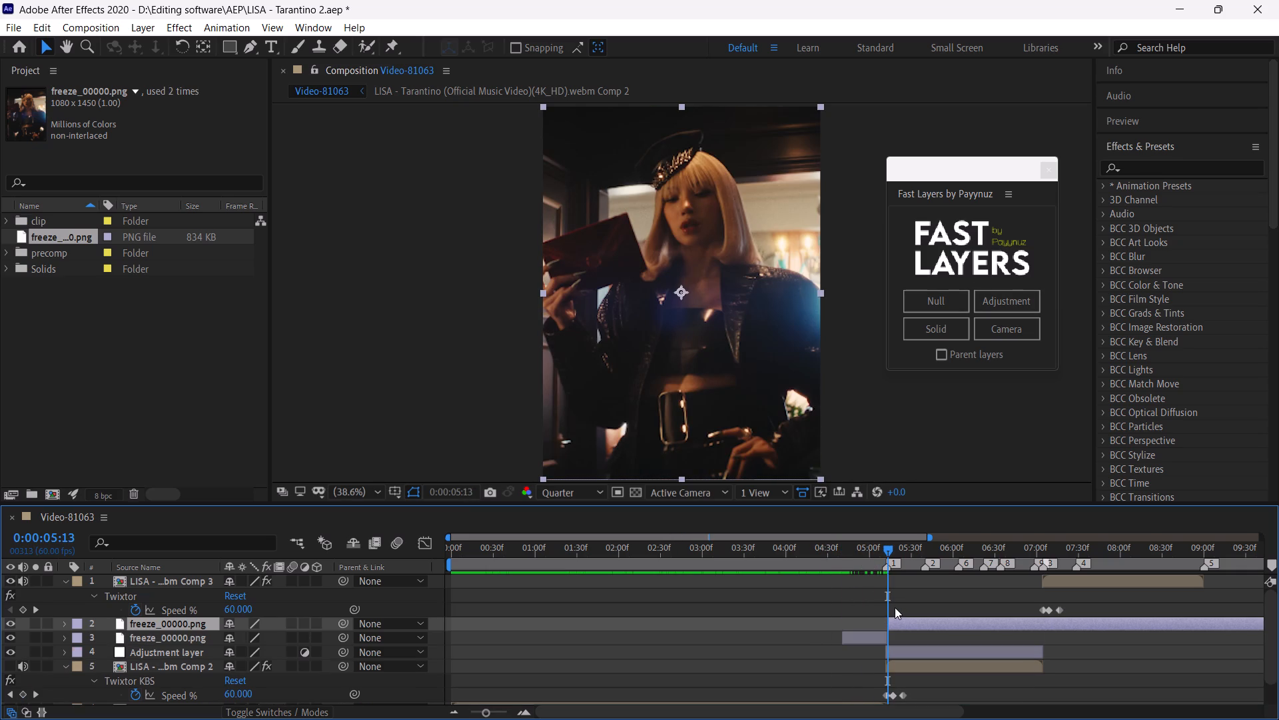
pyautogui.press('BackSpace')
# Open the freeze_00000.png layer at 0:00:04:56 and paint Roto Brush foreground strokes over the woman's face and hat.
pyautogui.click(878, 628)
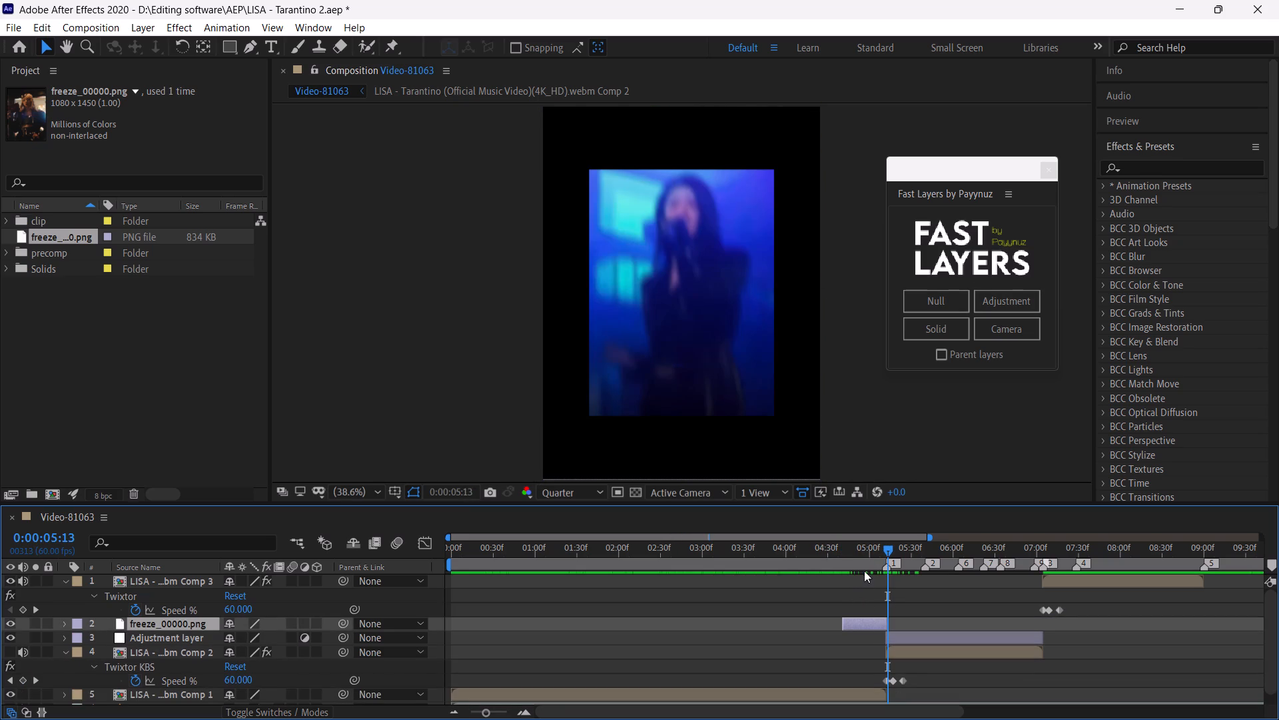
pyautogui.doubleClick(865, 565)
pyautogui.moveTo(366, 41); pyautogui.dragTo(428, 50)
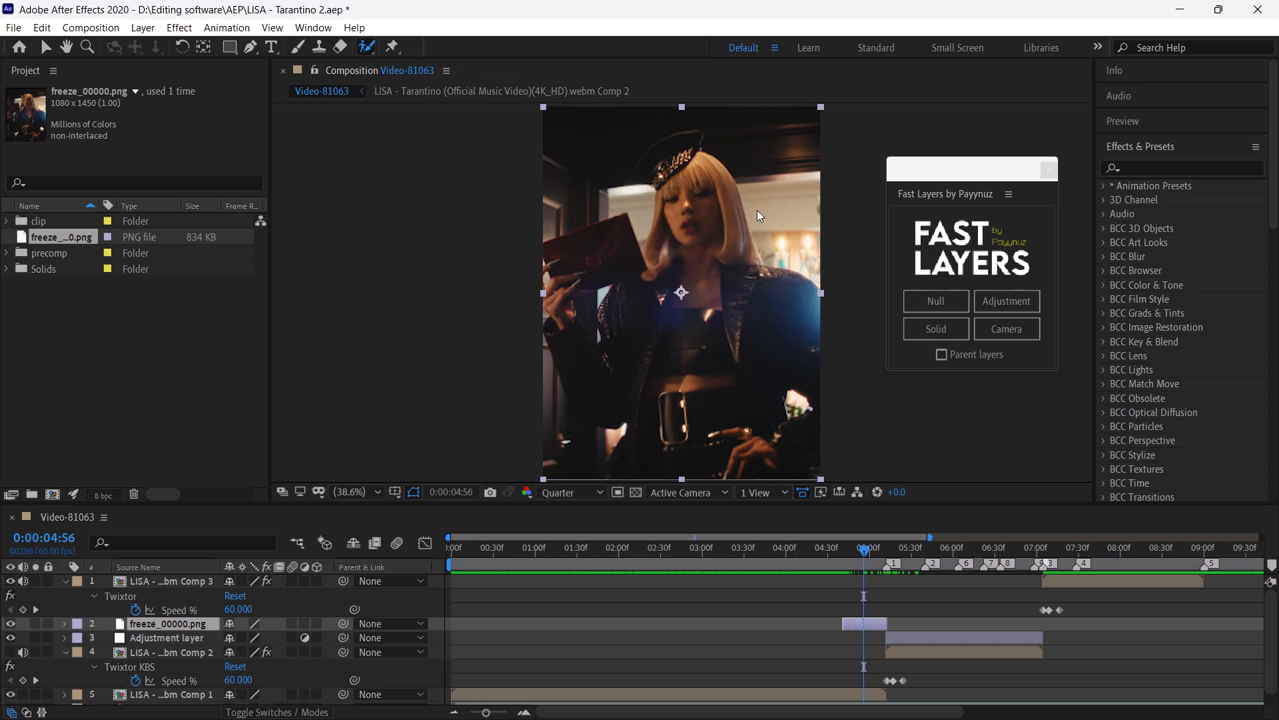
pyautogui.doubleClick(851, 623)
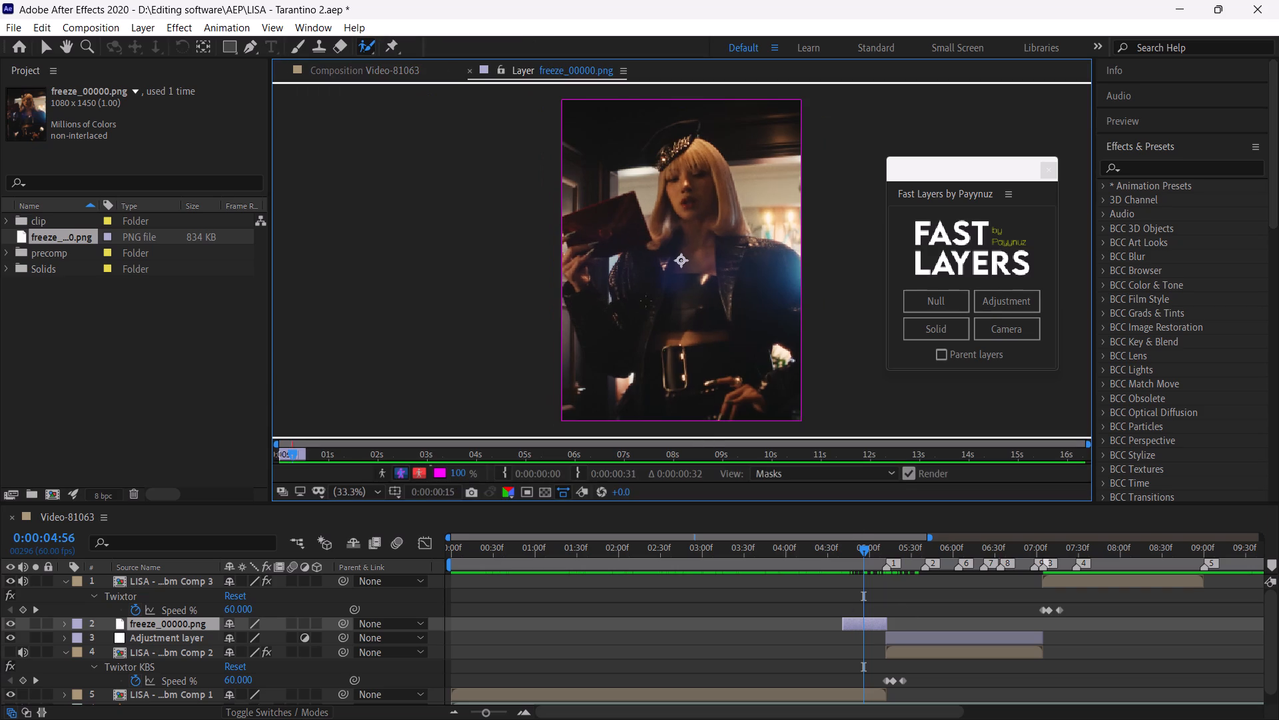
pyautogui.moveTo(689, 175); pyautogui.dragTo(686, 199)
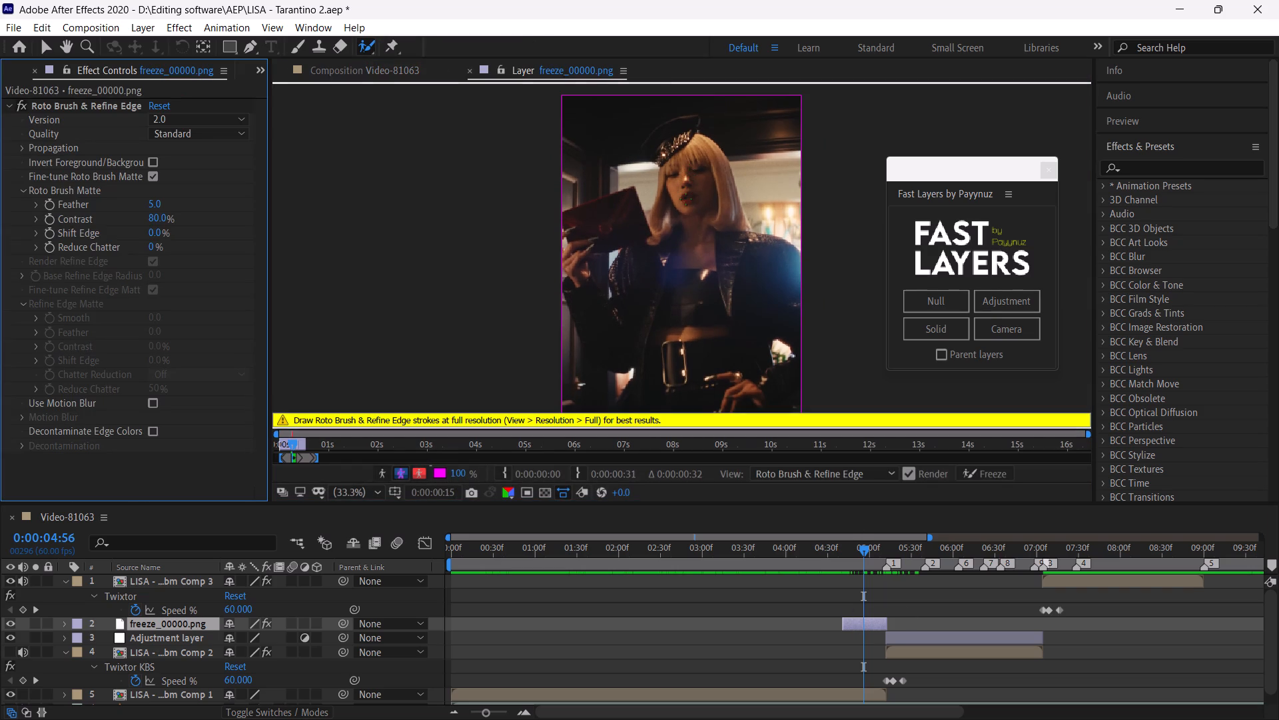
pyautogui.moveTo(704, 163); pyautogui.dragTo(710, 208)
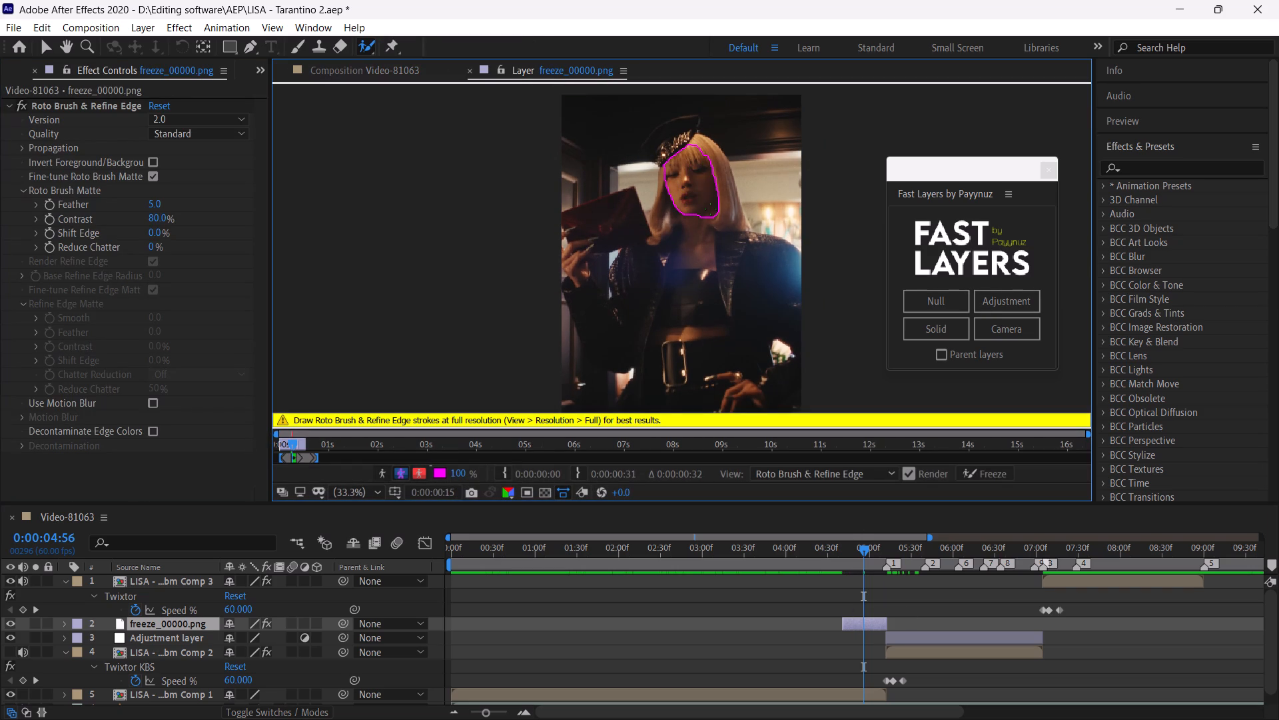
pyautogui.moveTo(675, 135); pyautogui.dragTo(672, 148)
pyautogui.moveTo(672, 148); pyautogui.dragTo(671, 155)
pyautogui.moveTo(690, 123); pyautogui.dragTo(655, 146)
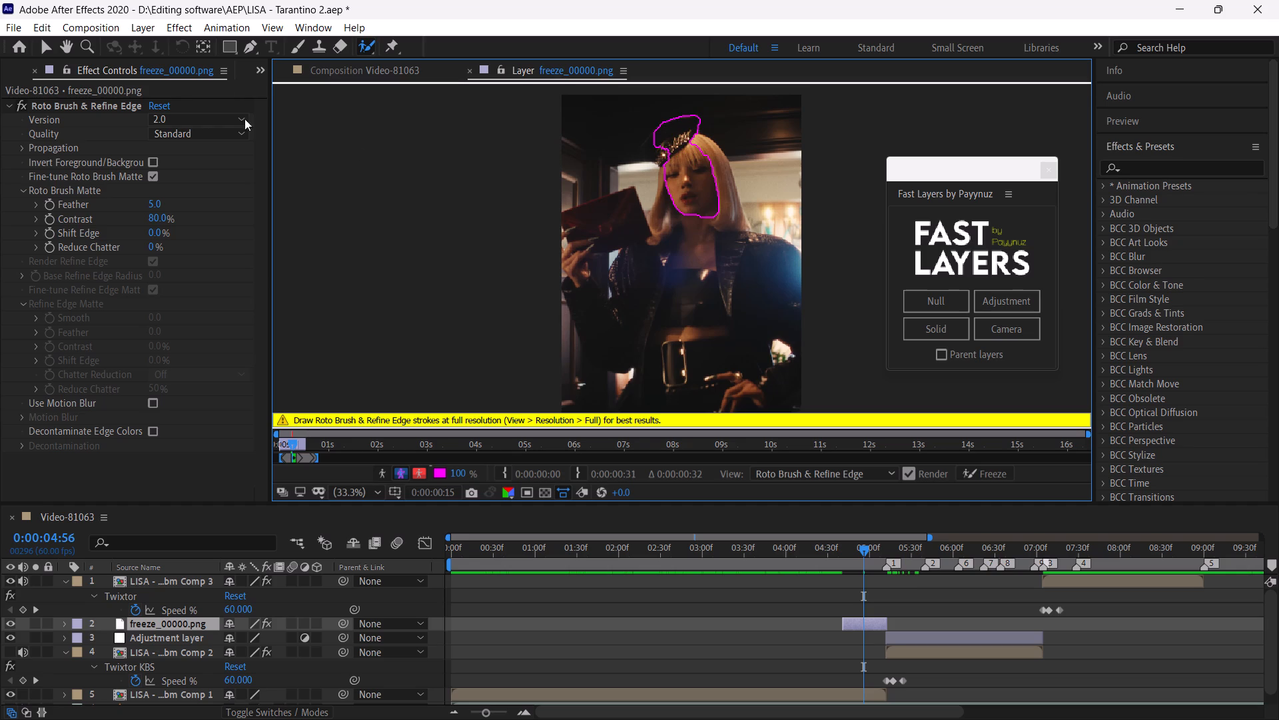
# Examine the Roto Brush outline around the hat and hair up close.
pyautogui.click(66, 44)
pyautogui.moveTo(684, 144); pyautogui.dragTo(669, 250)
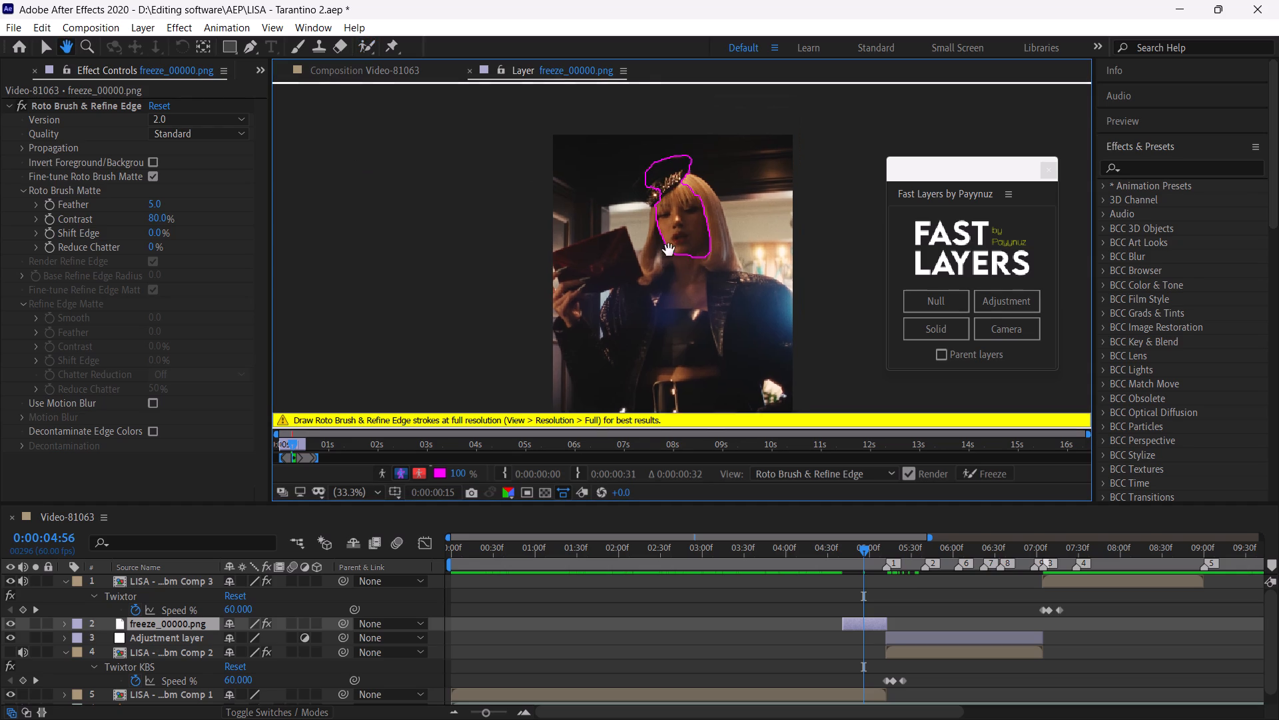
pyautogui.moveTo(669, 250); pyautogui.dragTo(669, 318)
pyautogui.scroll(1, 677, 299)
pyautogui.scroll(-1, 677, 299)
pyautogui.scroll(4, 677, 299)
pyautogui.moveTo(681, 375); pyautogui.dragTo(665, 191)
pyautogui.scroll(1, 661, 271)
pyautogui.moveTo(602, 282); pyautogui.dragTo(749, 269)
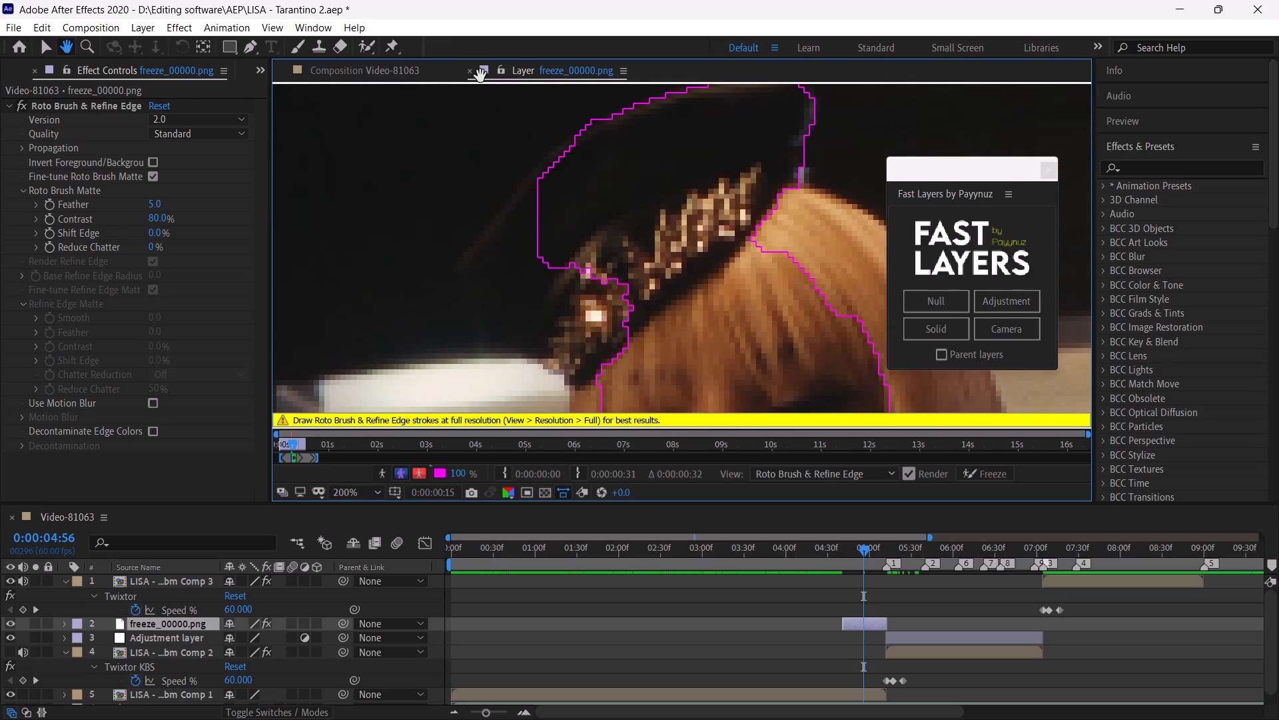
# Close the freeze_00000.png layer view and set the Video-81063 composition's preview resolution to Full.
pyautogui.click(50, 46)
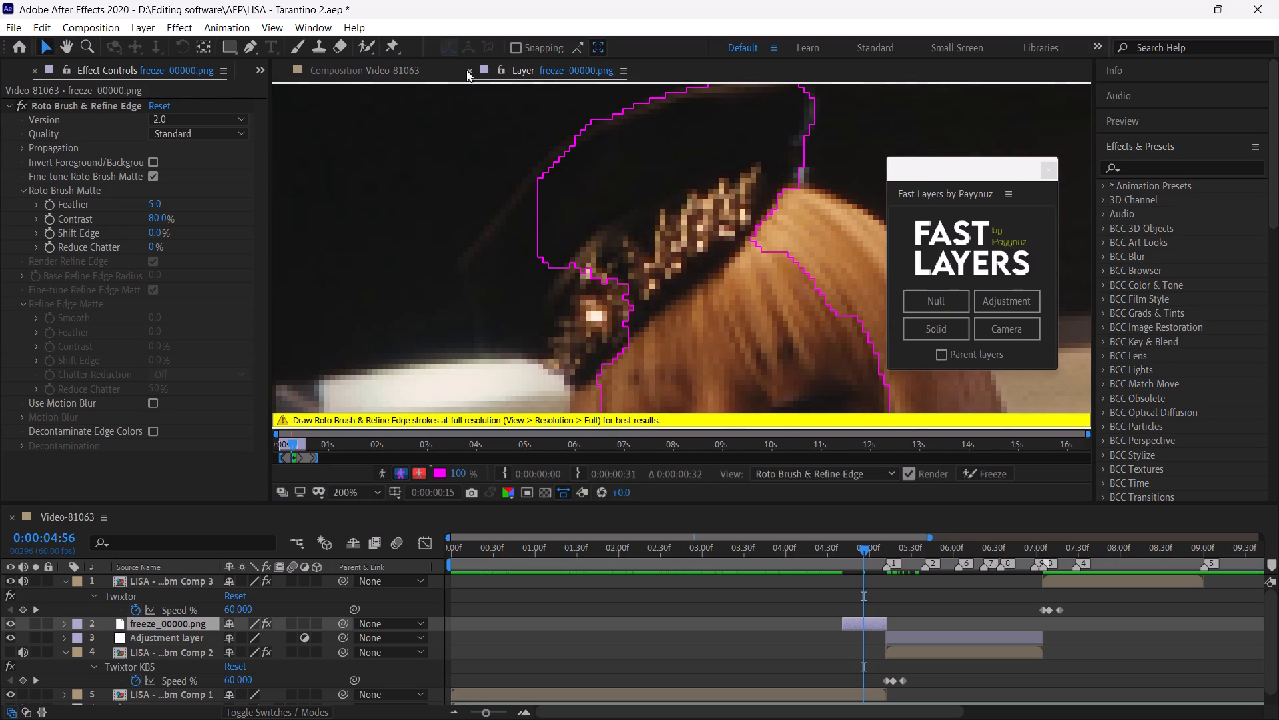
pyautogui.click(468, 69)
pyautogui.click(589, 489)
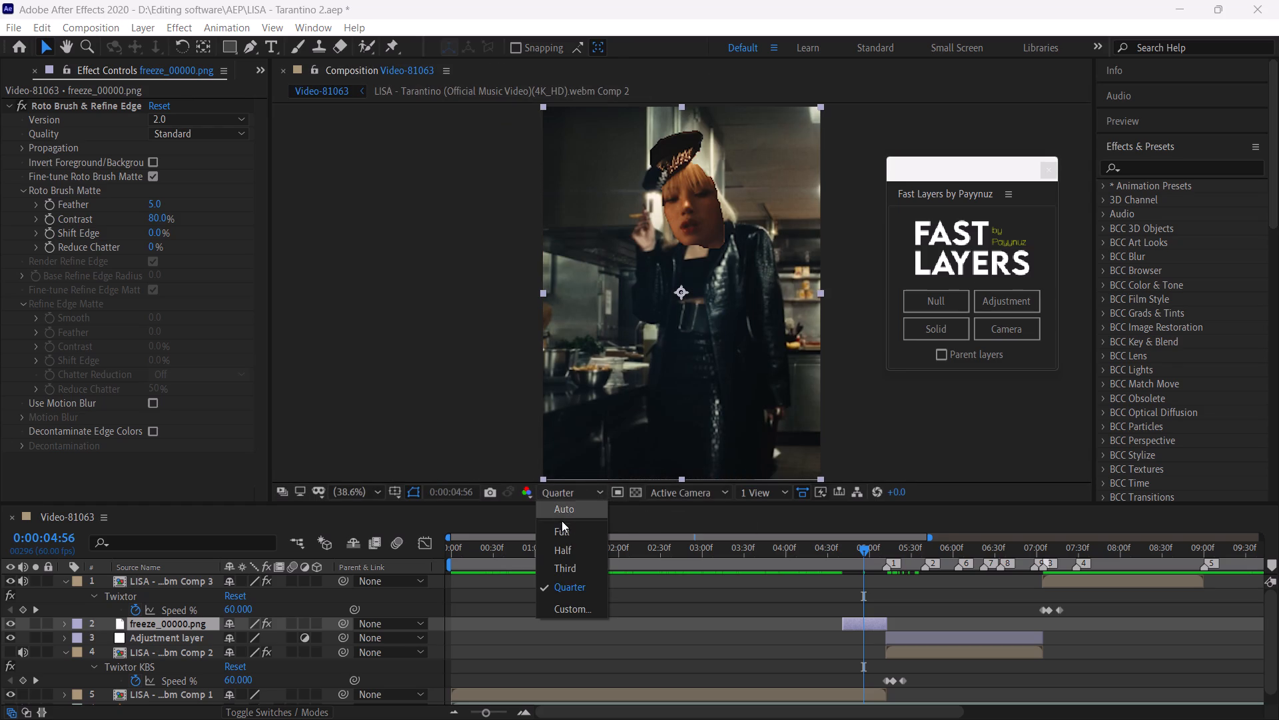
pyautogui.click(567, 533)
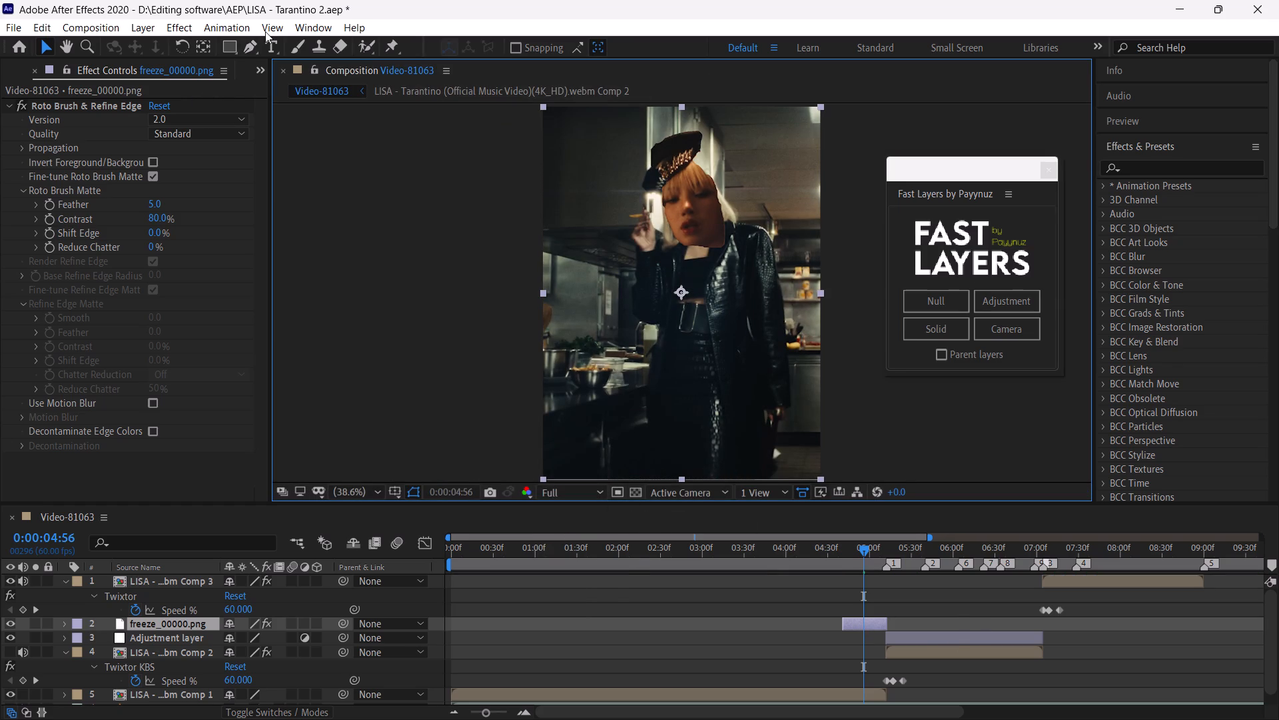
# Open the freeze_00000.png layer and extend the Roto Brush foreground over the brim of the woman's hat.
pyautogui.doubleClick(862, 625)
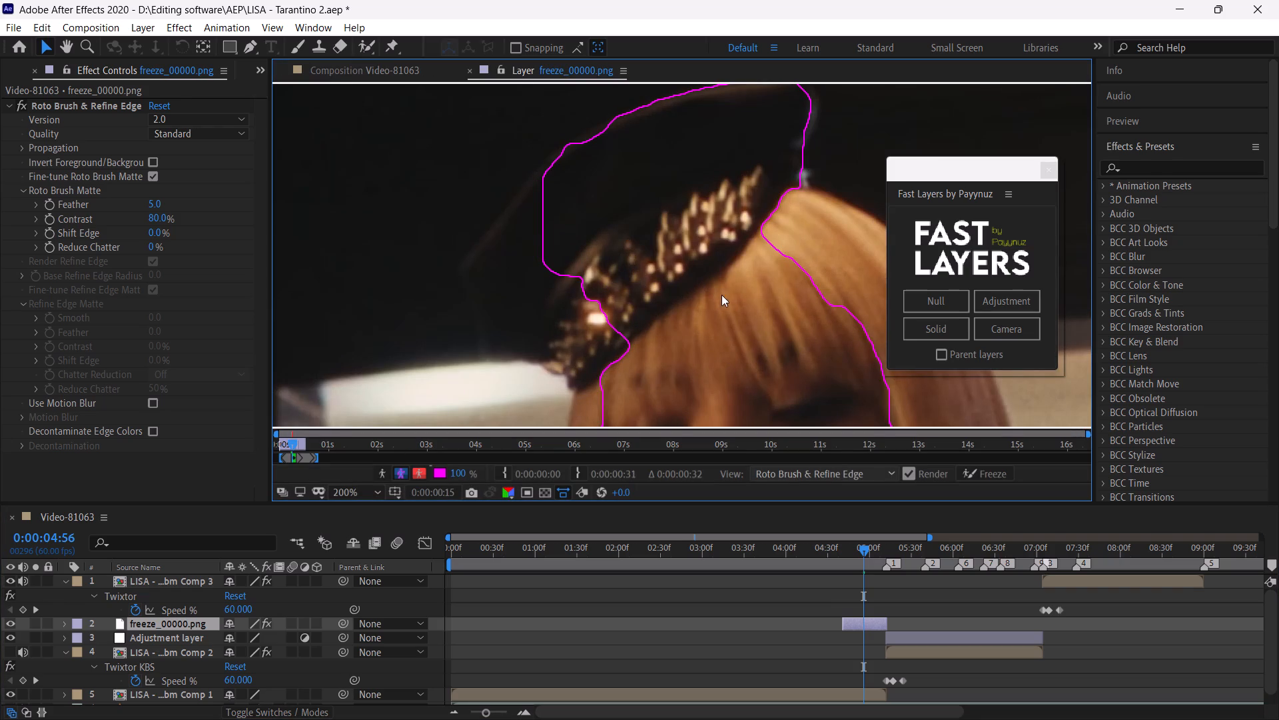
pyautogui.scroll(-1, 735, 295)
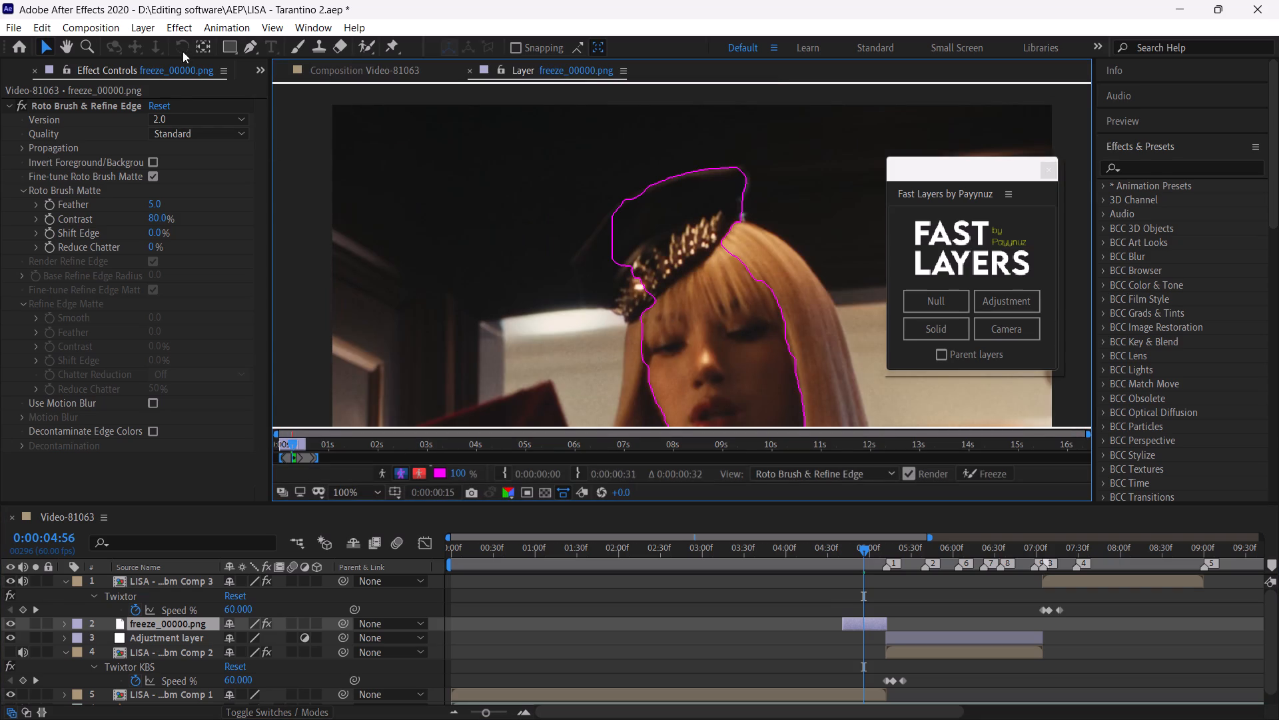
pyautogui.click(368, 45)
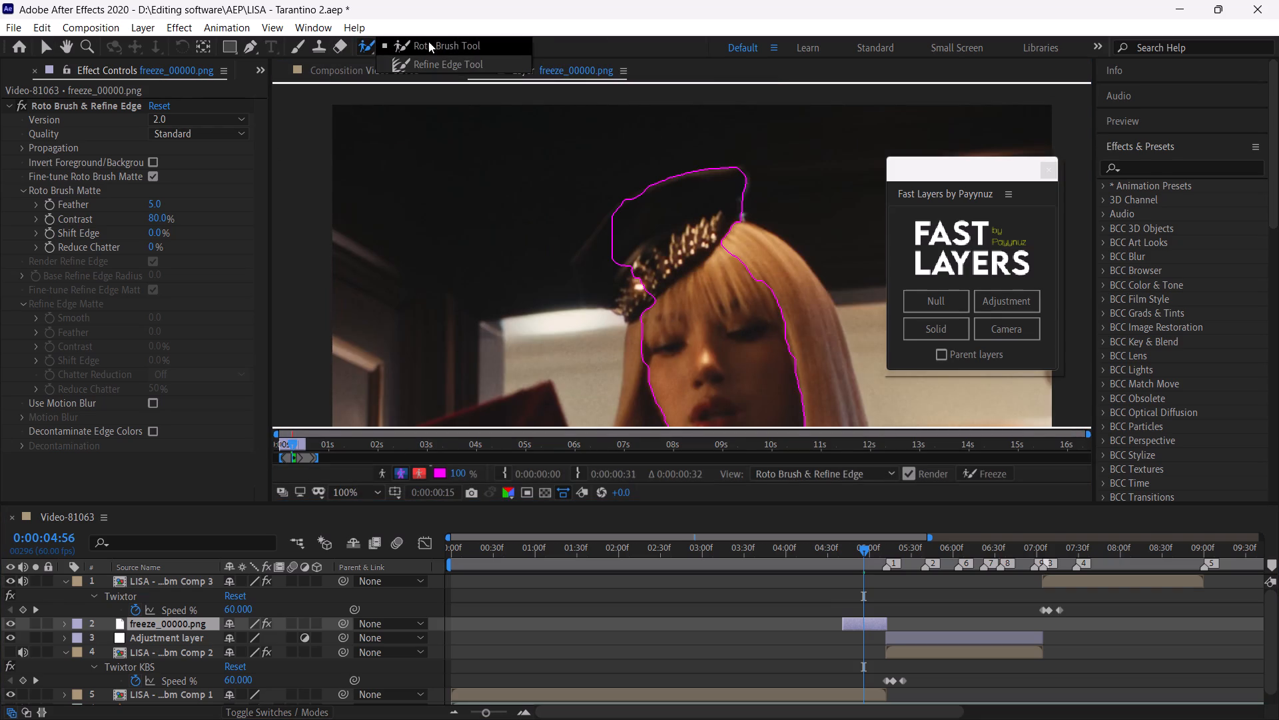
pyautogui.moveTo(612, 238); pyautogui.dragTo(589, 250)
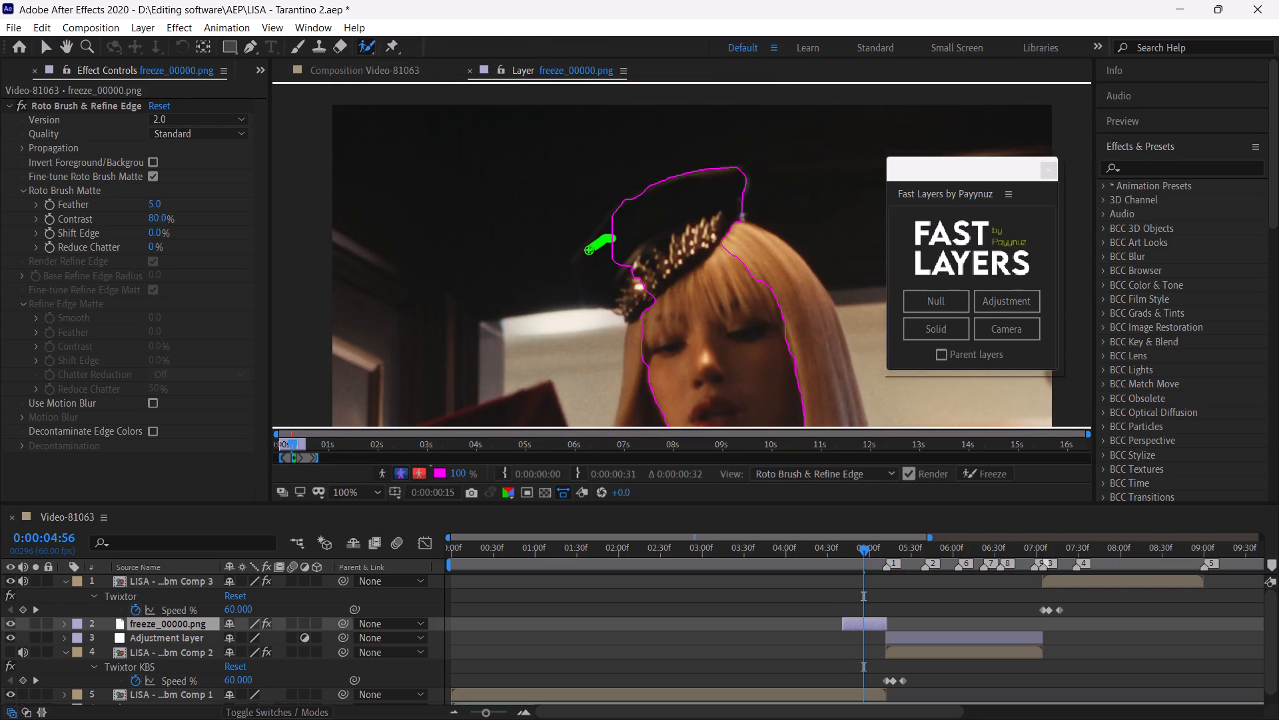
pyautogui.moveTo(589, 250); pyautogui.dragTo(629, 314)
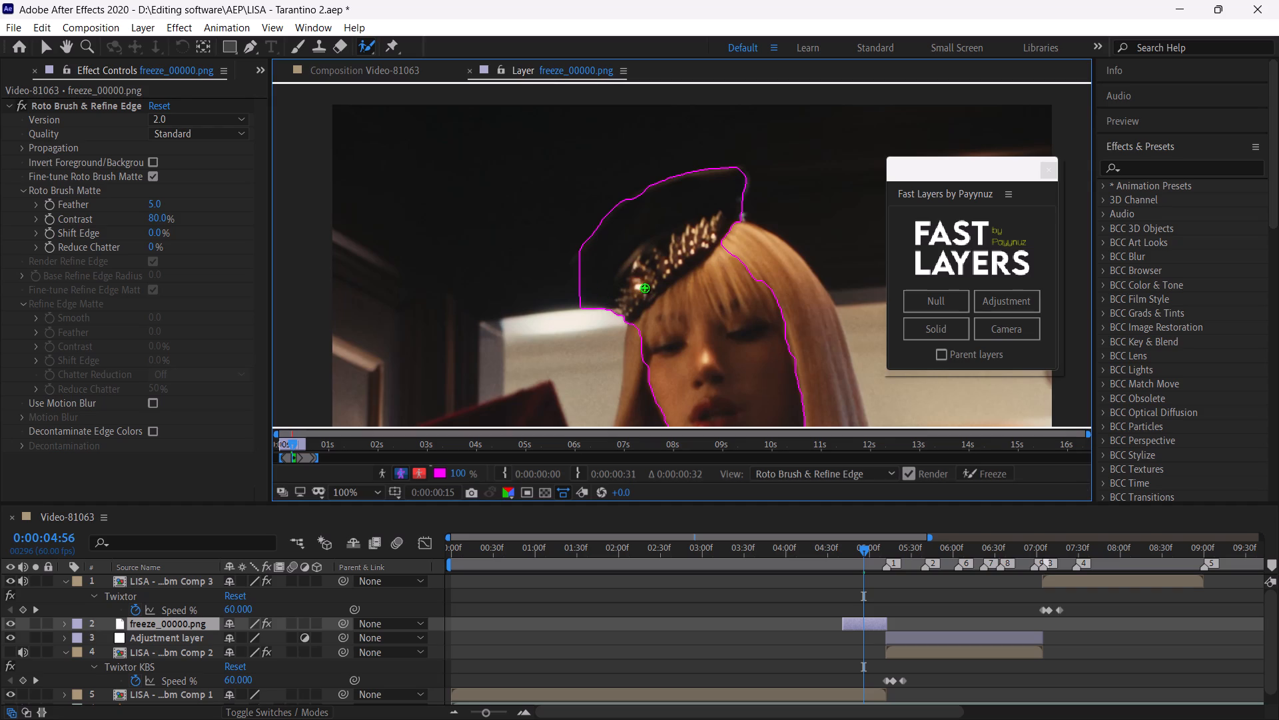
# Paint Roto Brush foreground strokes along both sides of the woman's hair down to her shoulders and neck.
pyautogui.moveTo(735, 237); pyautogui.dragTo(759, 261)
pyautogui.moveTo(759, 261); pyautogui.dragTo(828, 336)
pyautogui.scroll(-1, 792, 313)
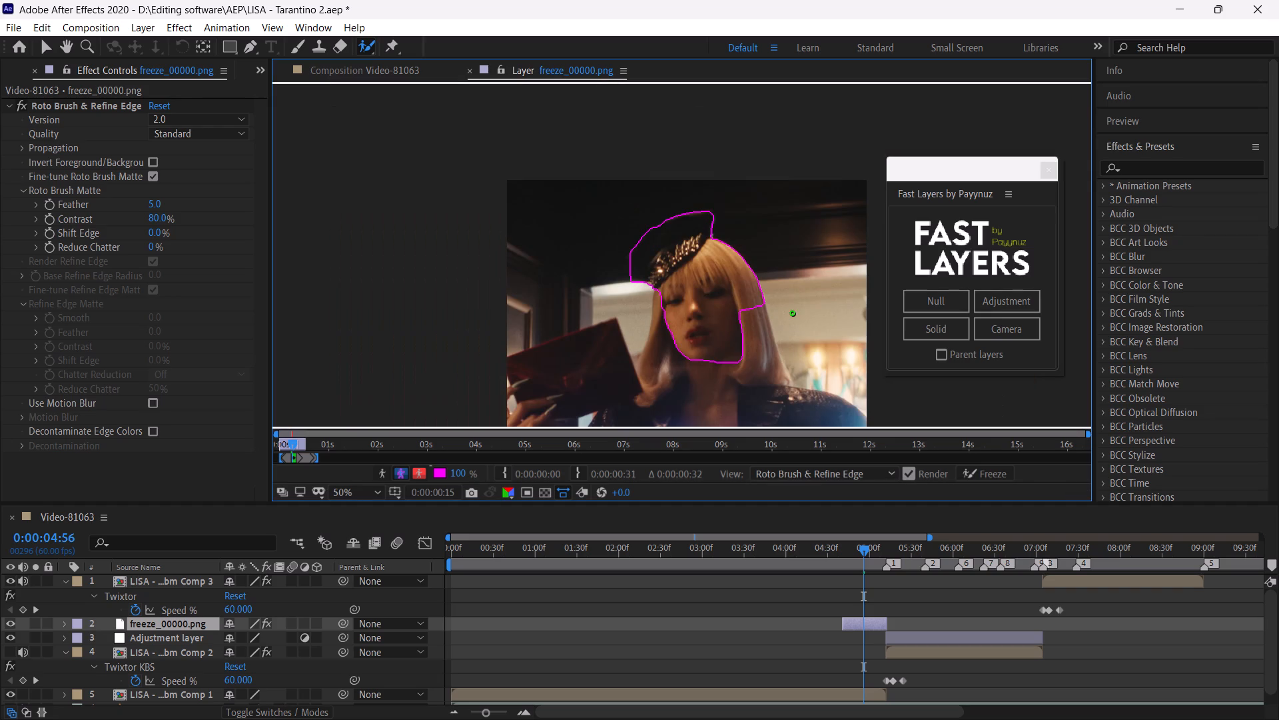
pyautogui.moveTo(757, 313); pyautogui.dragTo(771, 377)
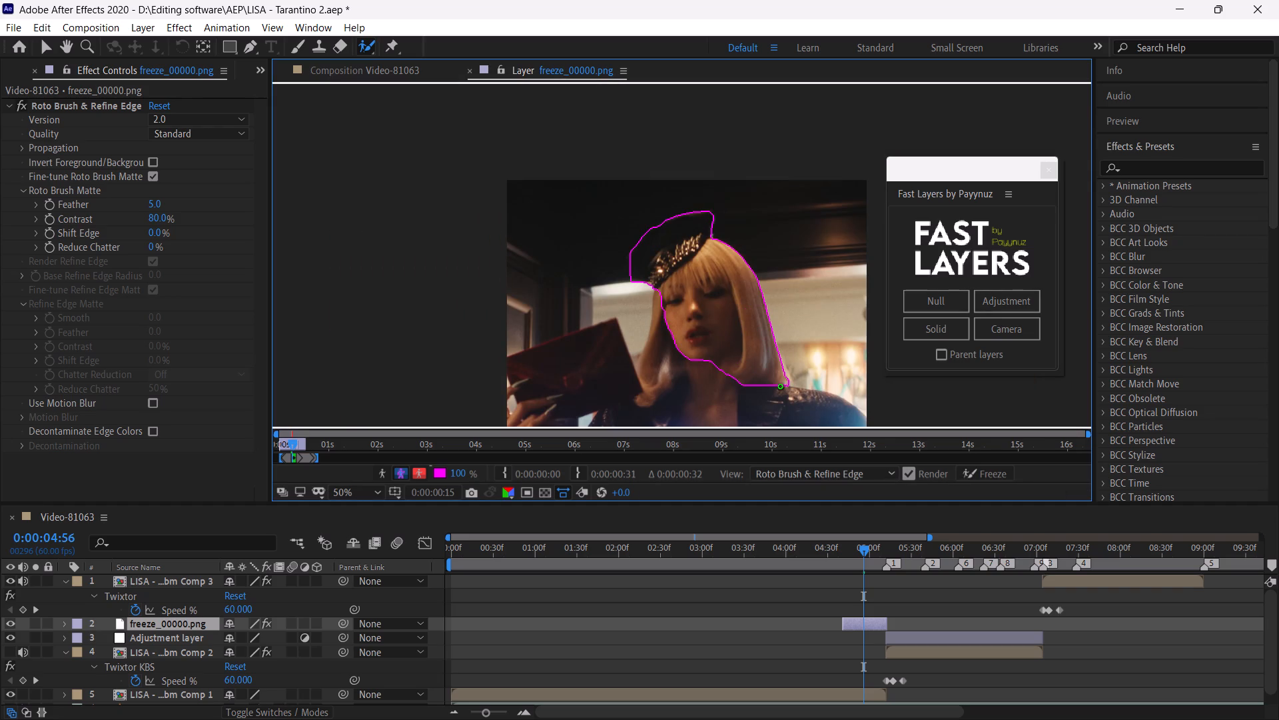
pyautogui.moveTo(659, 303); pyautogui.dragTo(650, 371)
pyautogui.moveTo(673, 379); pyautogui.dragTo(657, 407)
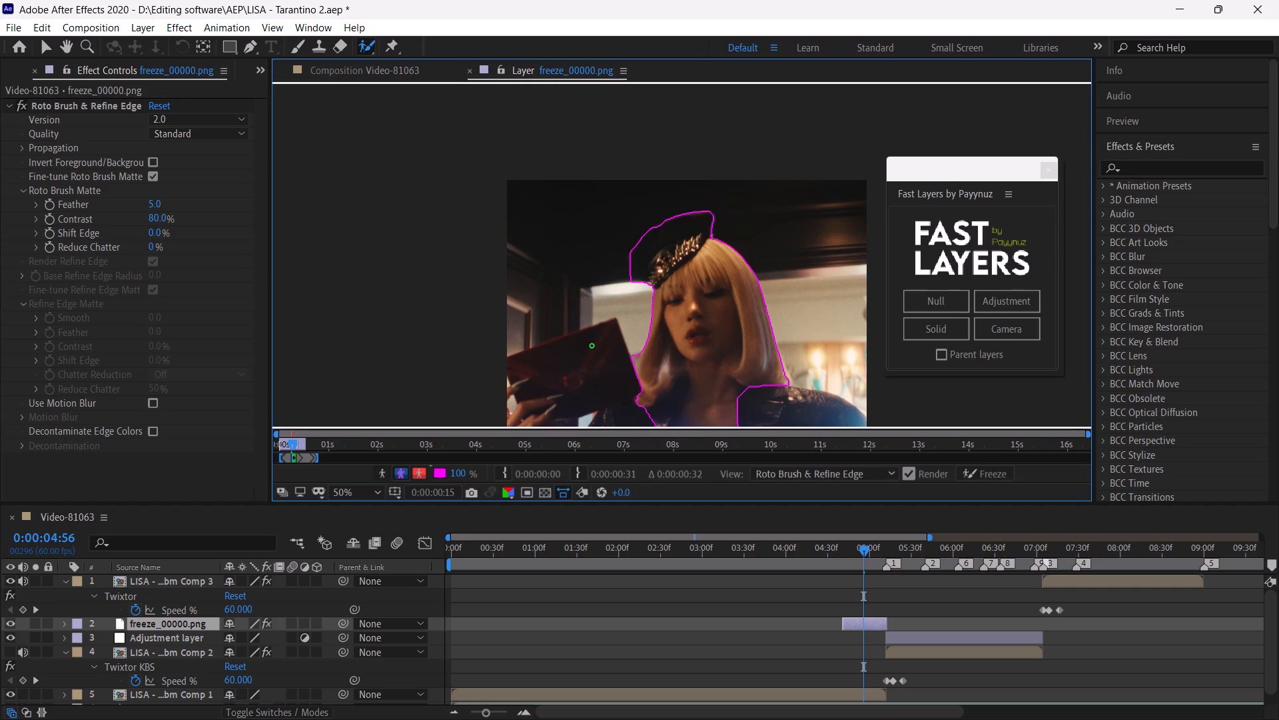
# Add the dark red object in her hand to the Roto Brush foreground and exclude the dark background above it.
pyautogui.moveTo(592, 345); pyautogui.dragTo(540, 375)
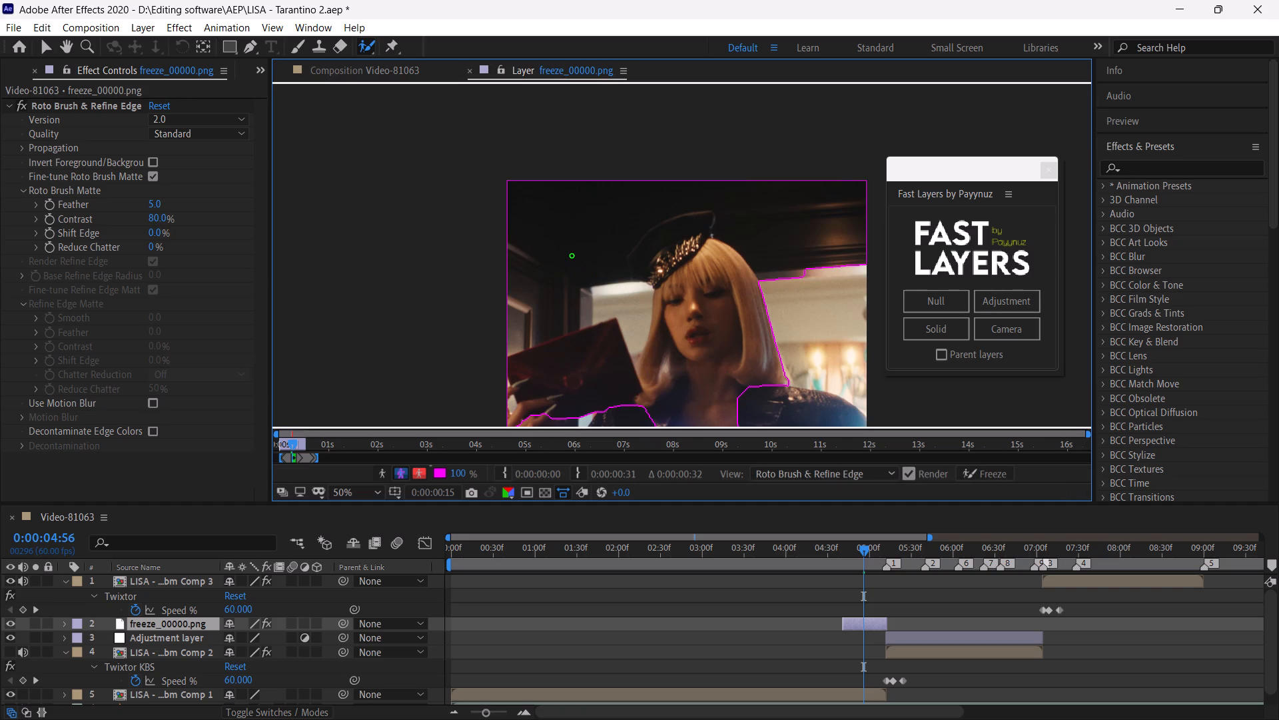
pyautogui.keyDown('alt'); pyautogui.moveTo(565, 247); pyautogui.dragTo(578, 267); pyautogui.keyUp('alt')
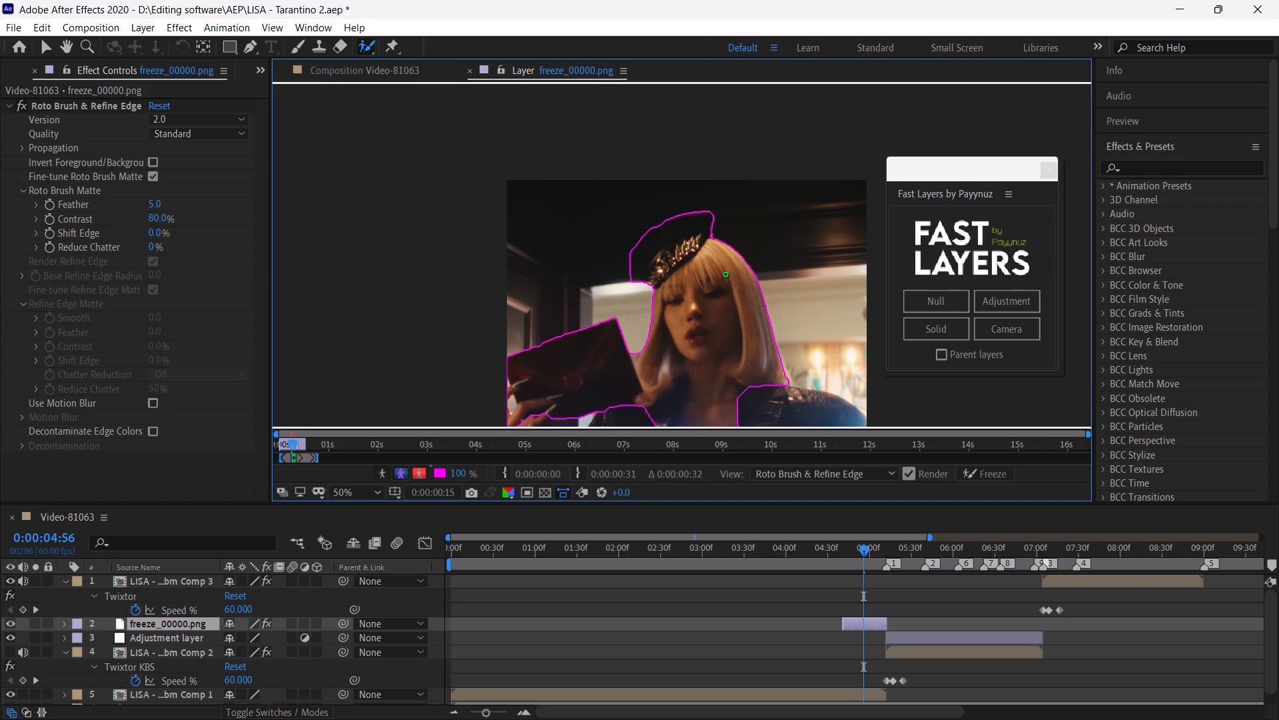
# Add the woman's raised arm, jacket and torso to the Roto Brush foreground, excluding the background below her elbow.
pyautogui.scroll(-1, 627, 319)
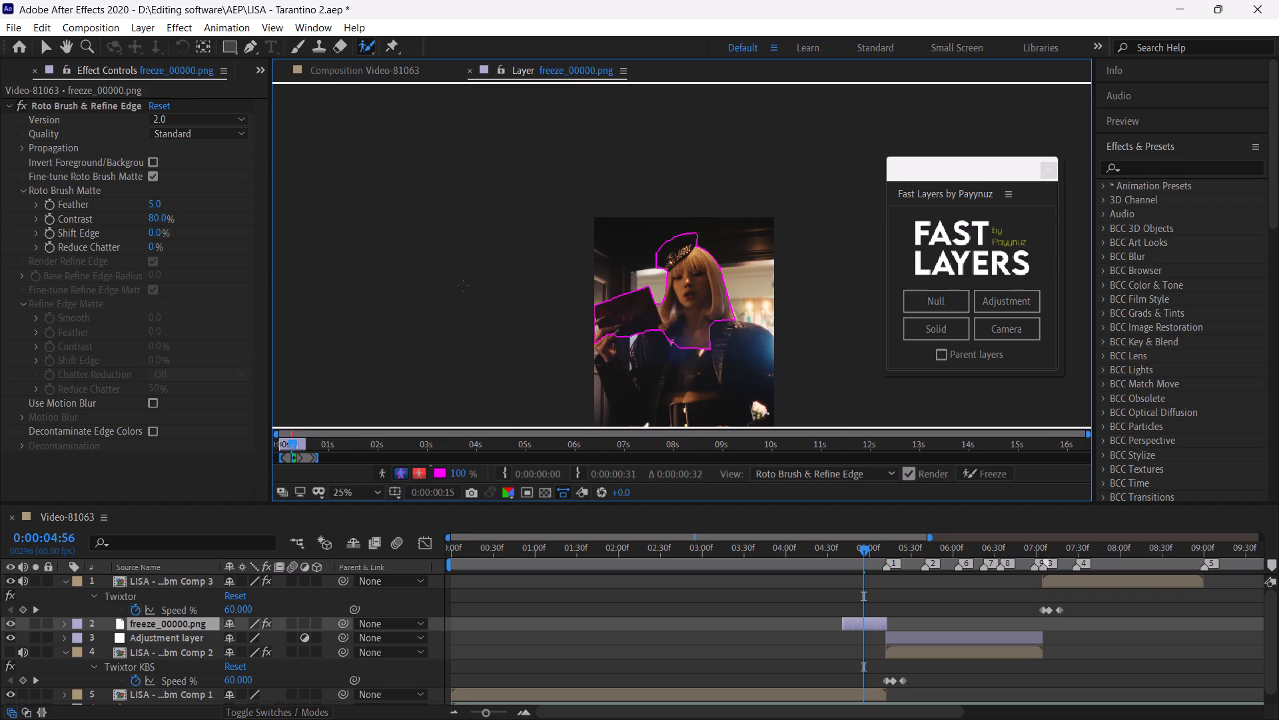
pyautogui.click(61, 51)
pyautogui.moveTo(711, 354); pyautogui.dragTo(704, 203)
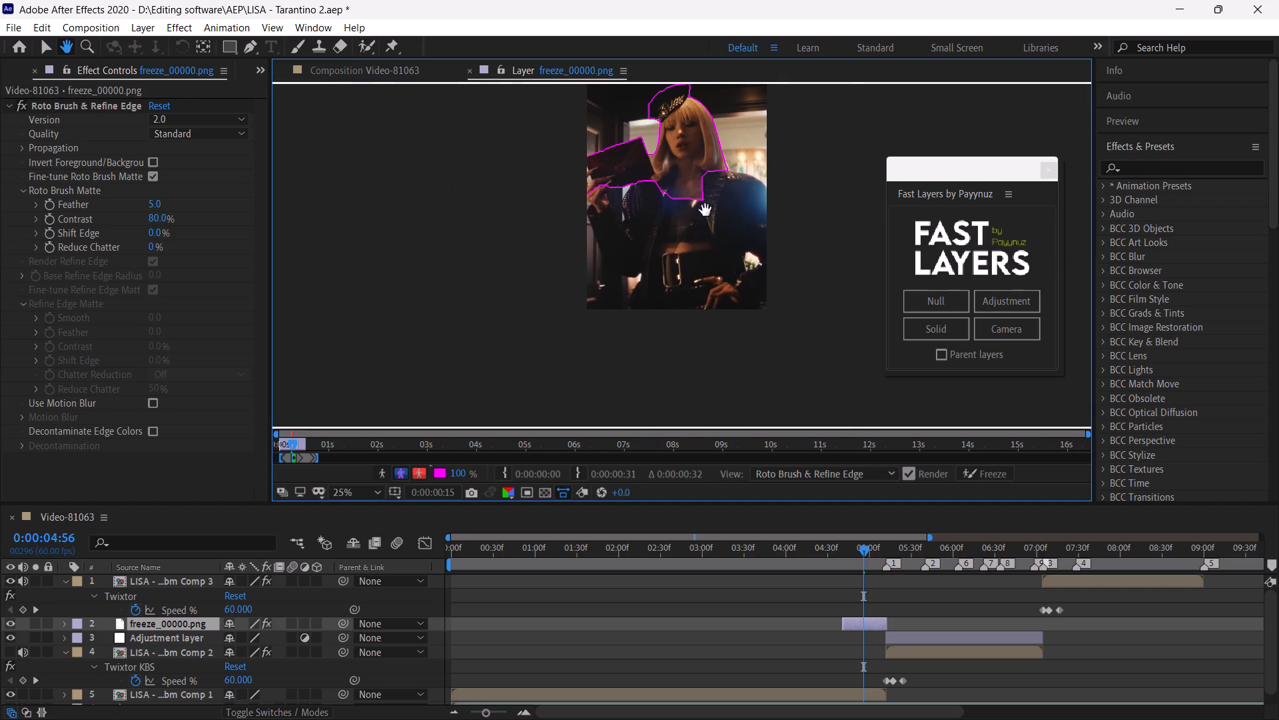
pyautogui.scroll(1, 710, 225)
pyautogui.moveTo(715, 218); pyautogui.dragTo(703, 271)
pyautogui.scroll(4, 707, 267)
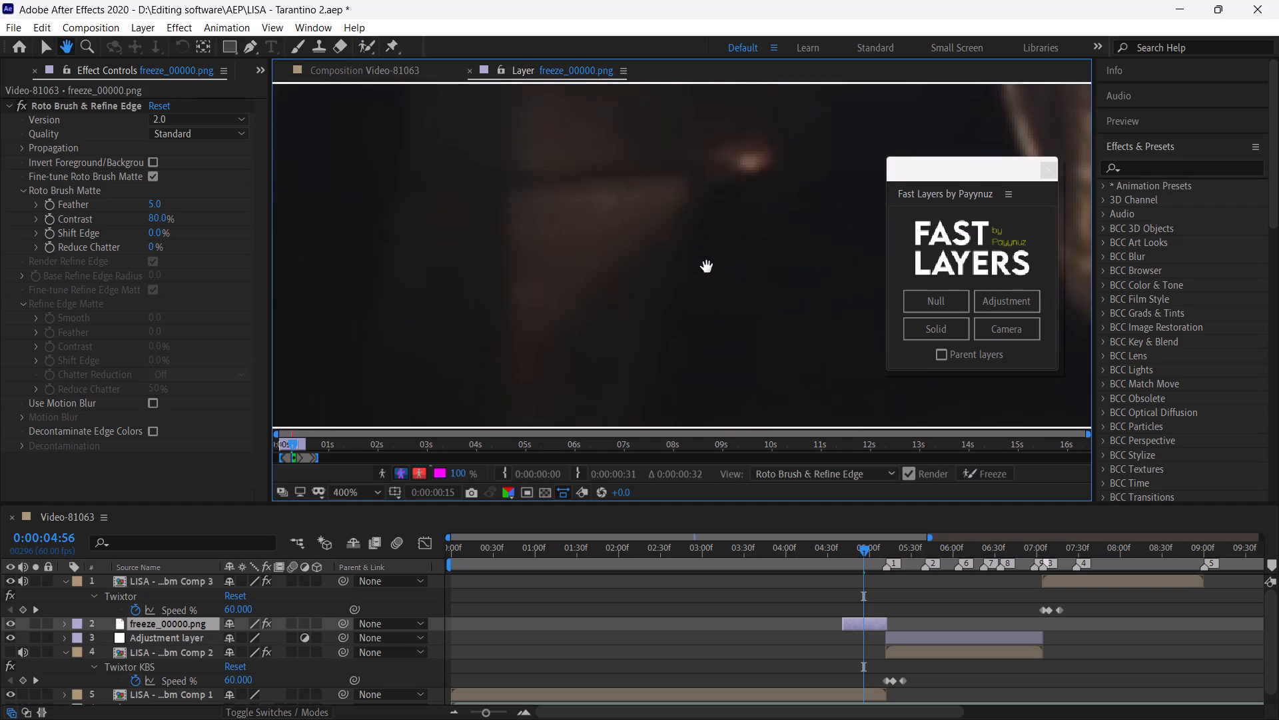
pyautogui.scroll(-3, 707, 267)
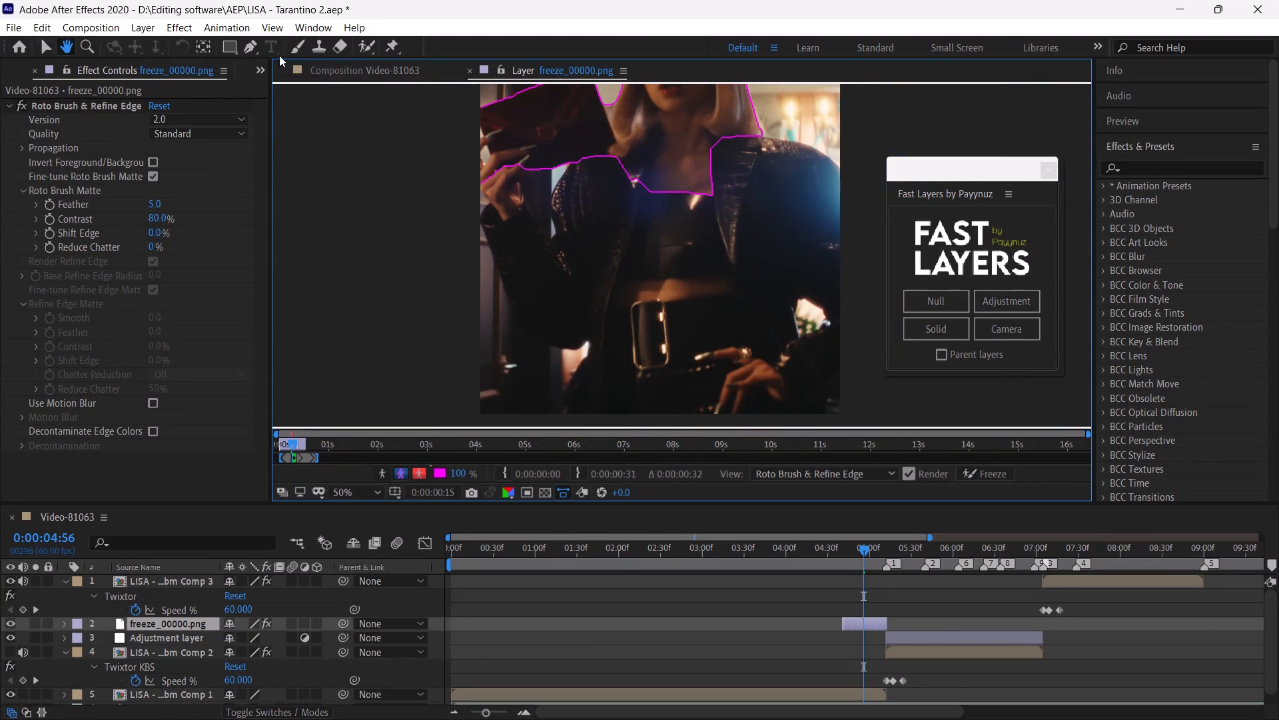
pyautogui.click(368, 46)
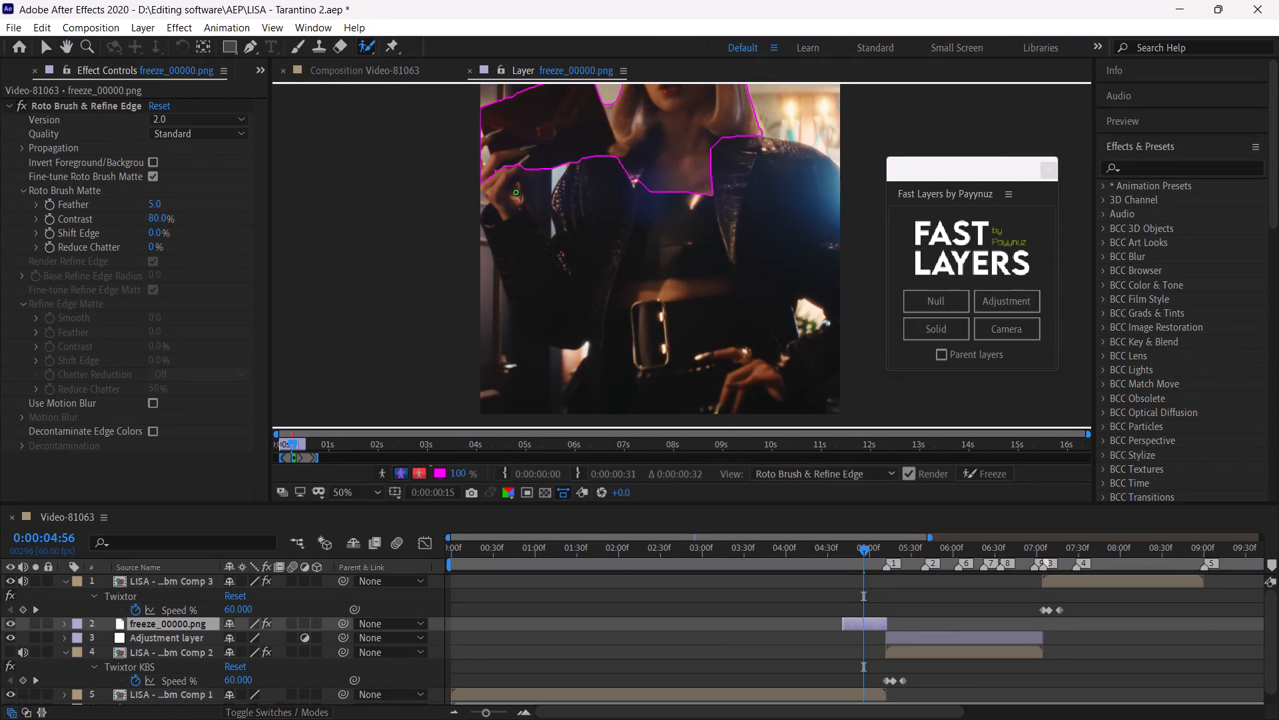
pyautogui.moveTo(508, 201); pyautogui.dragTo(536, 299)
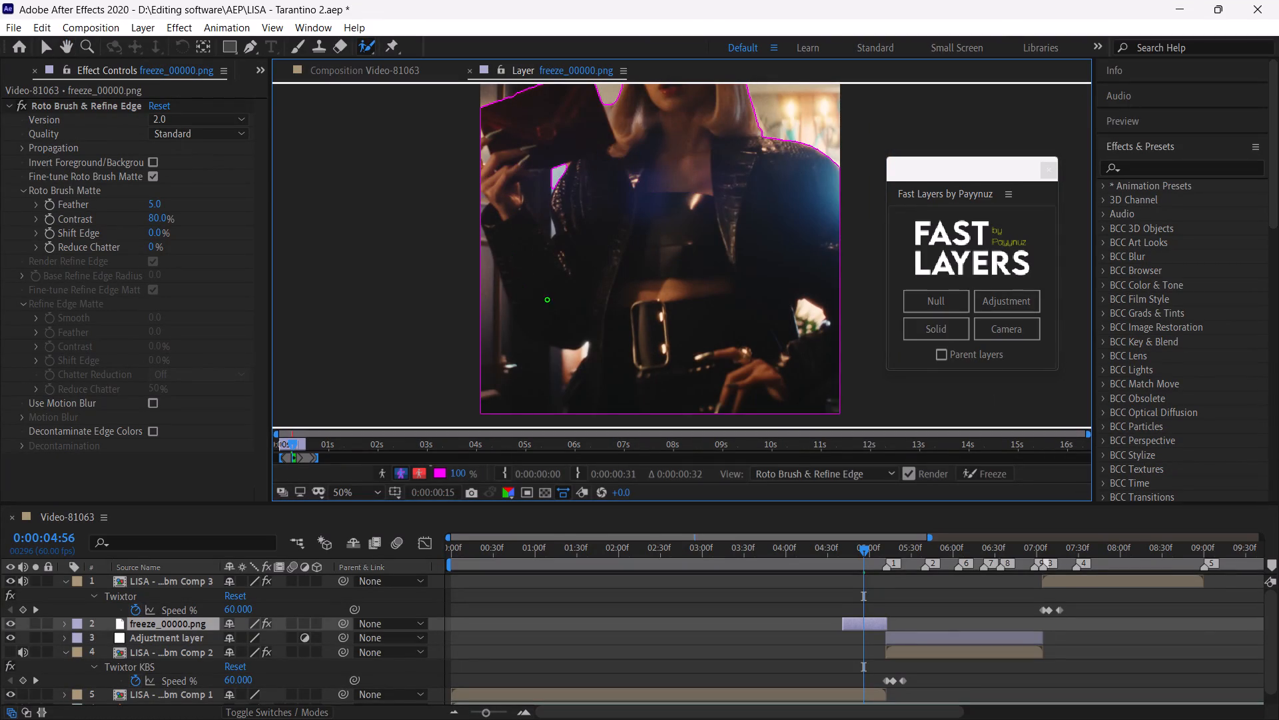
pyautogui.keyDown('alt'); pyautogui.moveTo(494, 290); pyautogui.dragTo(576, 359); pyautogui.keyUp('alt')
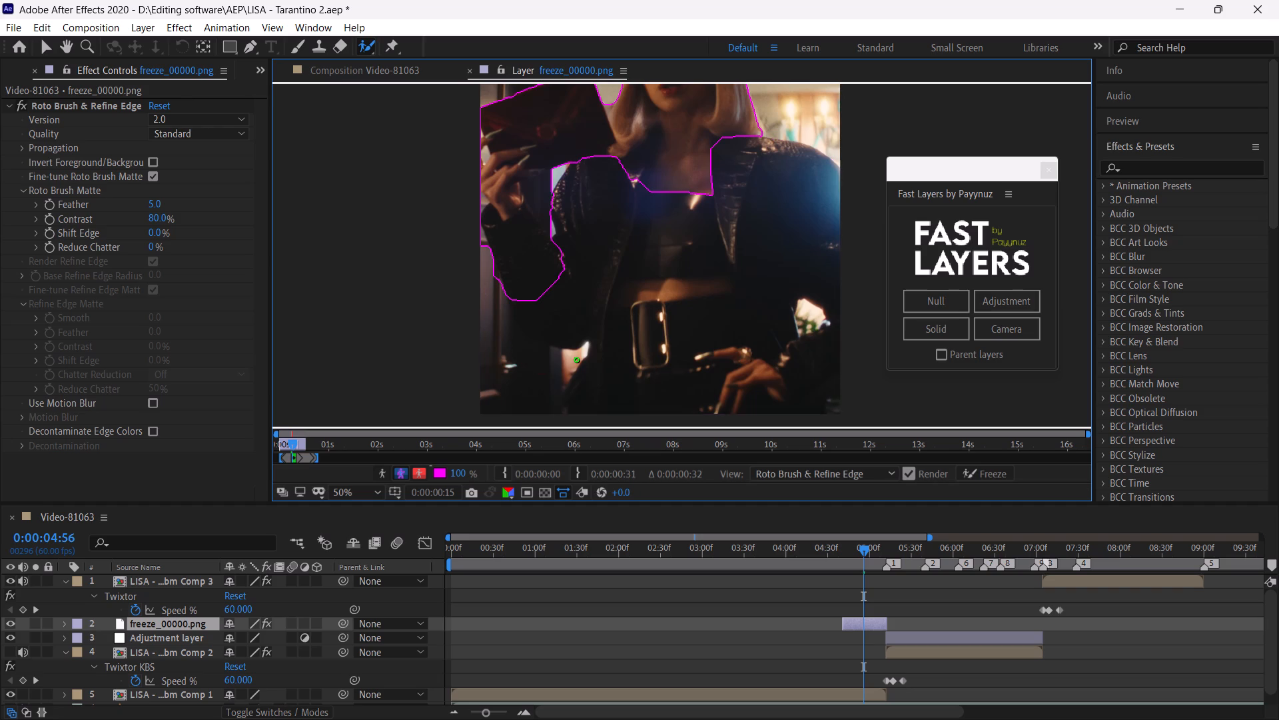
pyautogui.moveTo(539, 285); pyautogui.dragTo(557, 319)
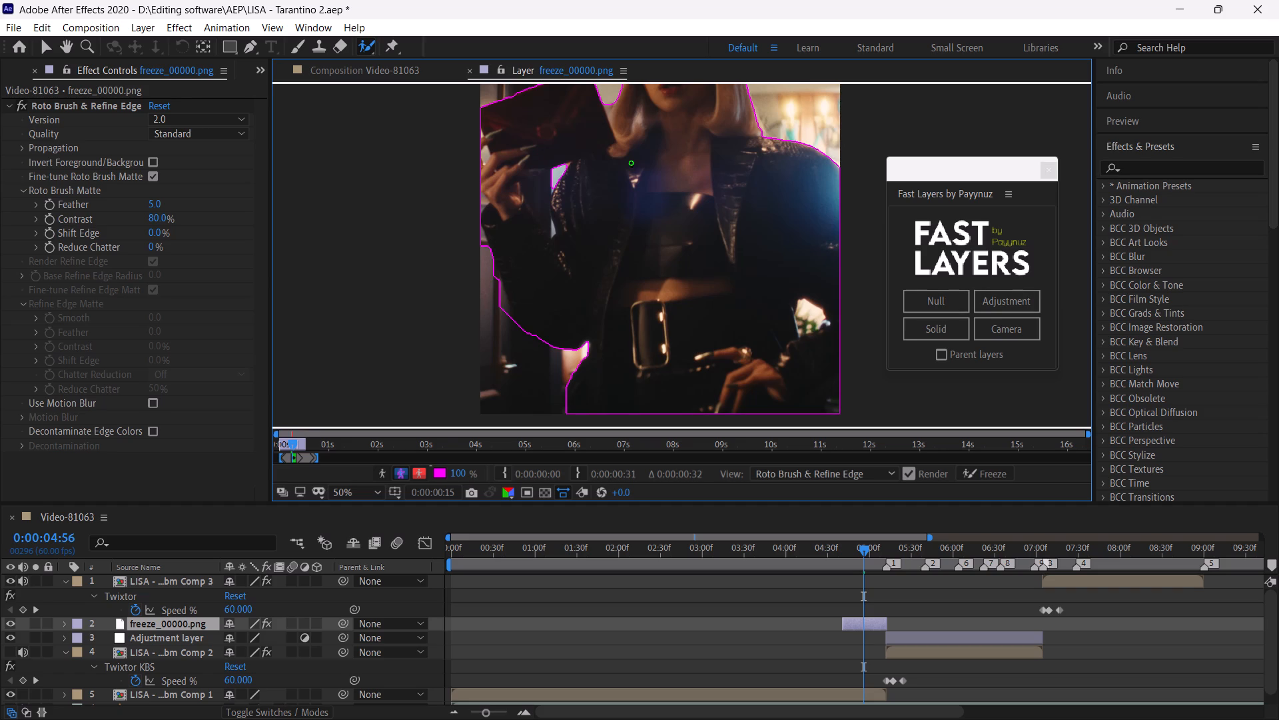
# Subtract the small background gaps around her arms, hair and hands with Roto Brush background strokes and close the layer view.
pyautogui.scroll(-1, 663, 233)
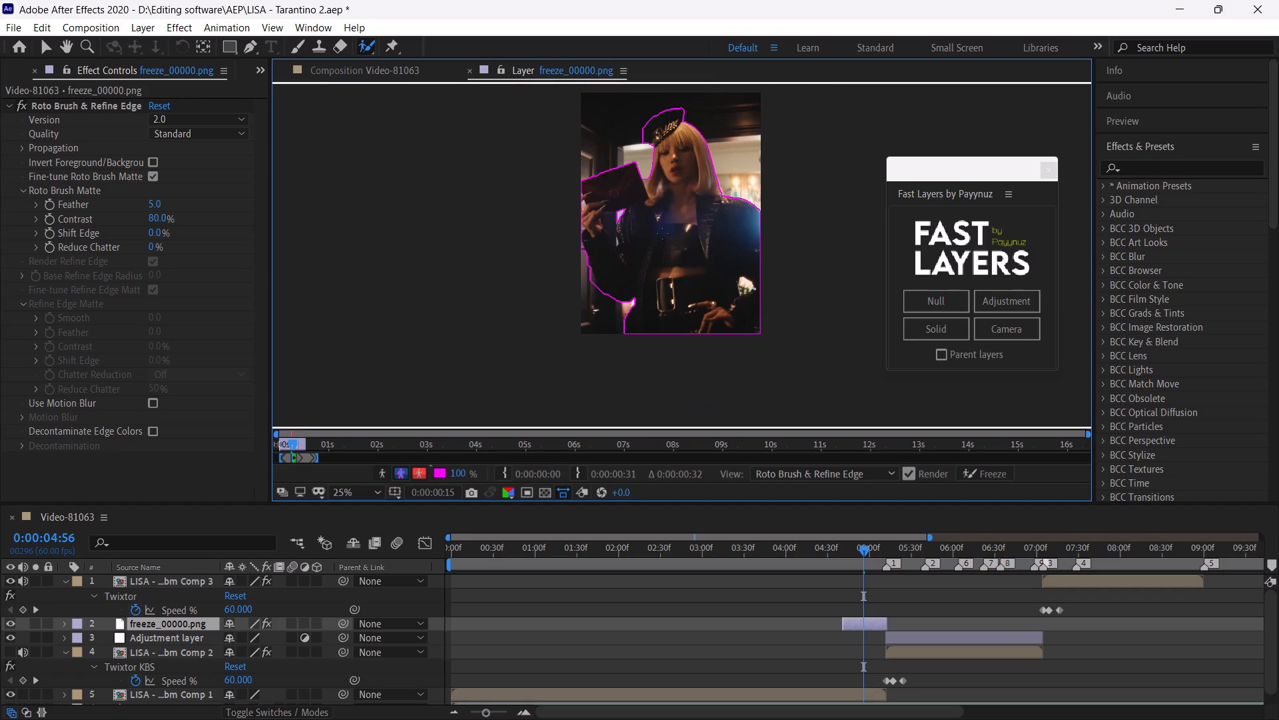
pyautogui.keyDown('alt'); pyautogui.click(746, 286); pyautogui.keyUp('alt')
pyautogui.scroll(1, 630, 215)
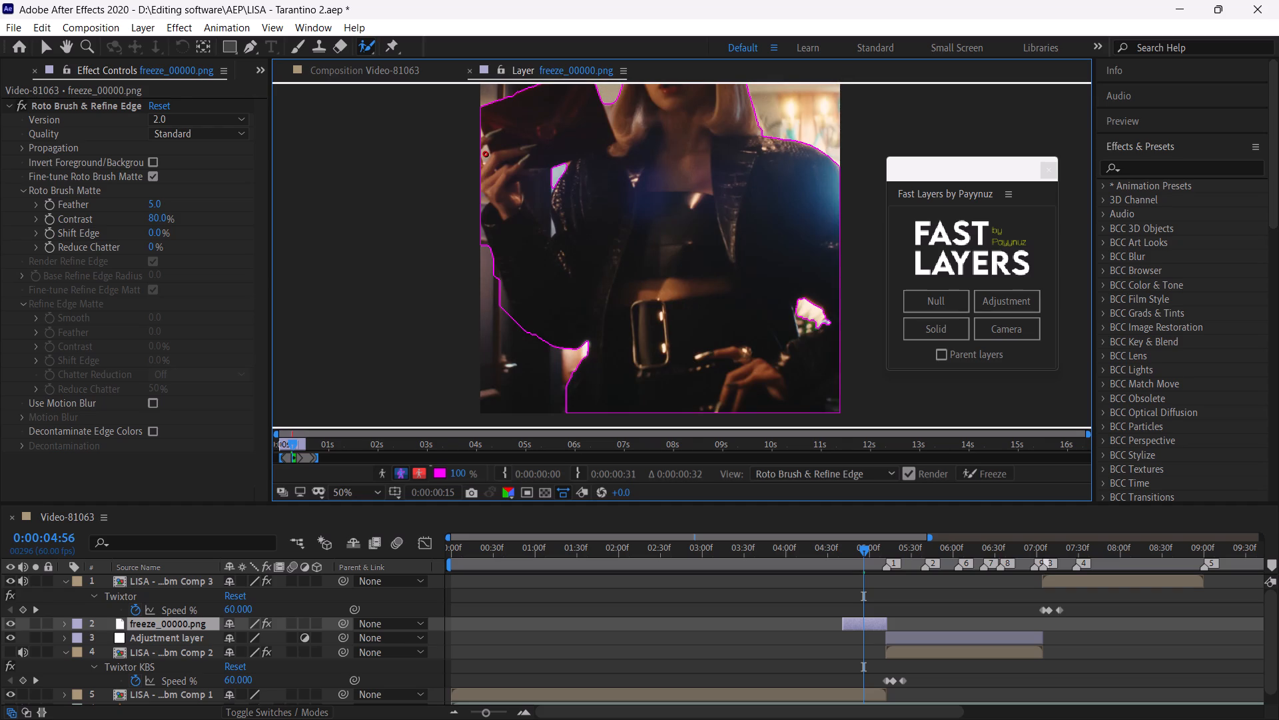
pyautogui.keyDown('alt'); pyautogui.click(485, 153); pyautogui.keyUp('alt')
pyautogui.keyDown('alt'); pyautogui.click(639, 117); pyautogui.keyUp('alt')
pyautogui.keyDown('alt'); pyautogui.click(552, 229); pyautogui.keyUp('alt')
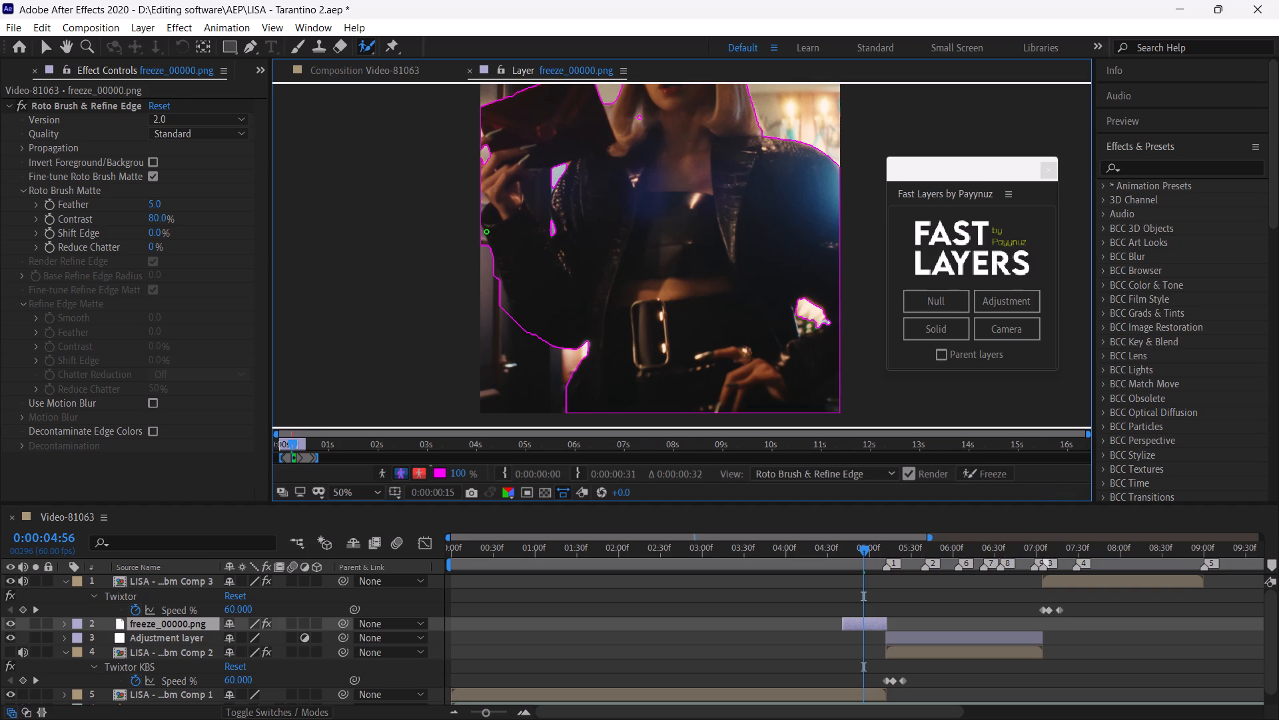
pyautogui.keyDown('alt'); pyautogui.click(484, 237); pyautogui.keyUp('alt')
pyautogui.keyDown('alt'); pyautogui.click(486, 202); pyautogui.keyUp('alt')
pyautogui.keyDown('alt'); pyautogui.click(483, 135); pyautogui.keyUp('alt')
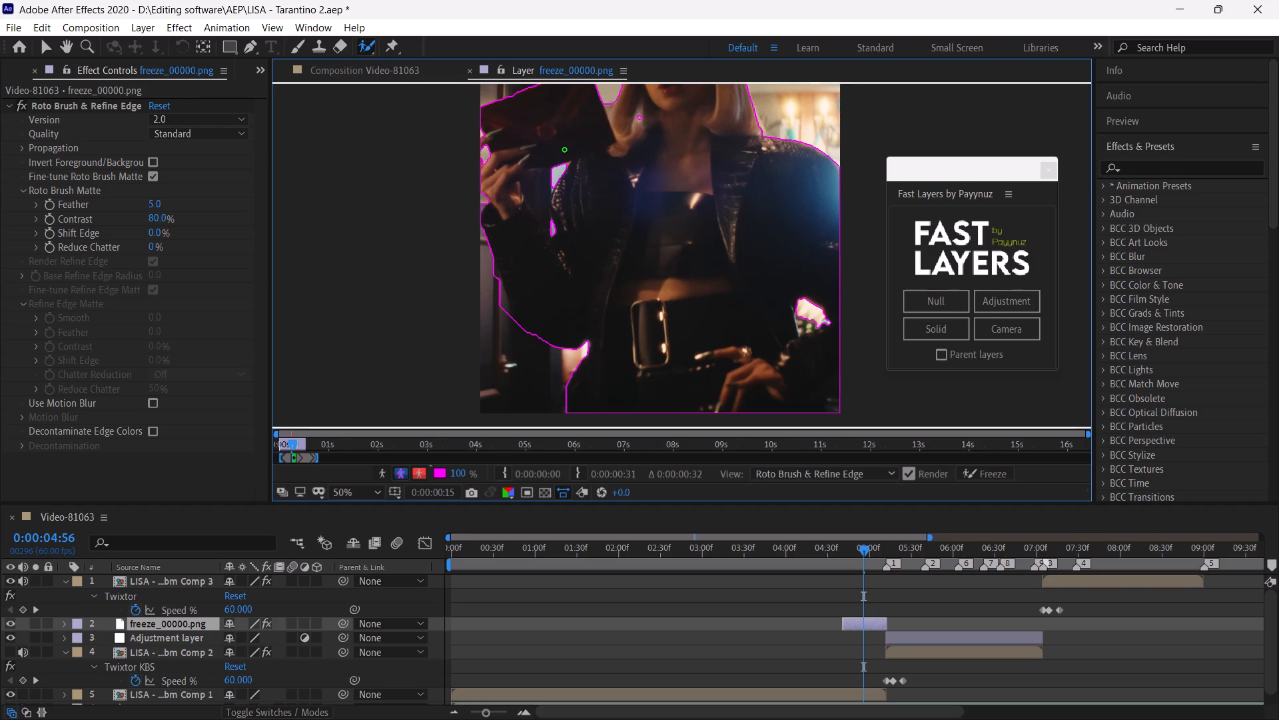
pyautogui.scroll(-1, 637, 187)
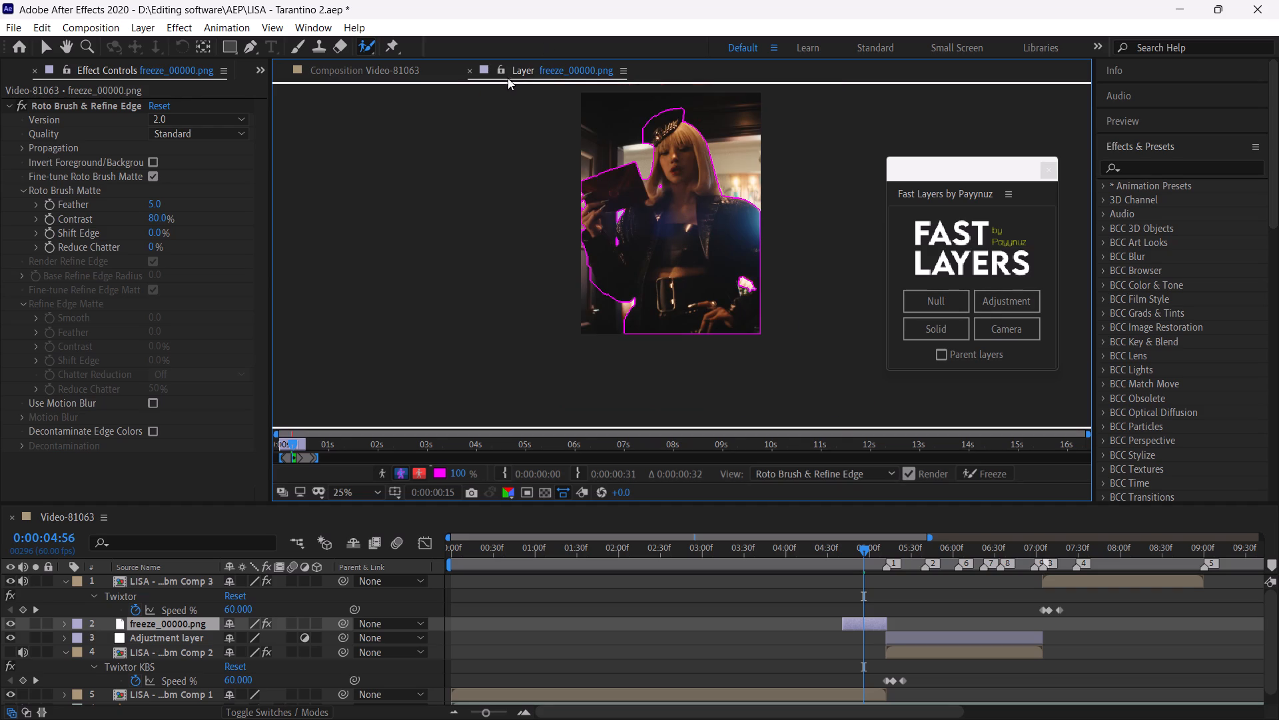
pyautogui.click(469, 70)
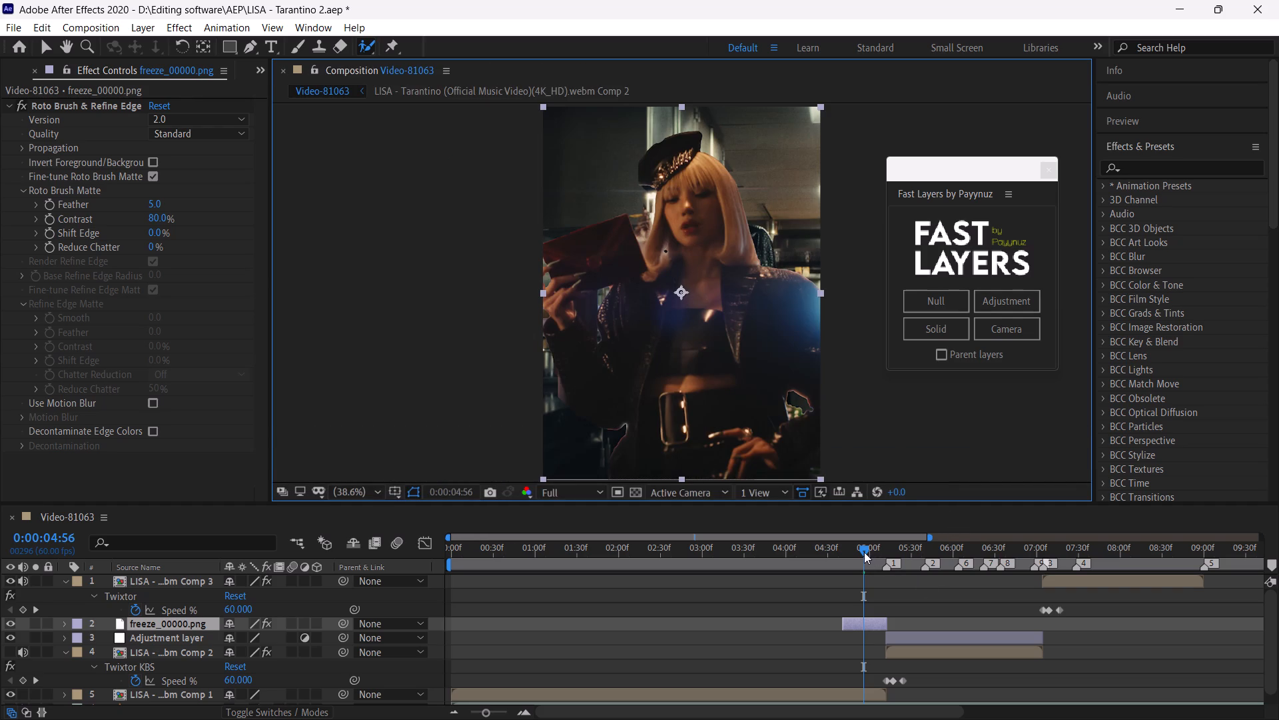
# Preview the Roto Brush cutout in the Video-81063 composition from 0:00:04:22 and check the frame at 0:00:04:50.
pyautogui.moveTo(864, 552); pyautogui.dragTo(817, 547)
pyautogui.press('space')
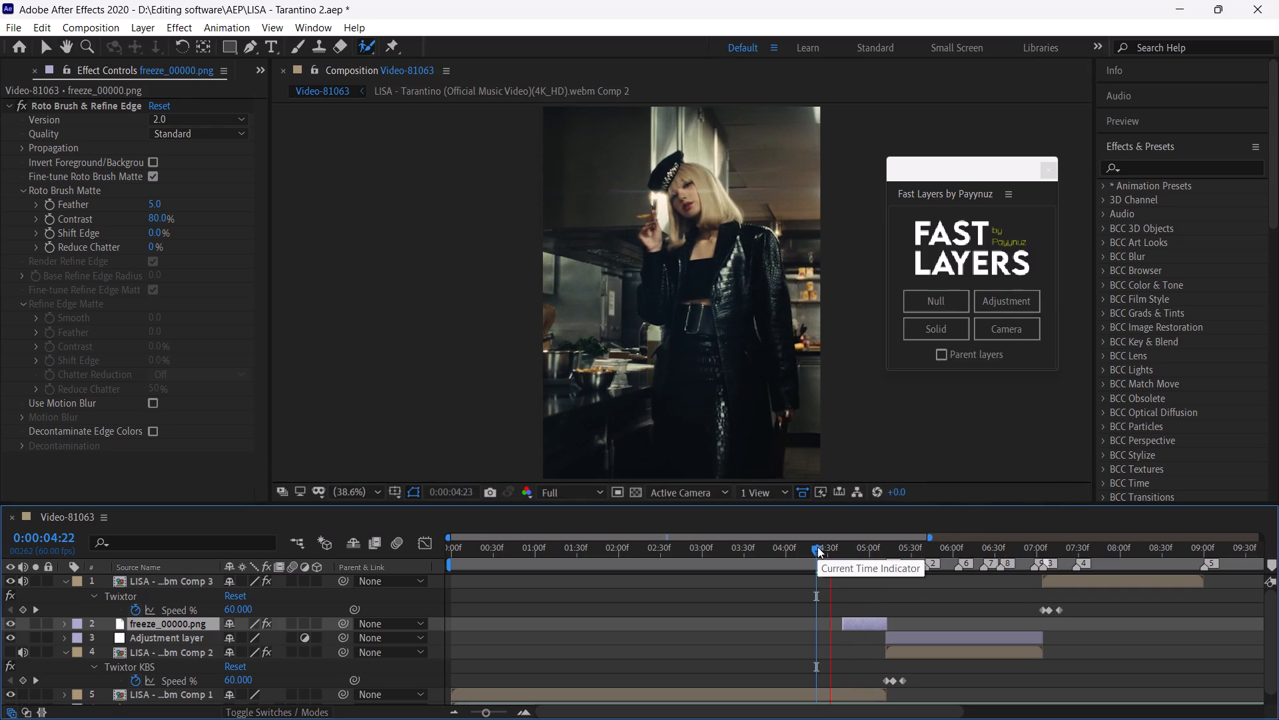
pyautogui.click(865, 552)
pyautogui.moveTo(865, 552); pyautogui.dragTo(855, 555)
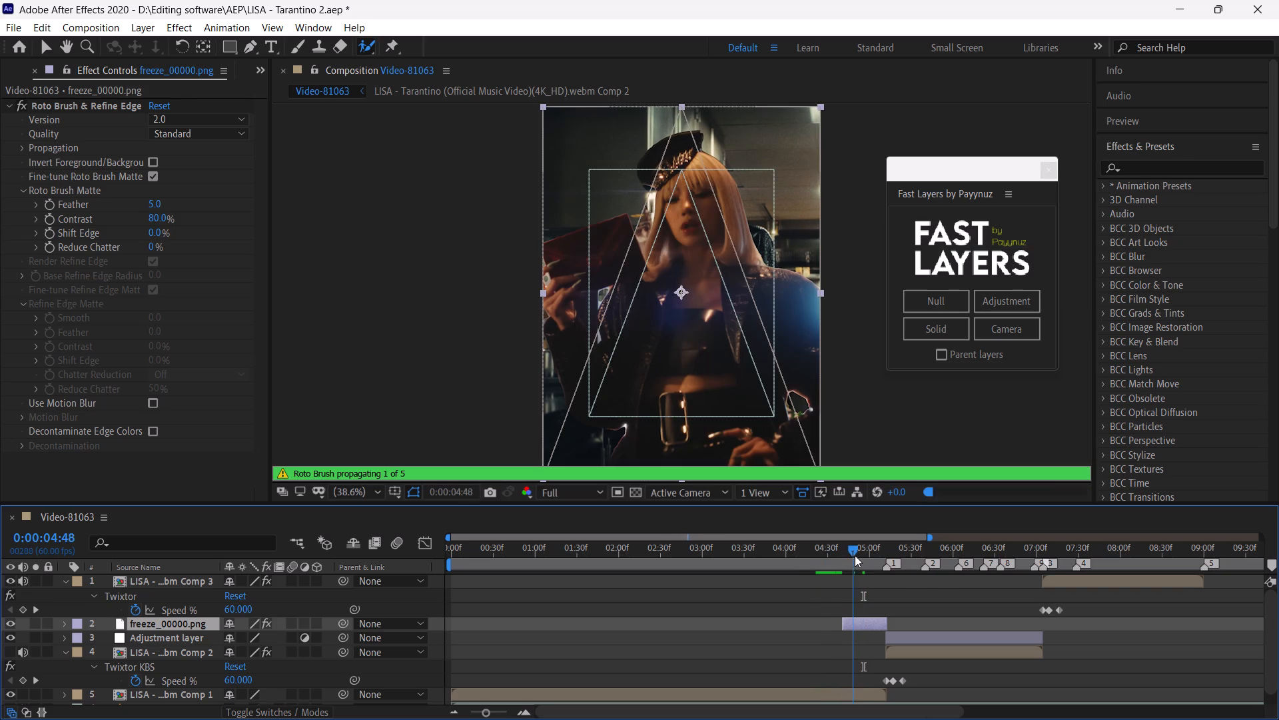
pyautogui.moveTo(855, 555); pyautogui.dragTo(857, 557)
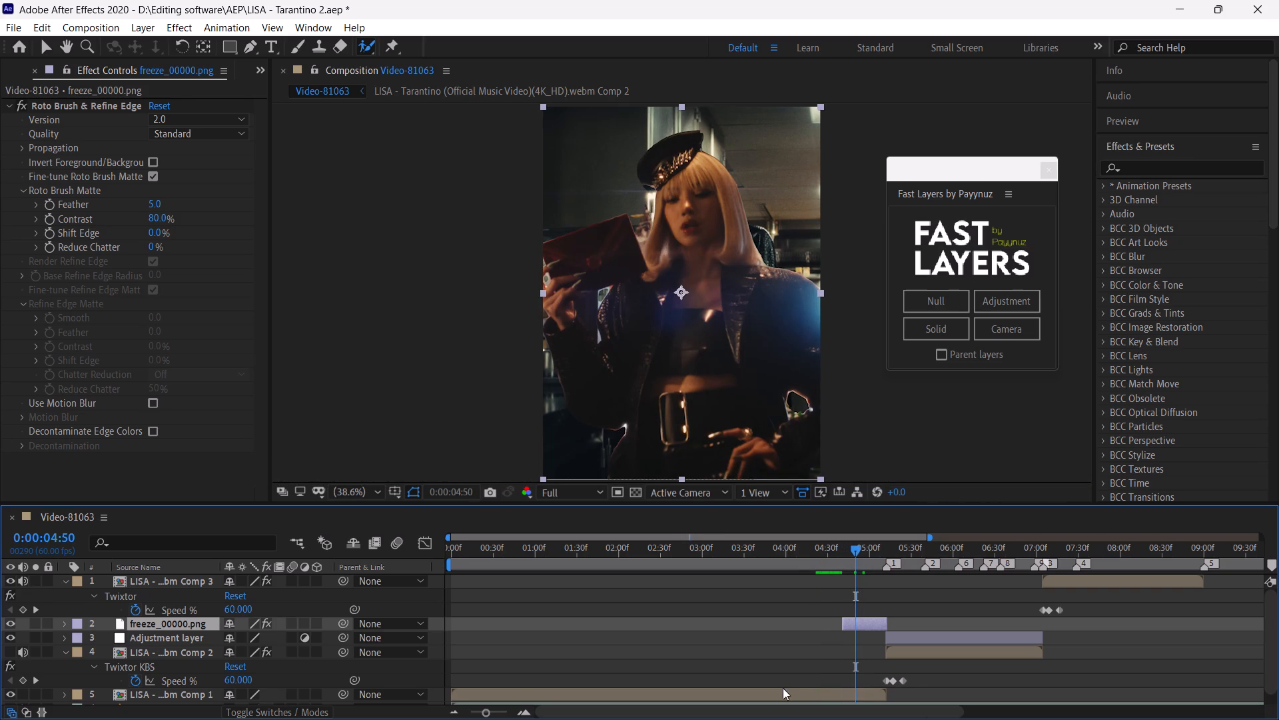
# Hide the LISA - Tarantino Comp 1 layer beneath the freeze-frame cutout.
pyautogui.click(832, 694)
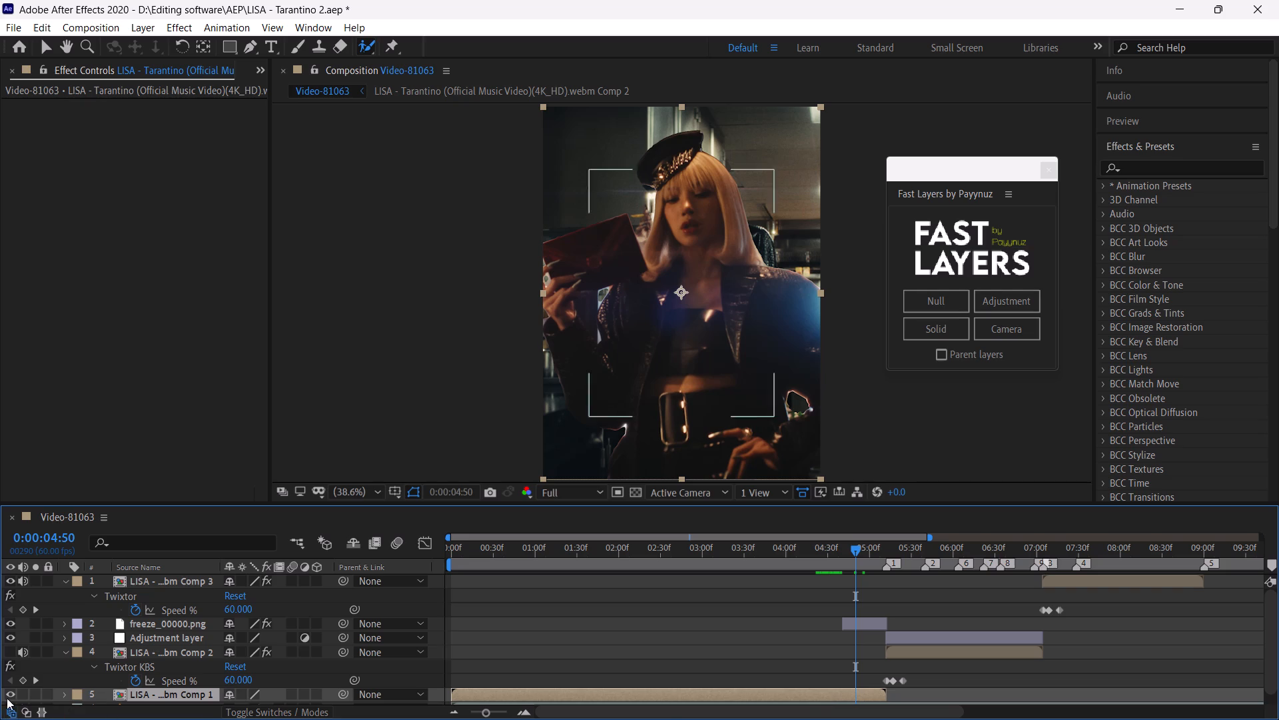
pyautogui.click(8, 695)
pyautogui.scroll(-1, 739, 664)
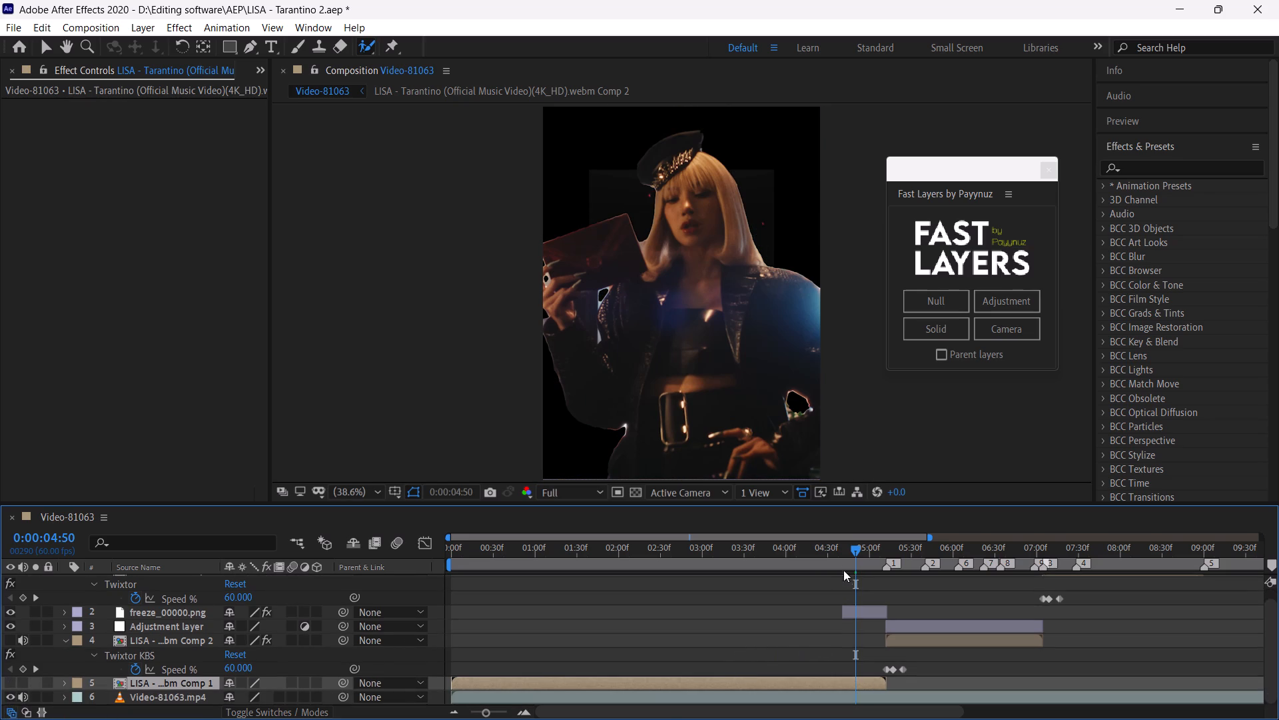
# Shift the freeze_00000.png layer along the timeline so it starts at 0:00:04:50.
pyautogui.click(837, 555)
pyautogui.moveTo(837, 555); pyautogui.dragTo(843, 561)
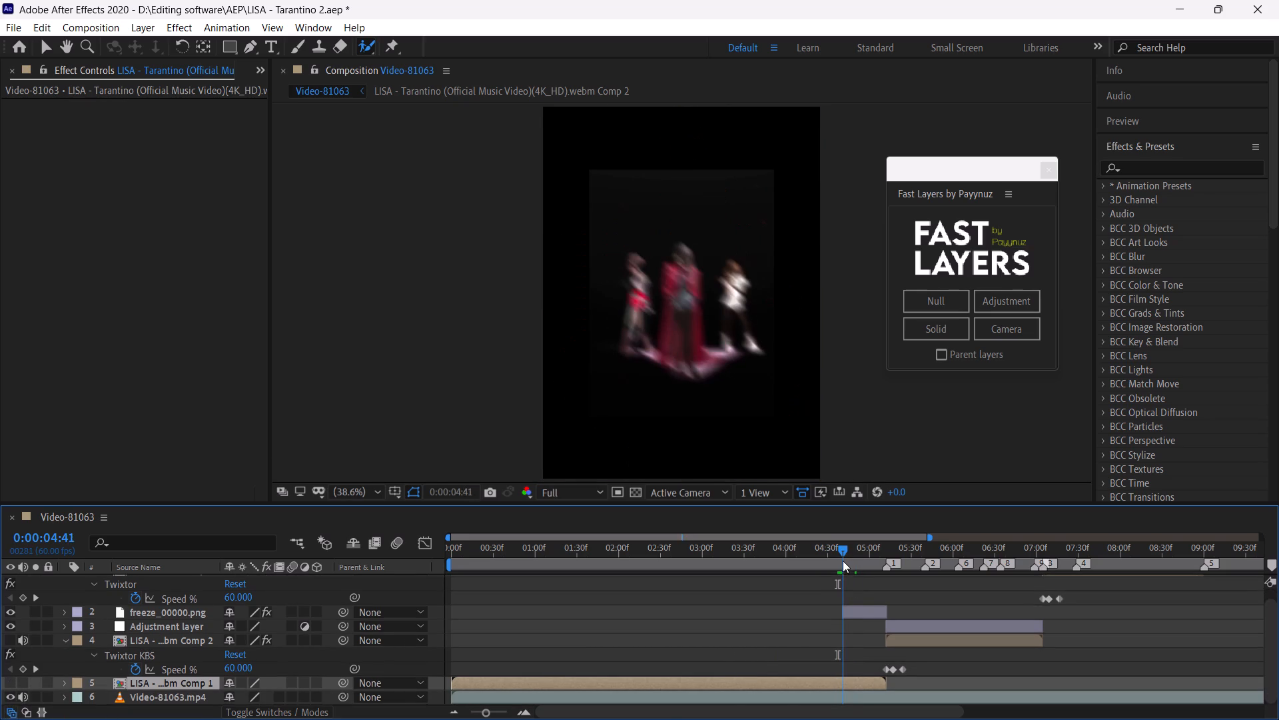
pyautogui.moveTo(863, 611); pyautogui.dragTo(891, 610)
pyautogui.moveTo(844, 553); pyautogui.dragTo(858, 565)
pyautogui.moveTo(887, 609); pyautogui.dragTo(877, 609)
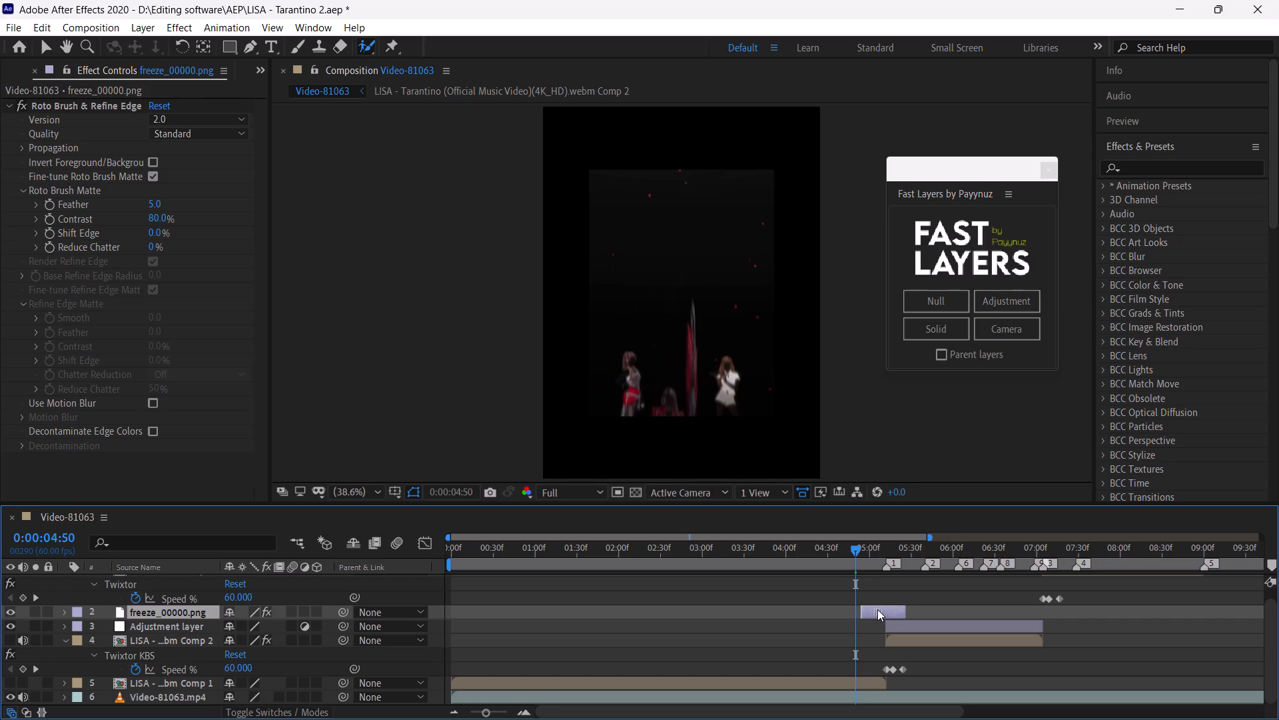
pyautogui.moveTo(877, 609); pyautogui.dragTo(873, 609)
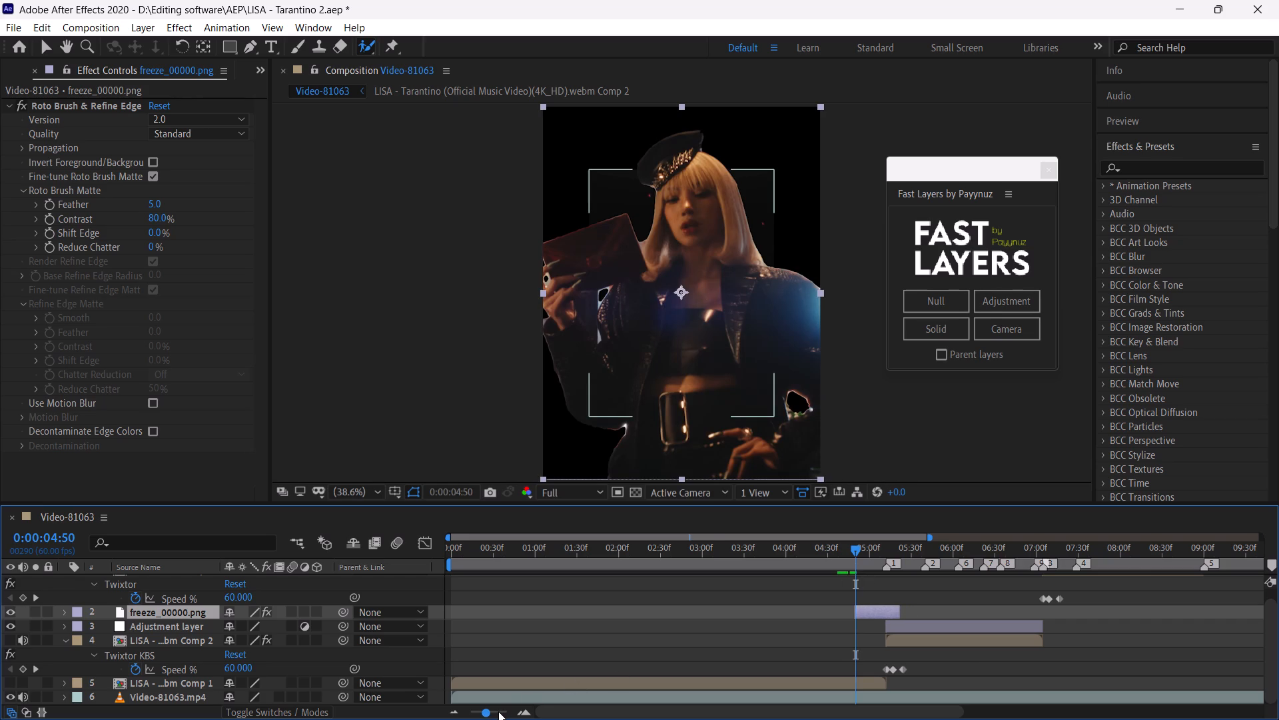
# Split the freeze_00000.png layer at 0:00:05:12, where the Adjustment layer starts, and delete the part after the cut.
pyautogui.moveTo(493, 712); pyautogui.dragTo(504, 714)
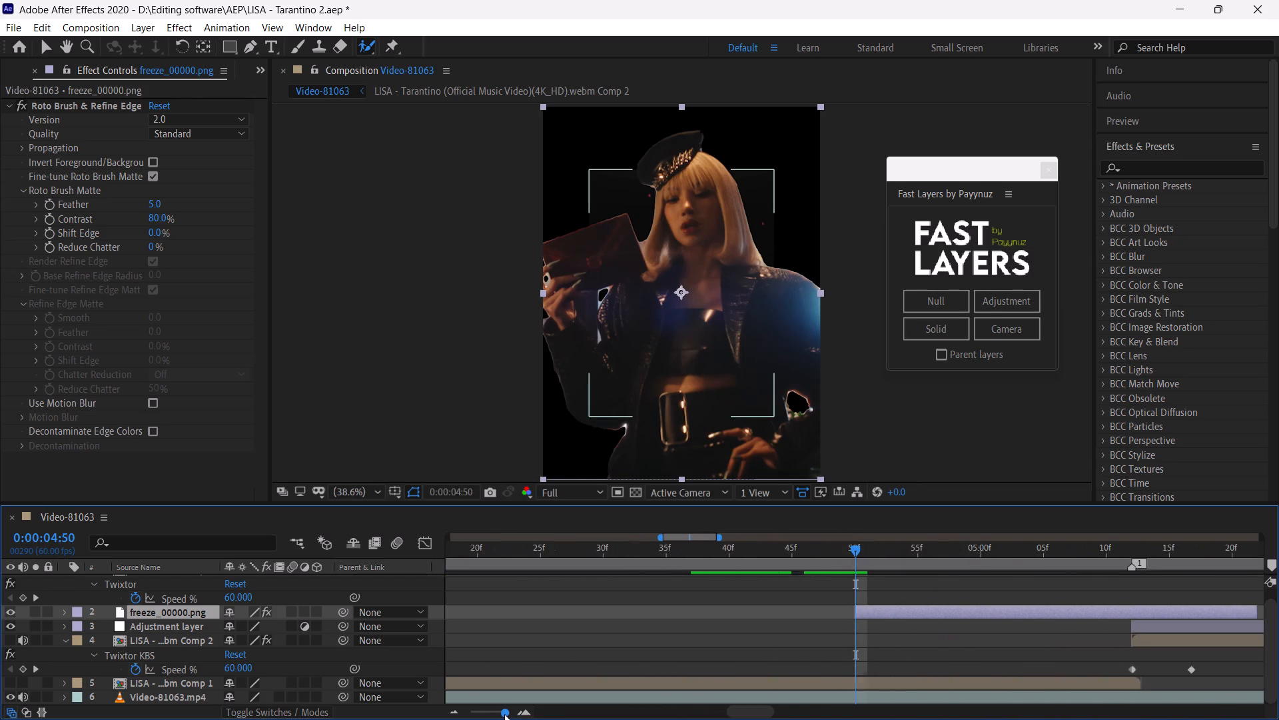
pyautogui.moveTo(504, 714); pyautogui.dragTo(506, 718)
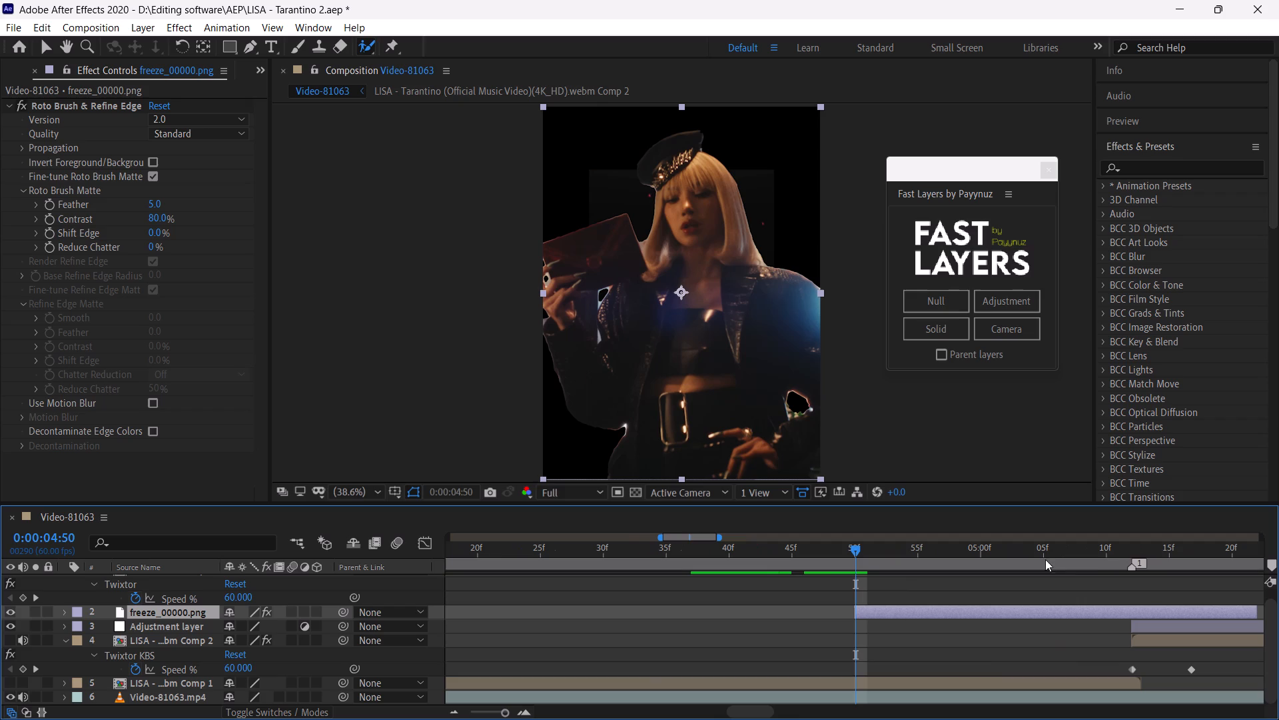
pyautogui.moveTo(1098, 551); pyautogui.dragTo(1131, 583)
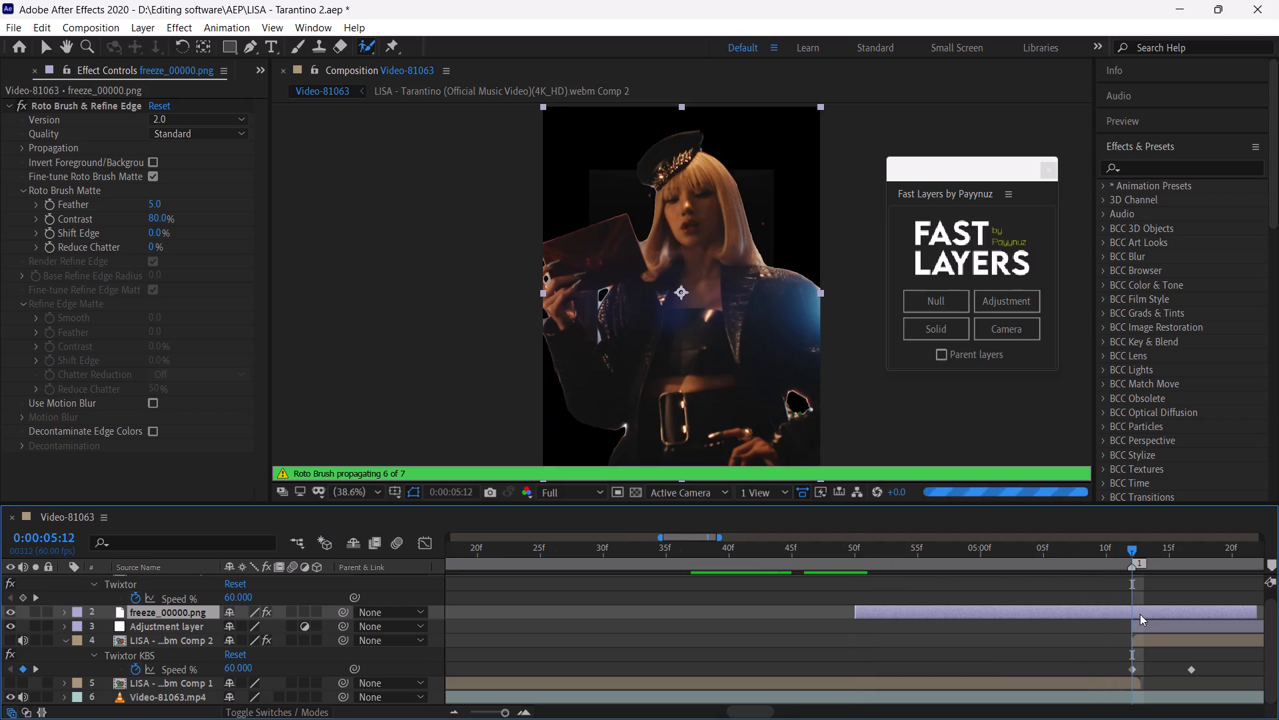
pyautogui.hotkey('ctrl', 'shift', 'd')
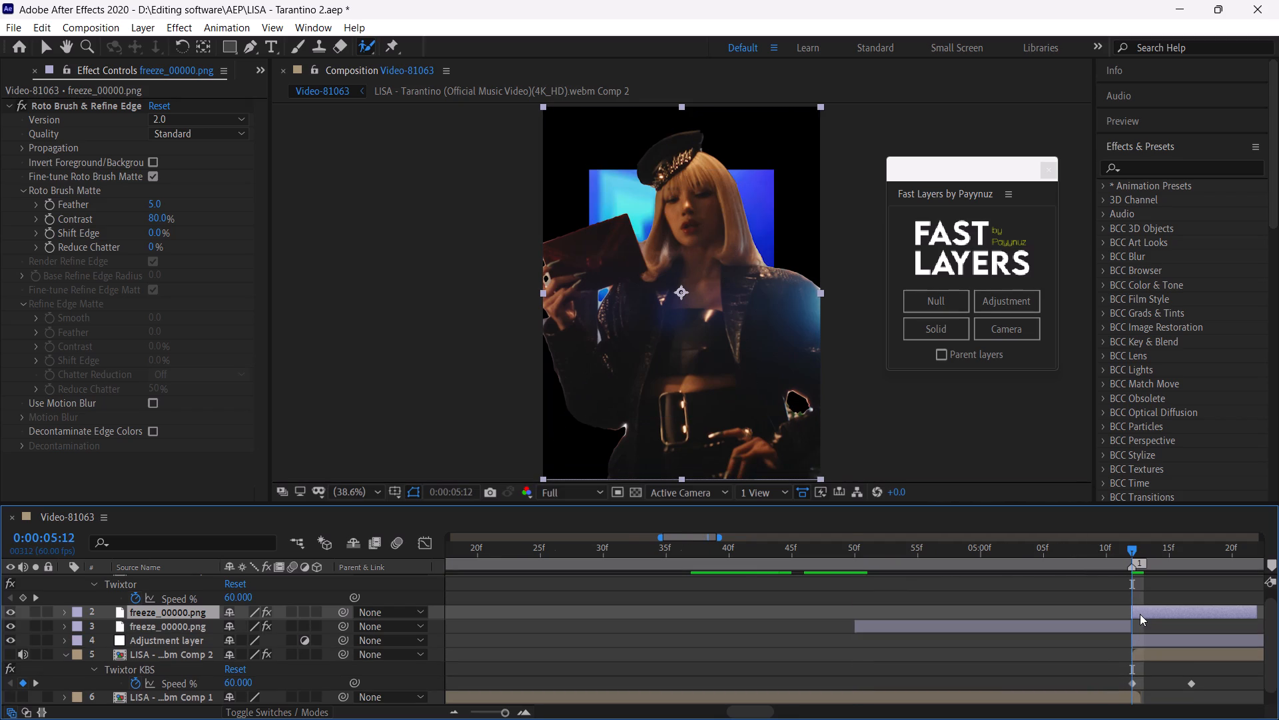
pyautogui.press('BackSpace')
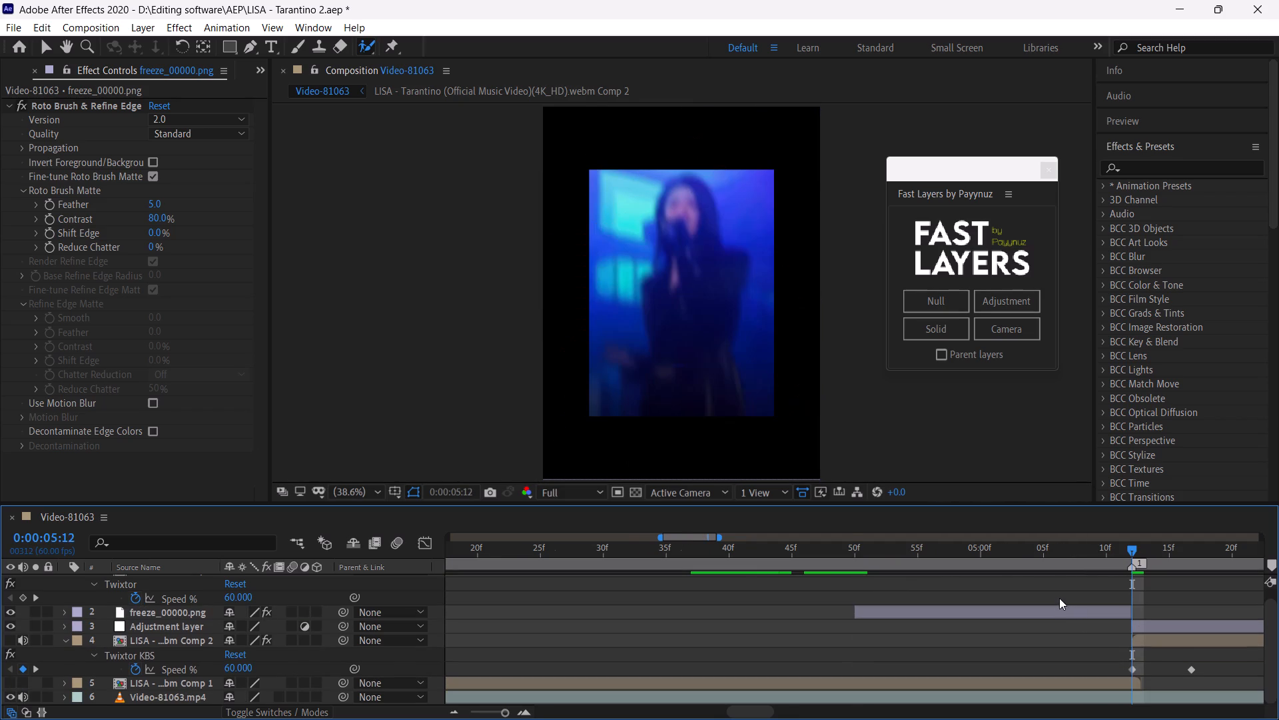
# Set the composition preview resolution to Quarter with the playhead at 0:00:05:03 and save the project.
pyautogui.click(1018, 550)
pyautogui.click(1015, 612)
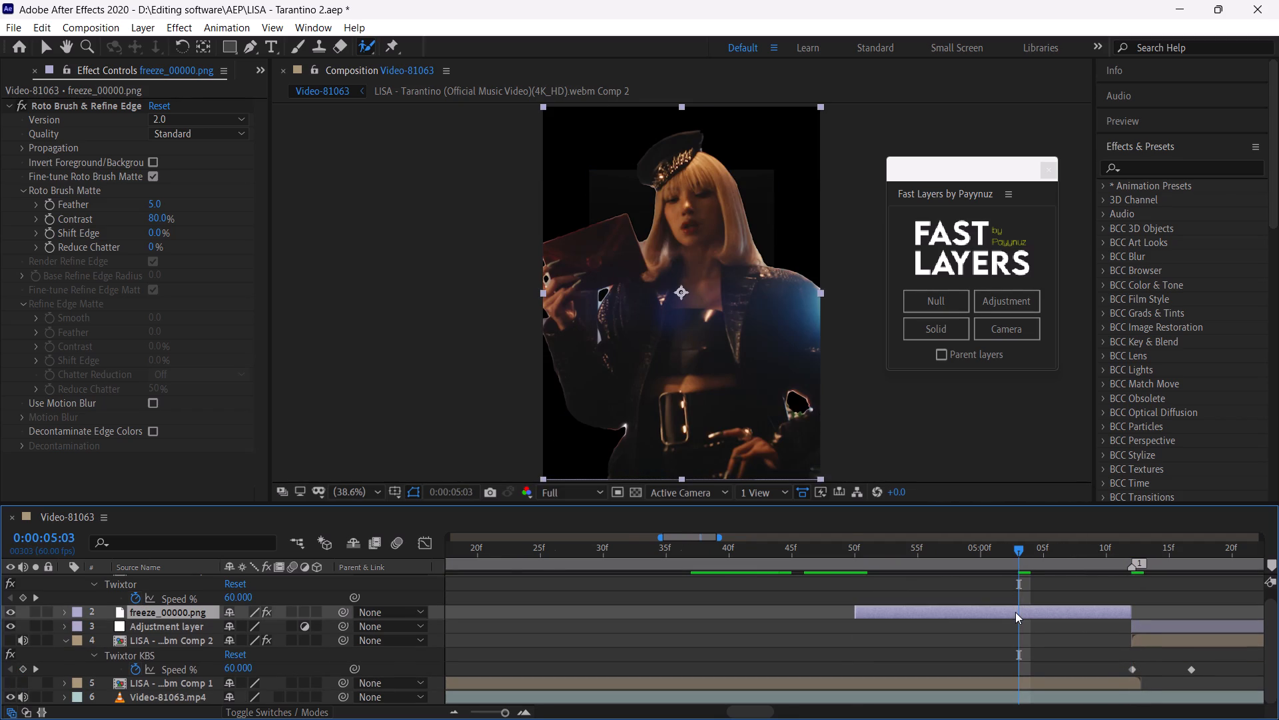
pyautogui.click(556, 490)
pyautogui.click(585, 584)
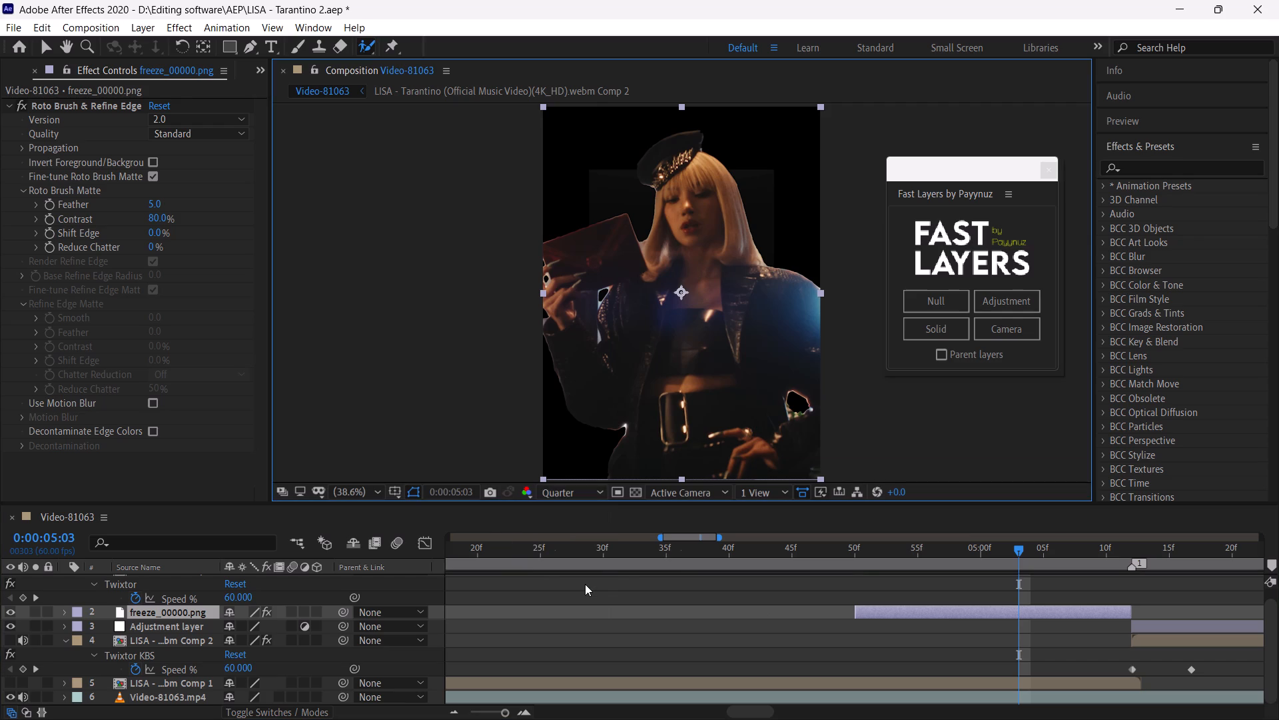
pyautogui.hotkey('ctrl', 's')
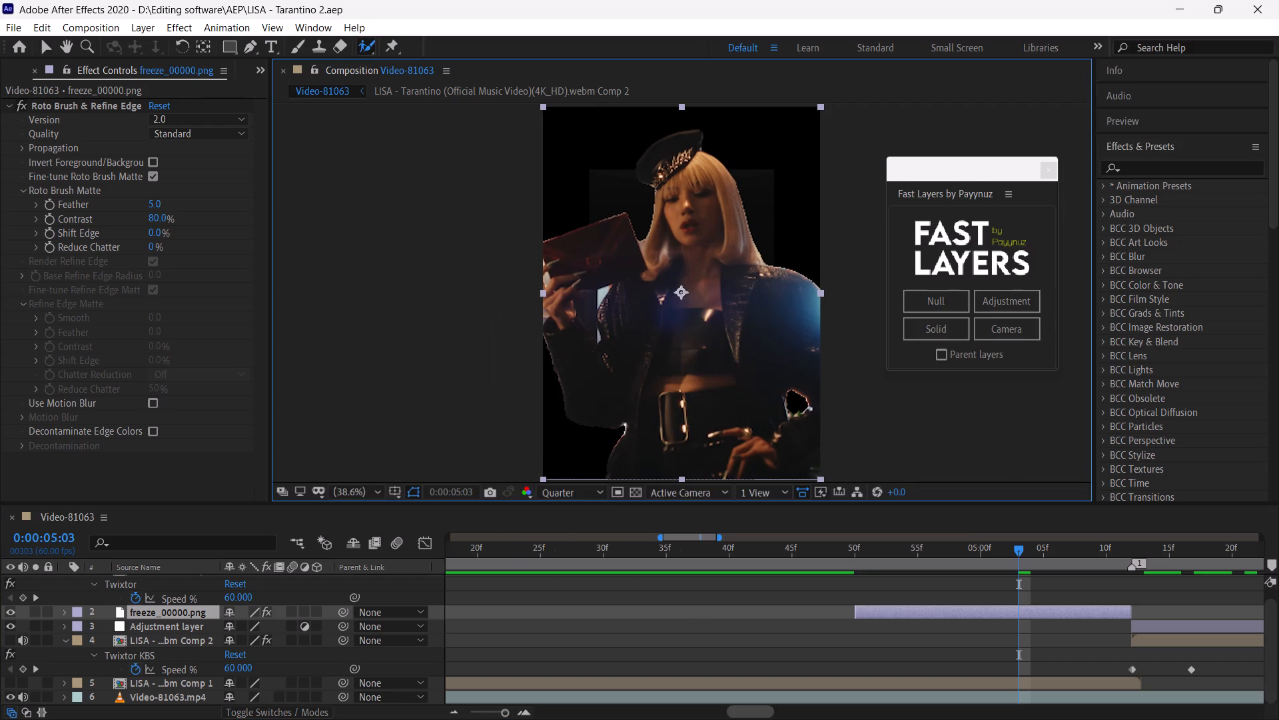
# Pre-compose the trimmed freeze_00000.png layer as freeze_00000.png Comp 1.
pyautogui.rightClick(955, 615)
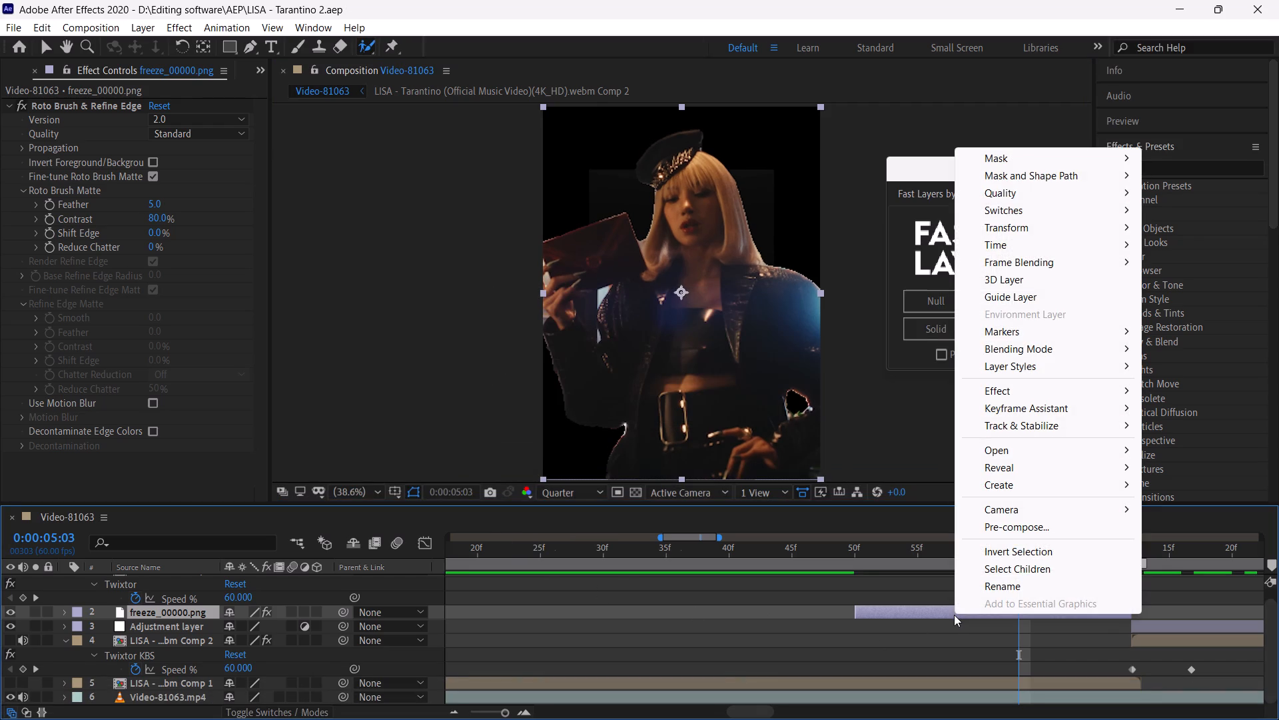
pyautogui.click(1007, 524)
pyautogui.click(693, 477)
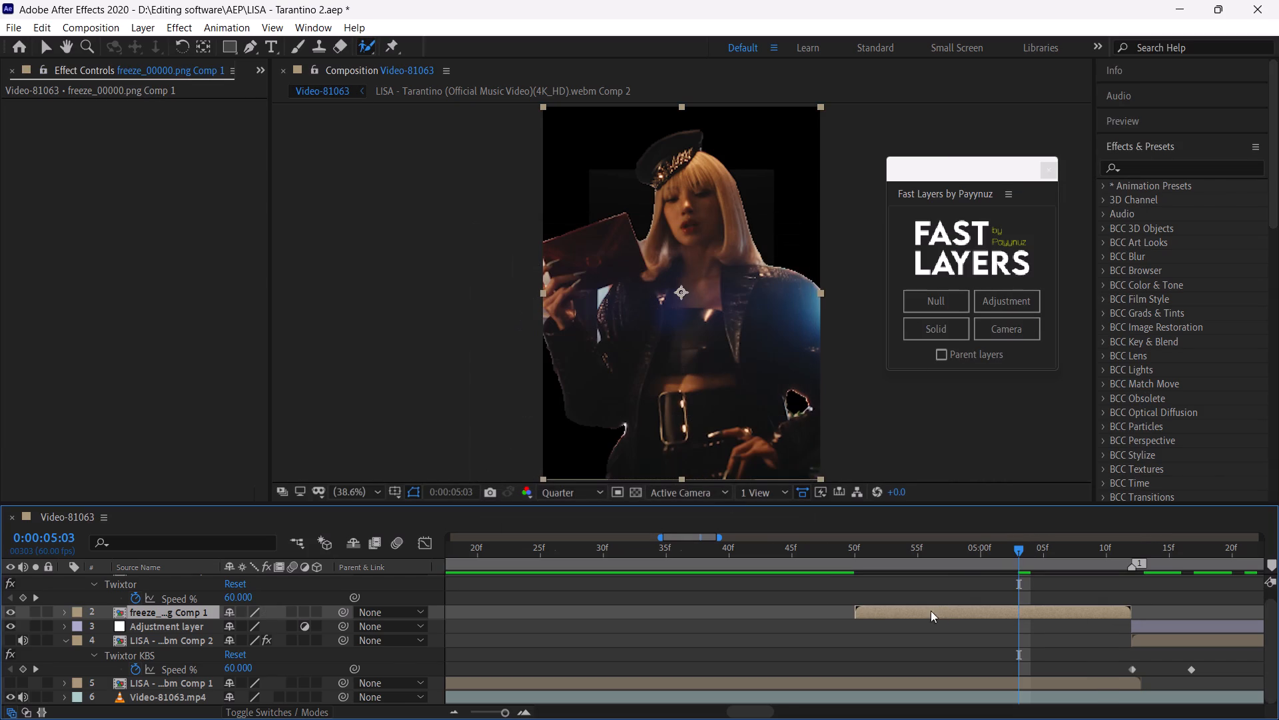
# Add a camera spanning the freeze-frame comp, collapse the open layer properties, and place it below LISA - Tarantino Comp 3.
pyautogui.click(1005, 331)
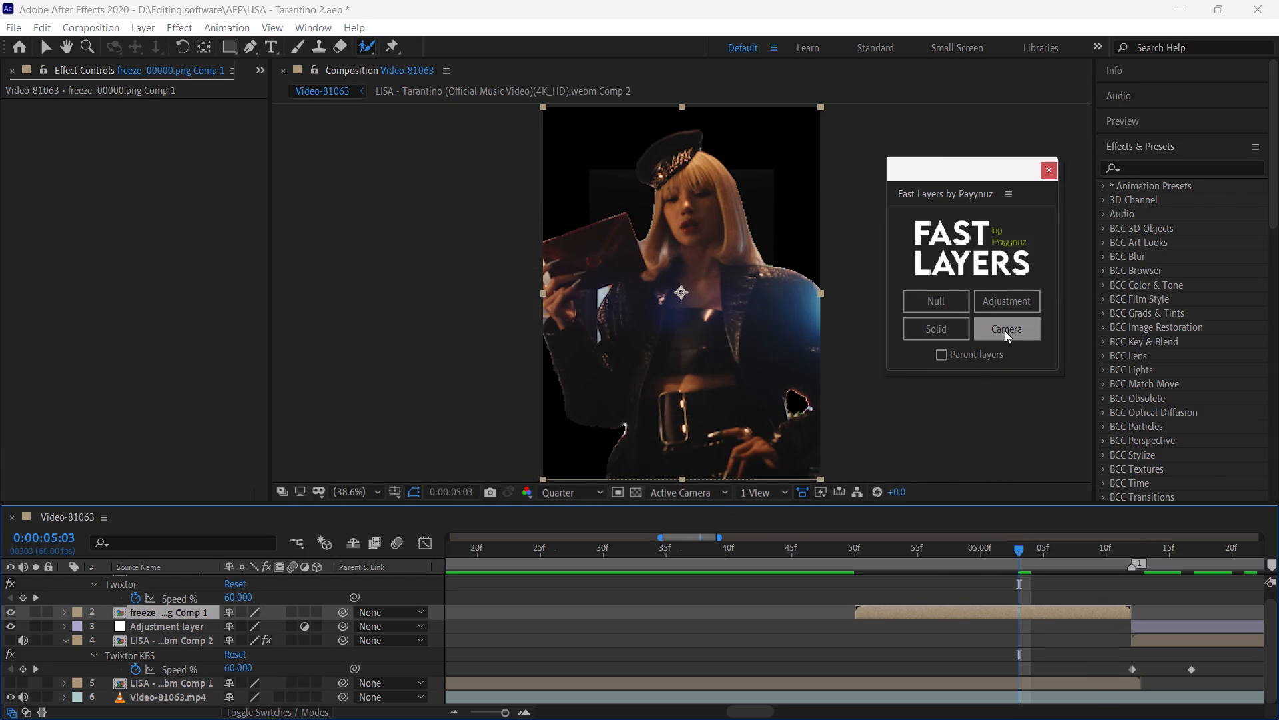
pyautogui.scroll(1, 958, 627)
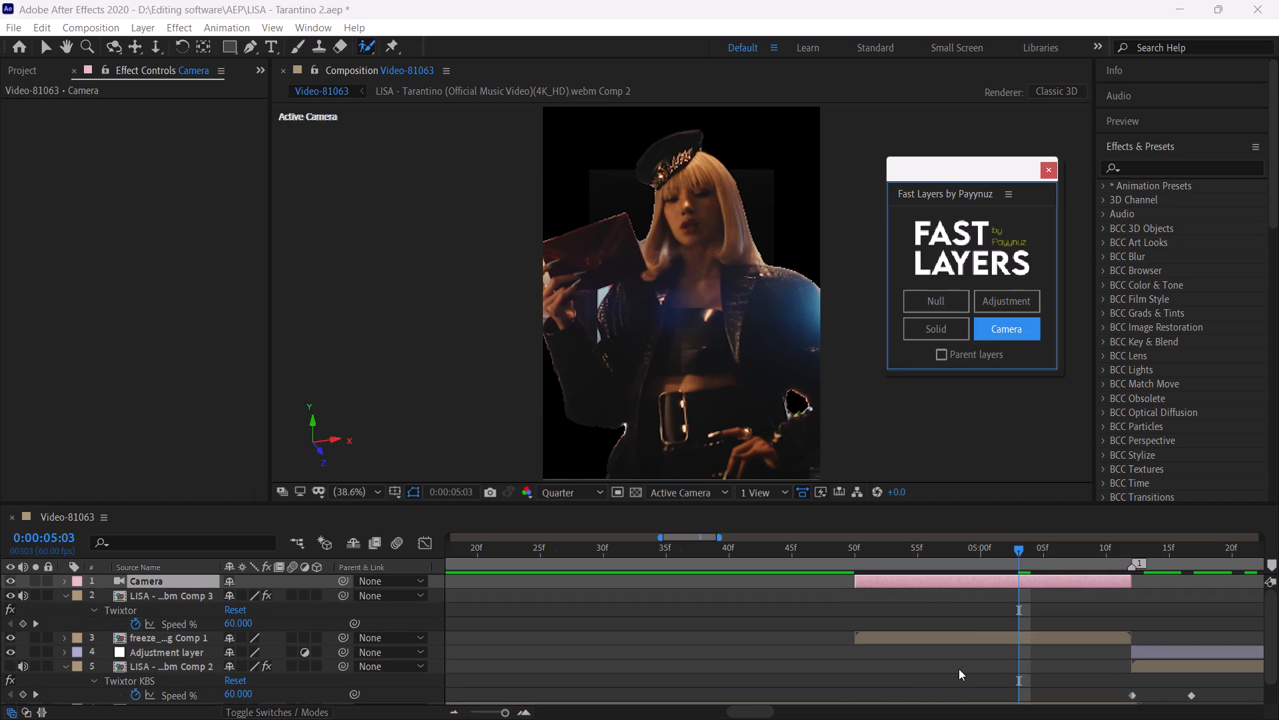
pyautogui.click(959, 669)
pyautogui.press('u')
pyautogui.click(960, 609)
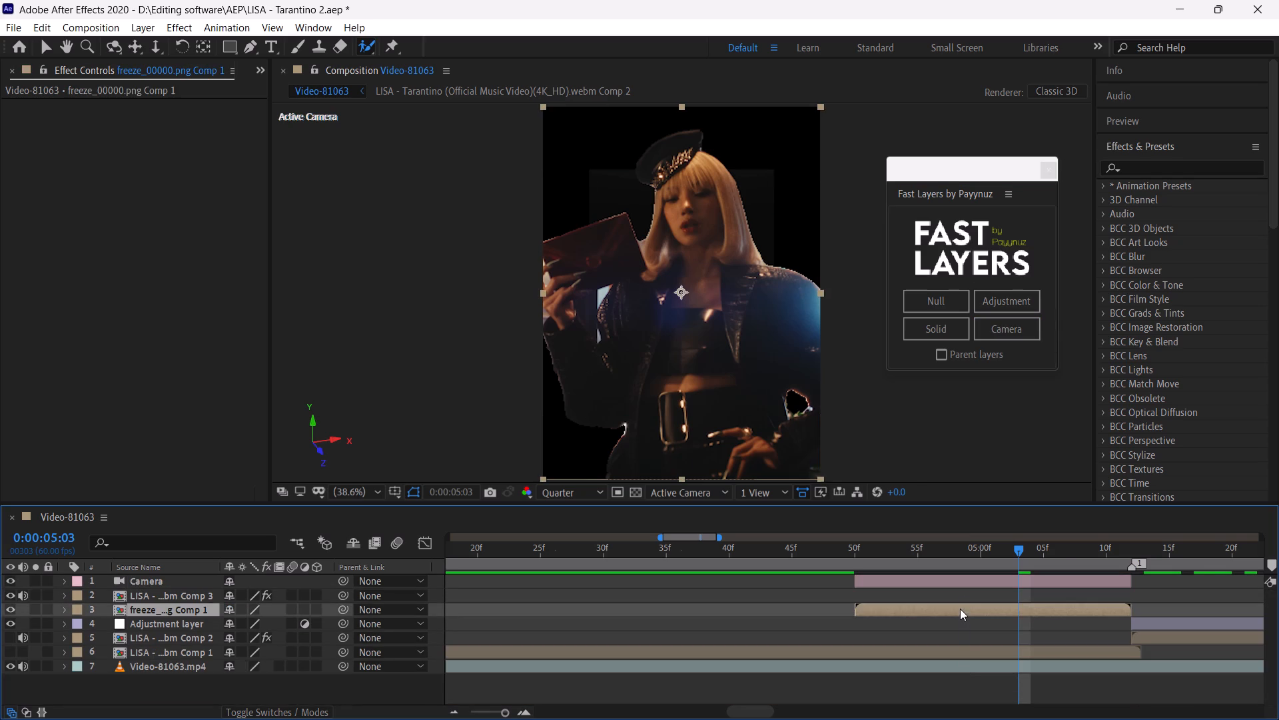
pyautogui.click(974, 575)
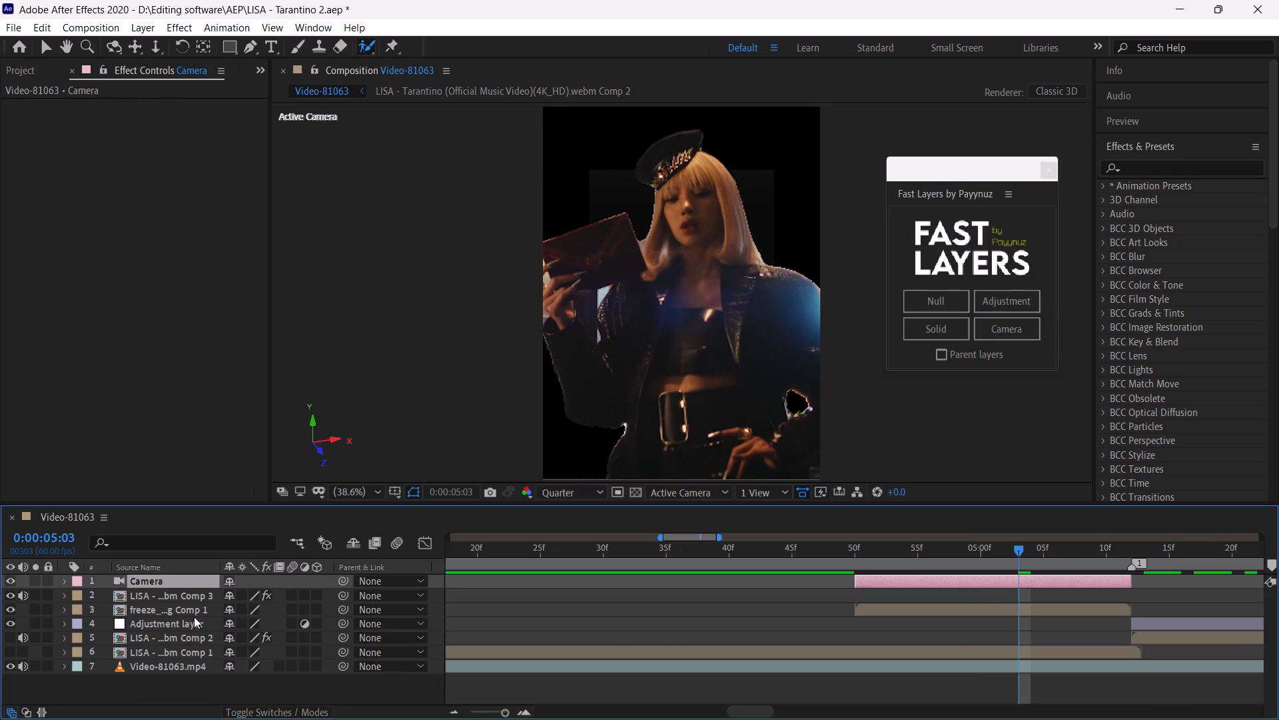
pyautogui.moveTo(191, 581); pyautogui.dragTo(191, 596)
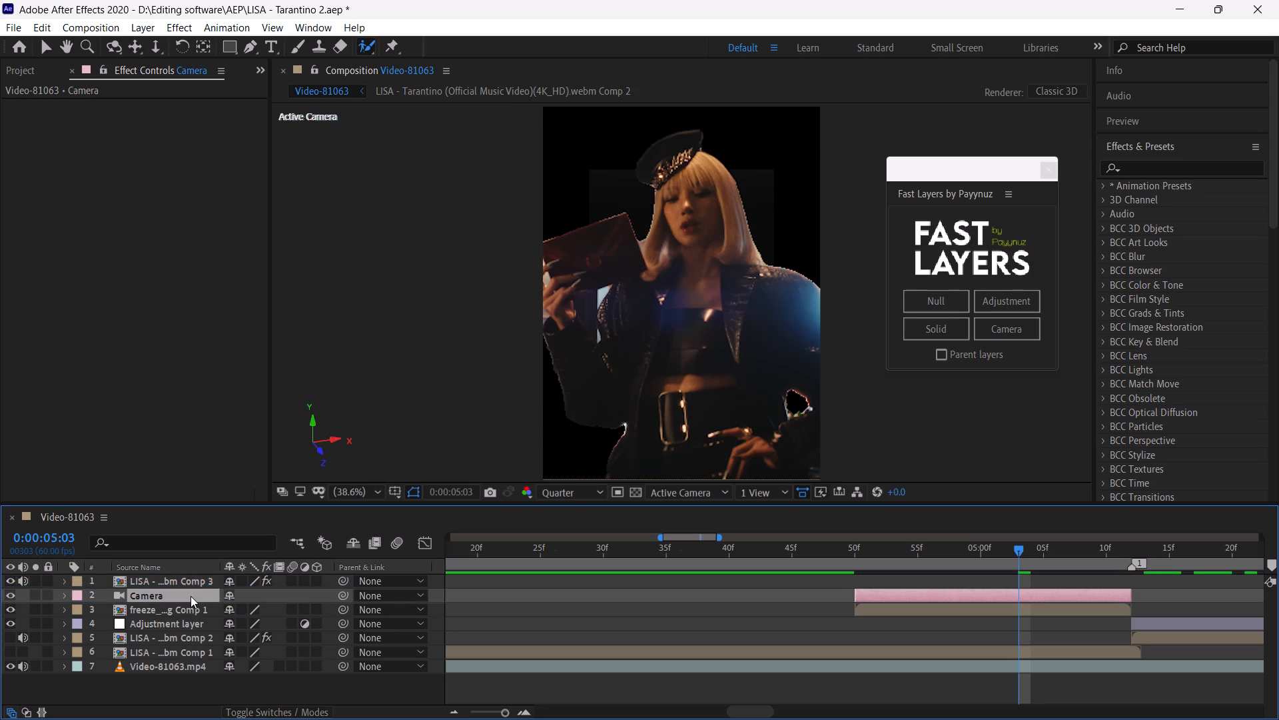
# Parent freeze_00000.png Comp 1 to the Camera layer.
pyautogui.click(881, 613)
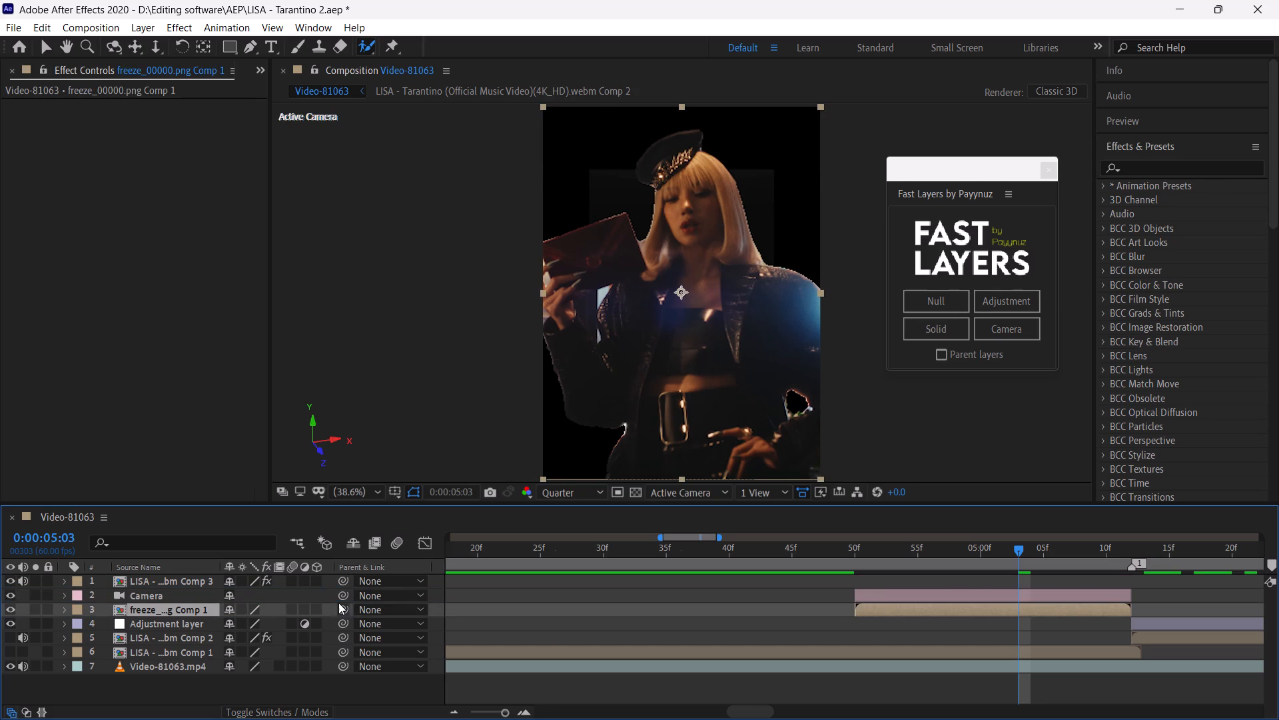
pyautogui.moveTo(342, 608); pyautogui.dragTo(246, 593)
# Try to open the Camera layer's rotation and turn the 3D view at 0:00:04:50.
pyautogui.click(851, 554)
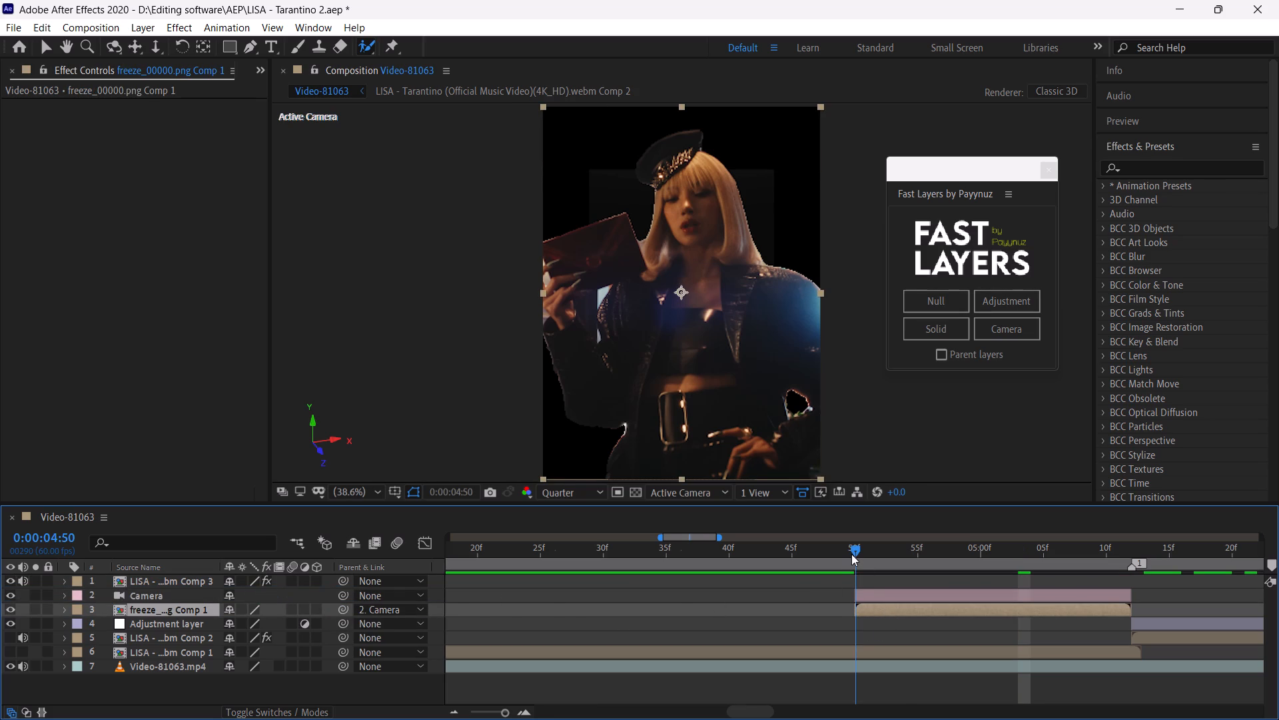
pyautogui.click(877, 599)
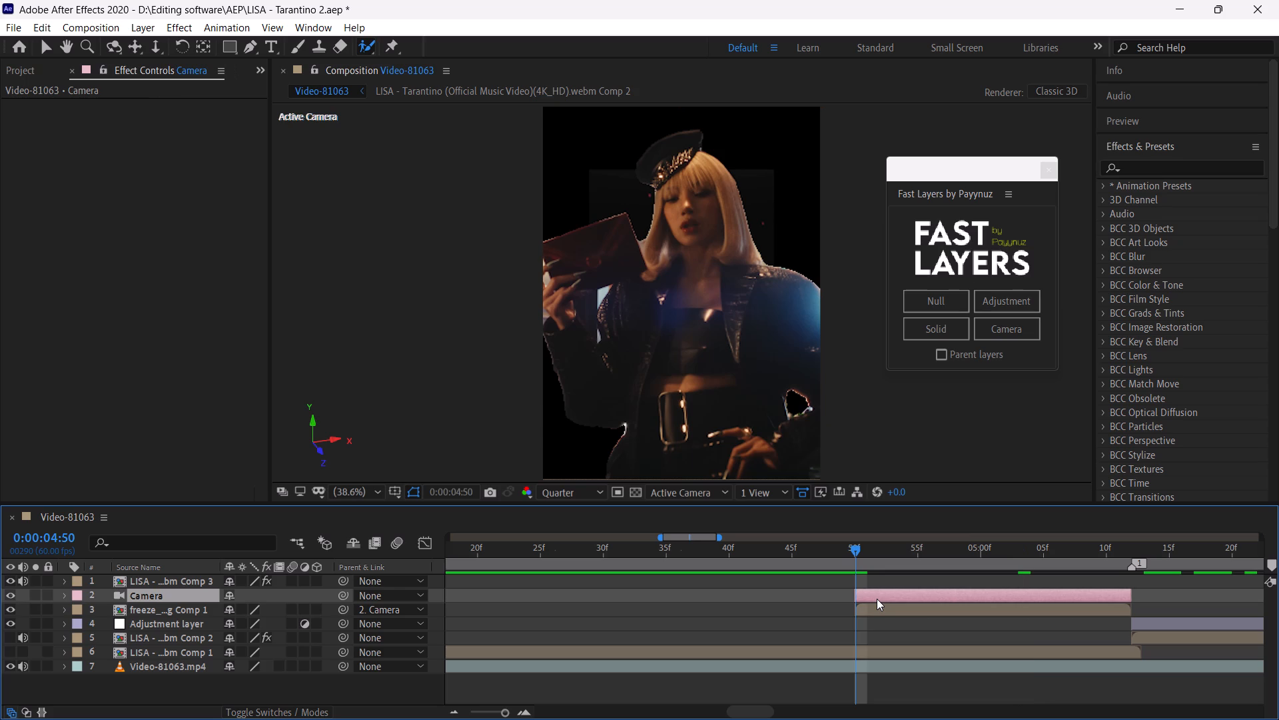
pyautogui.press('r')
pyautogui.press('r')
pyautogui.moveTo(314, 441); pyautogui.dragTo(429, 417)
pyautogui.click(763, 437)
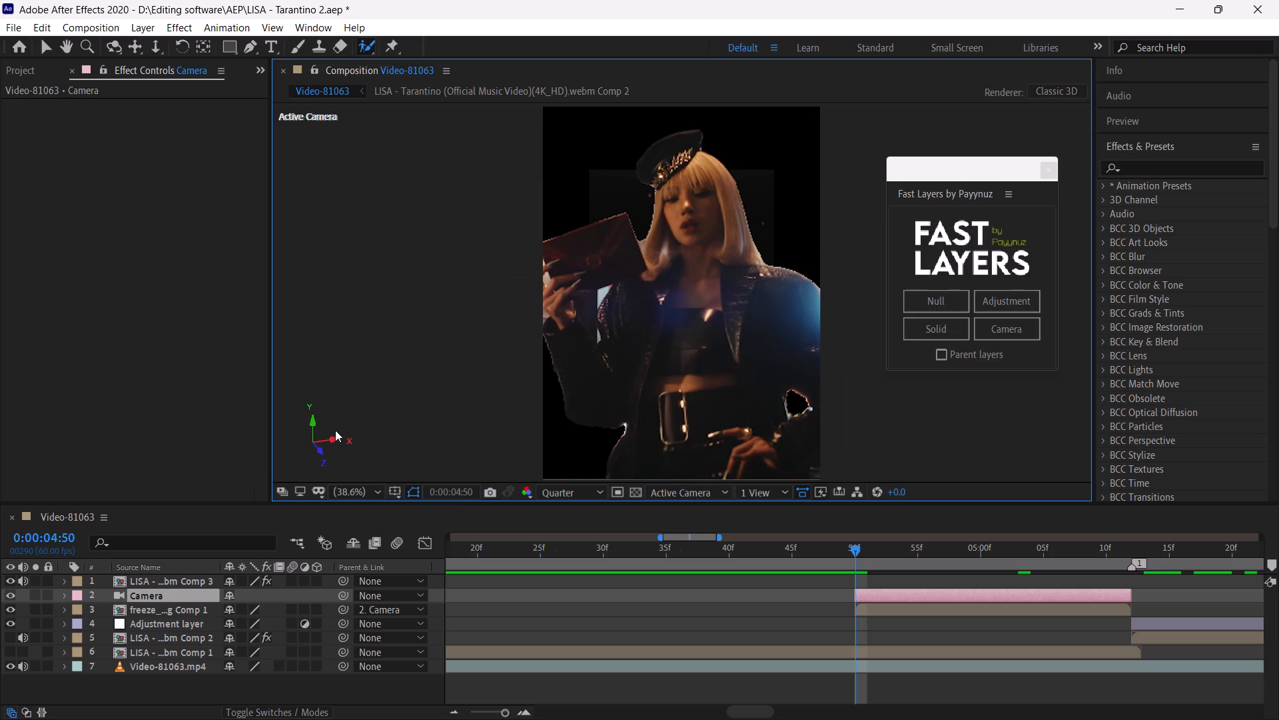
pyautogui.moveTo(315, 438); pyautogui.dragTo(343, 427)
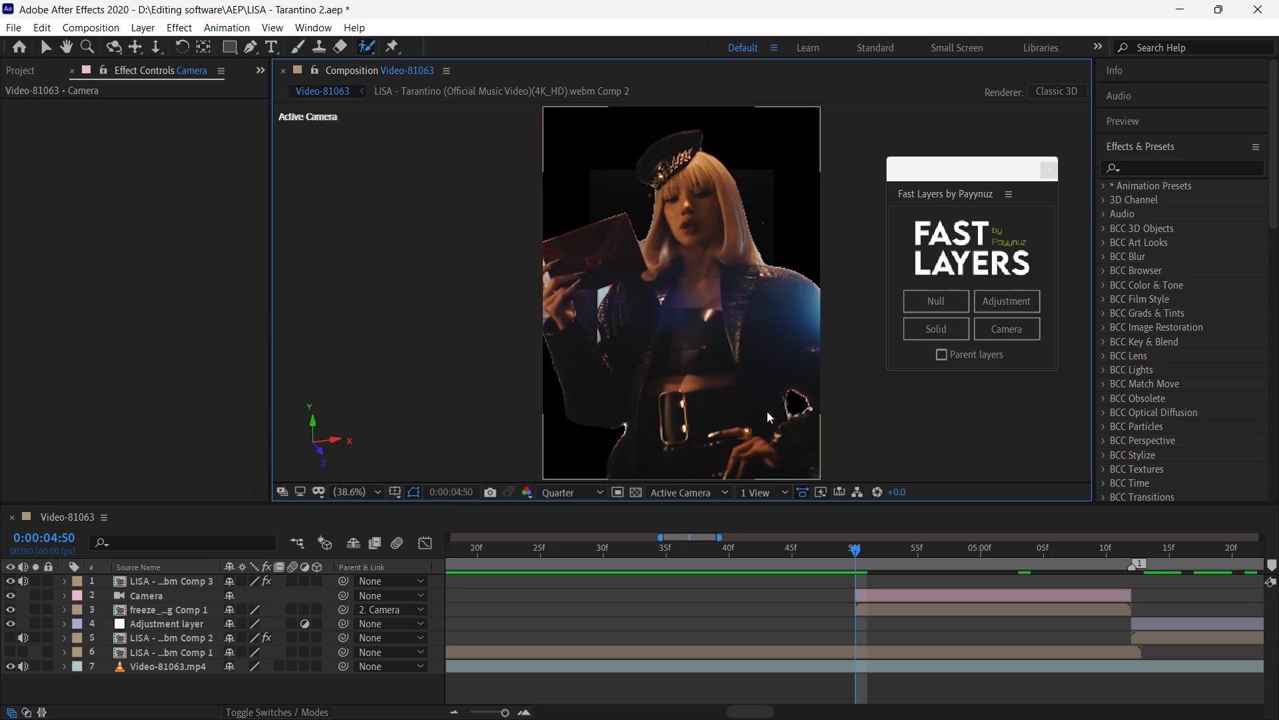
# Add a null object above the Camera layer, show its Position property, and parent the Camera to the null.
pyautogui.click(930, 597)
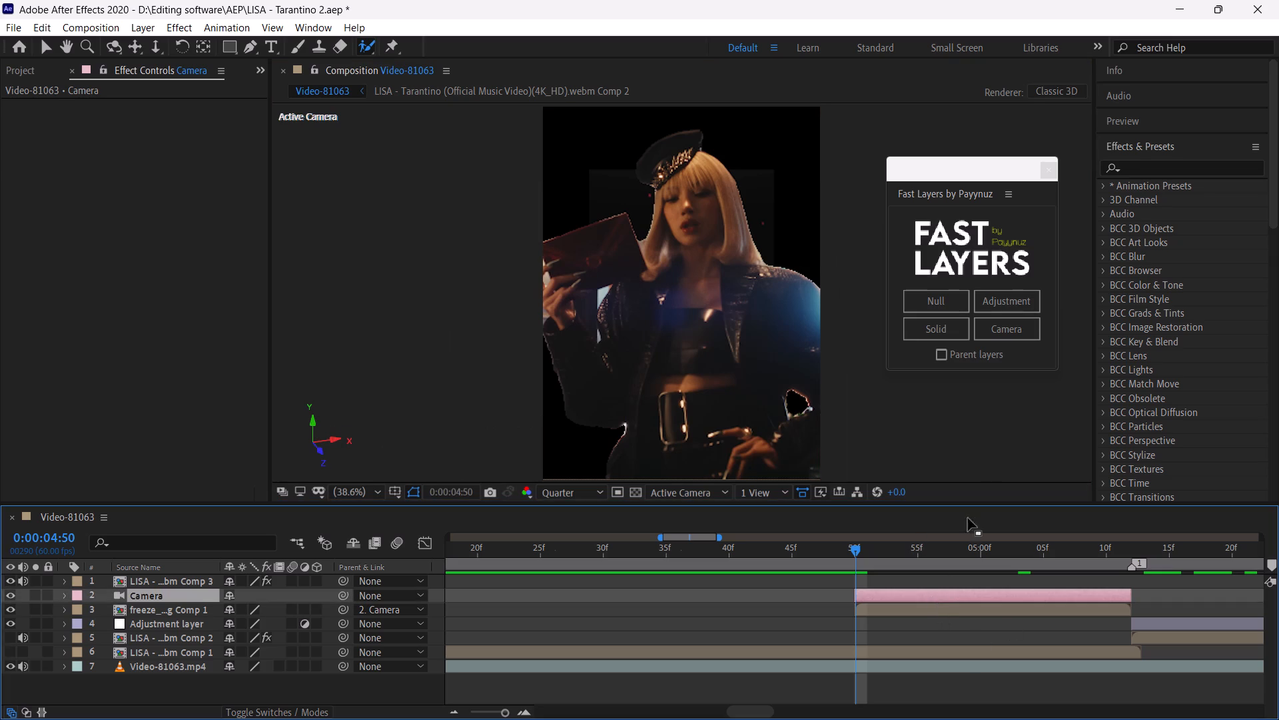
pyautogui.click(943, 307)
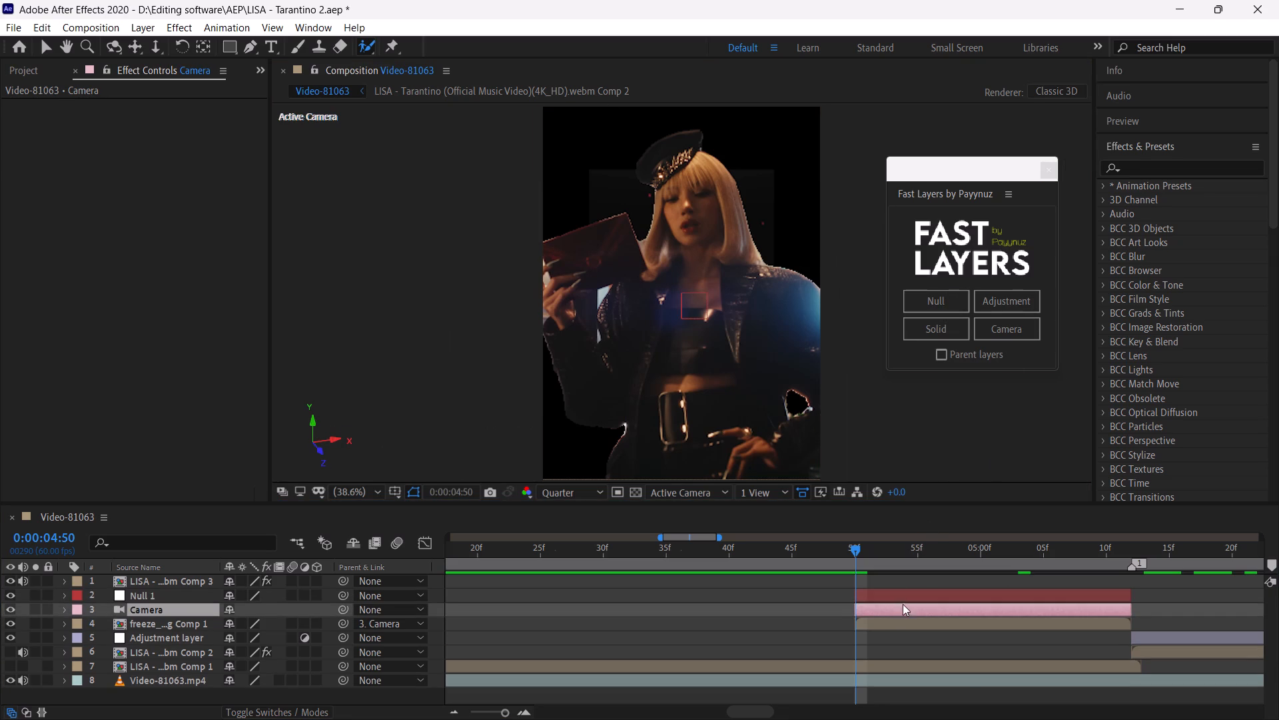
pyautogui.click(907, 597)
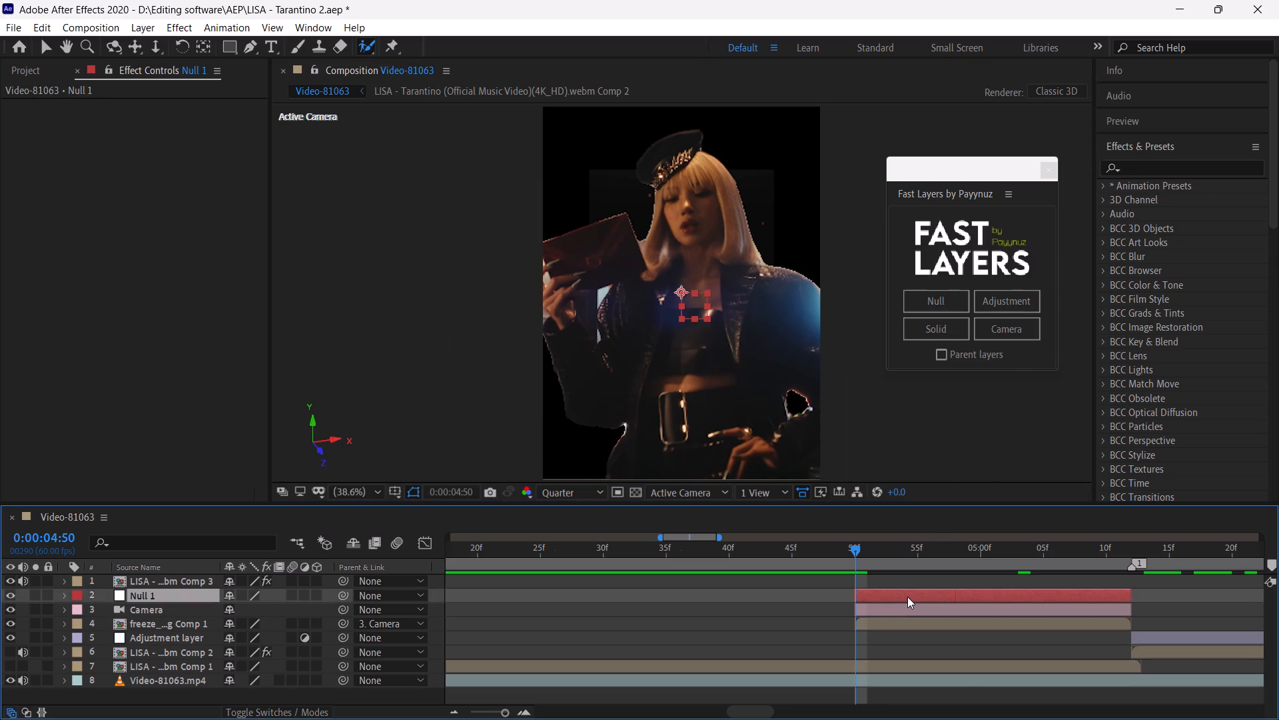
pyautogui.press('p')
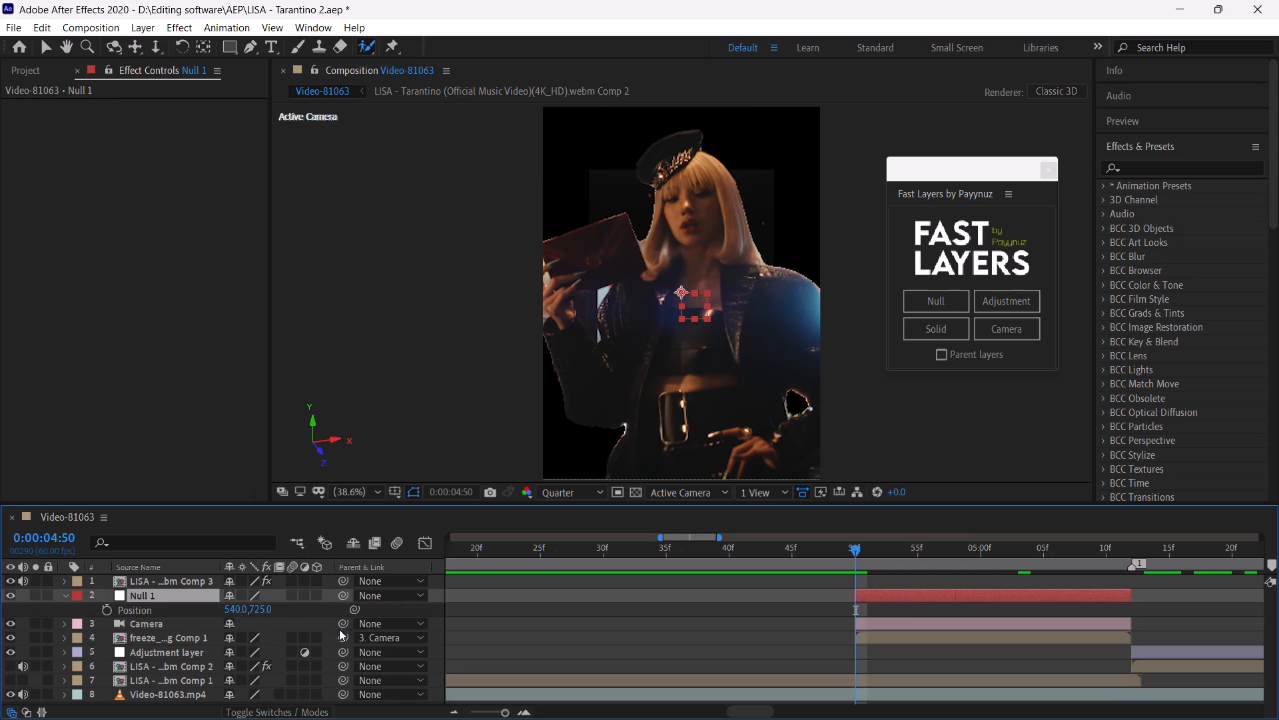
pyautogui.moveTo(341, 623); pyautogui.dragTo(274, 593)
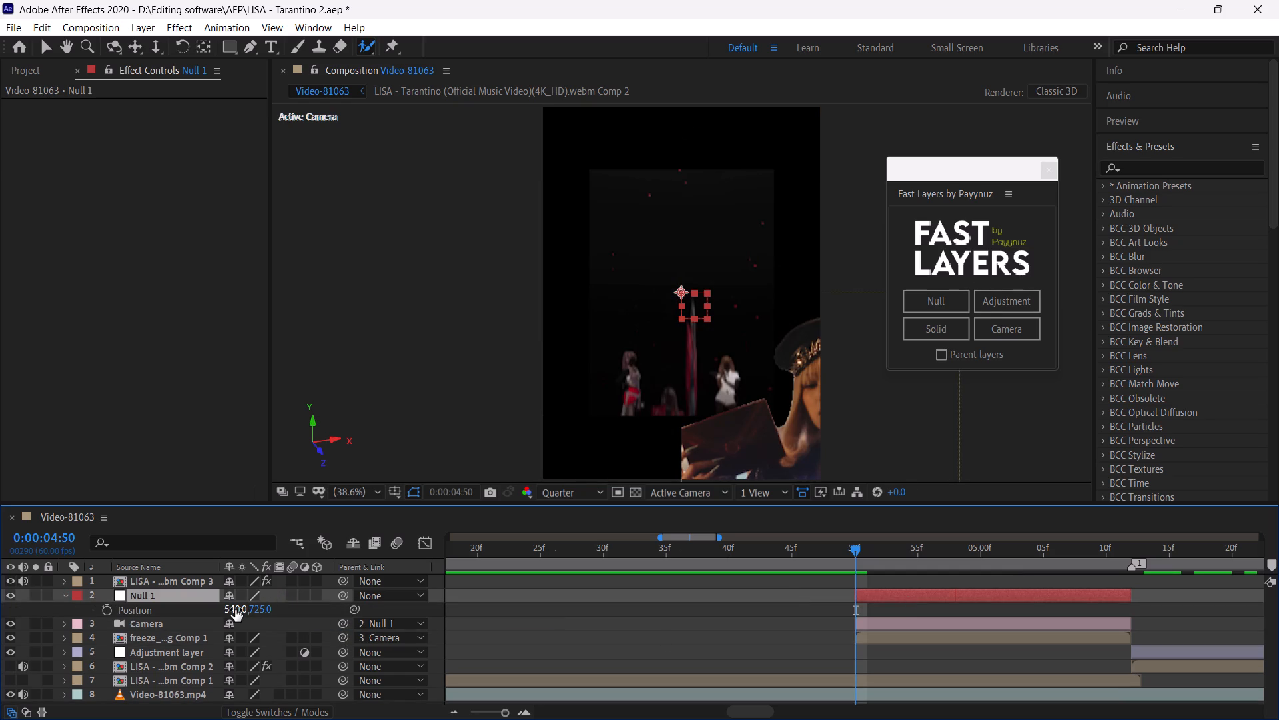
# Move the freeze-frame cutout back toward the frame's centre, to about 584.6, 915.7, and show its Position property.
pyautogui.moveTo(796, 433); pyautogui.dragTo(712, 369)
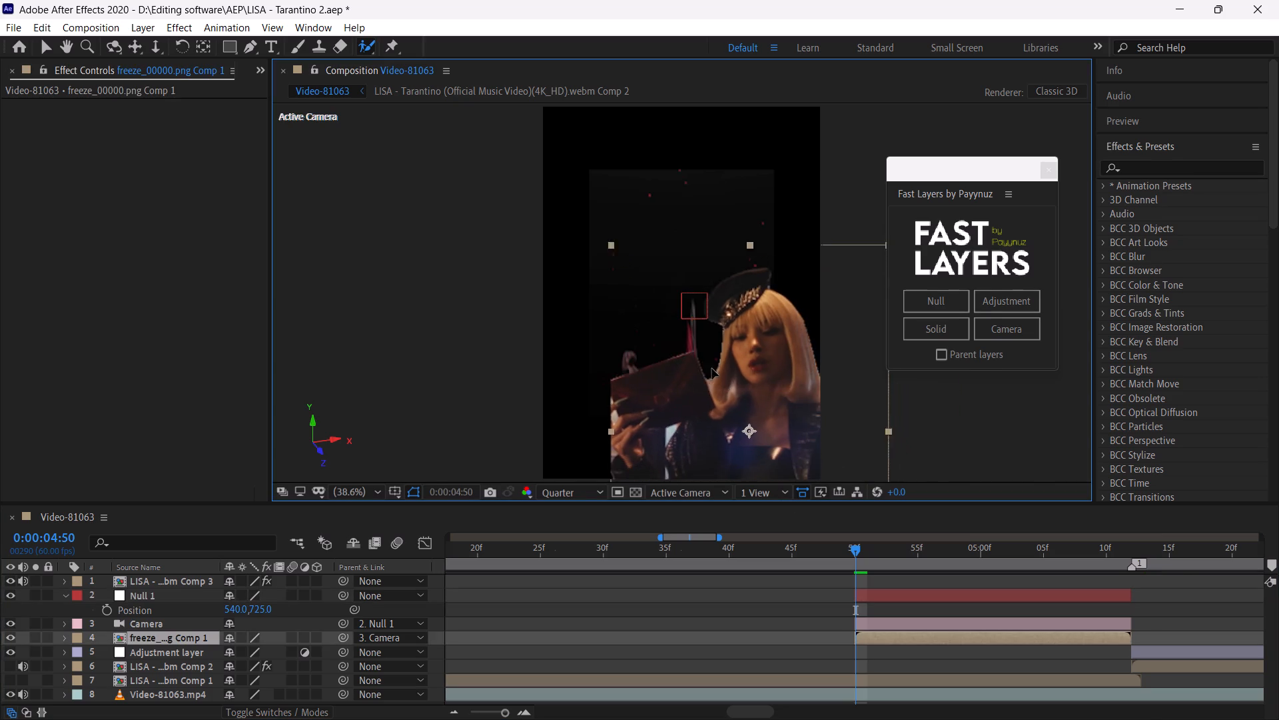
pyautogui.moveTo(712, 369); pyautogui.dragTo(669, 296)
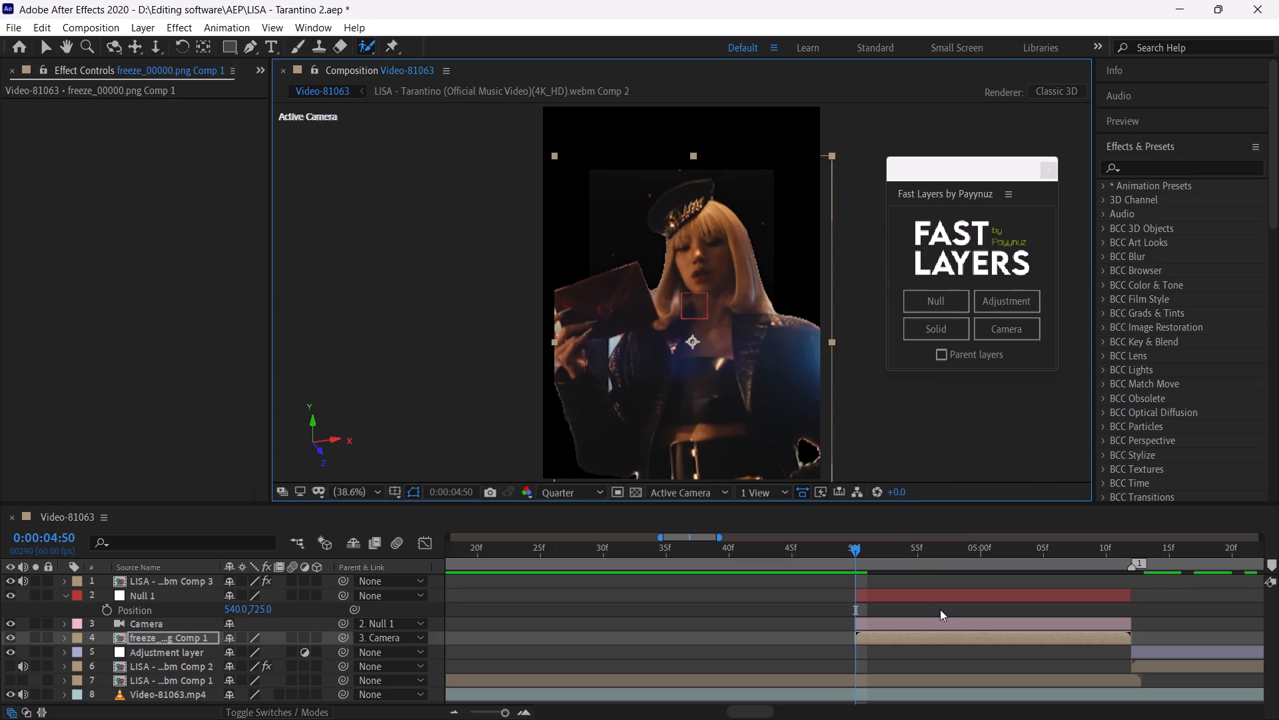
pyautogui.click(935, 637)
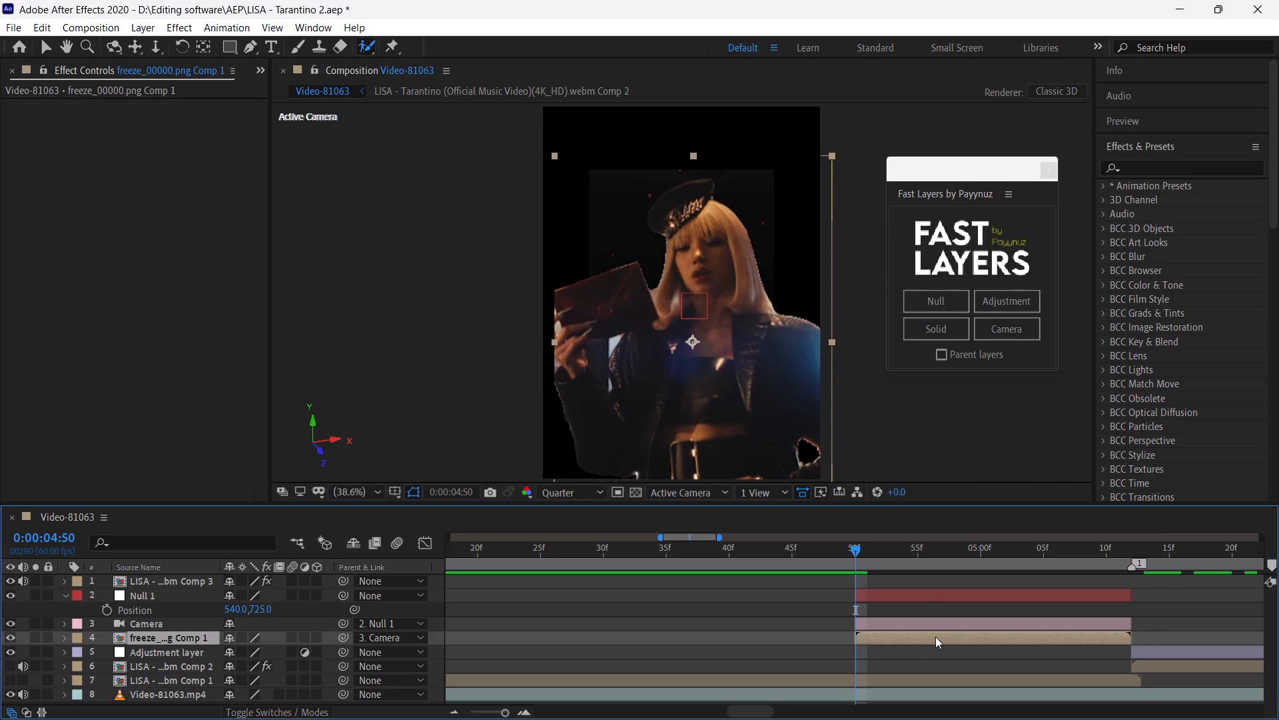
pyautogui.press('p')
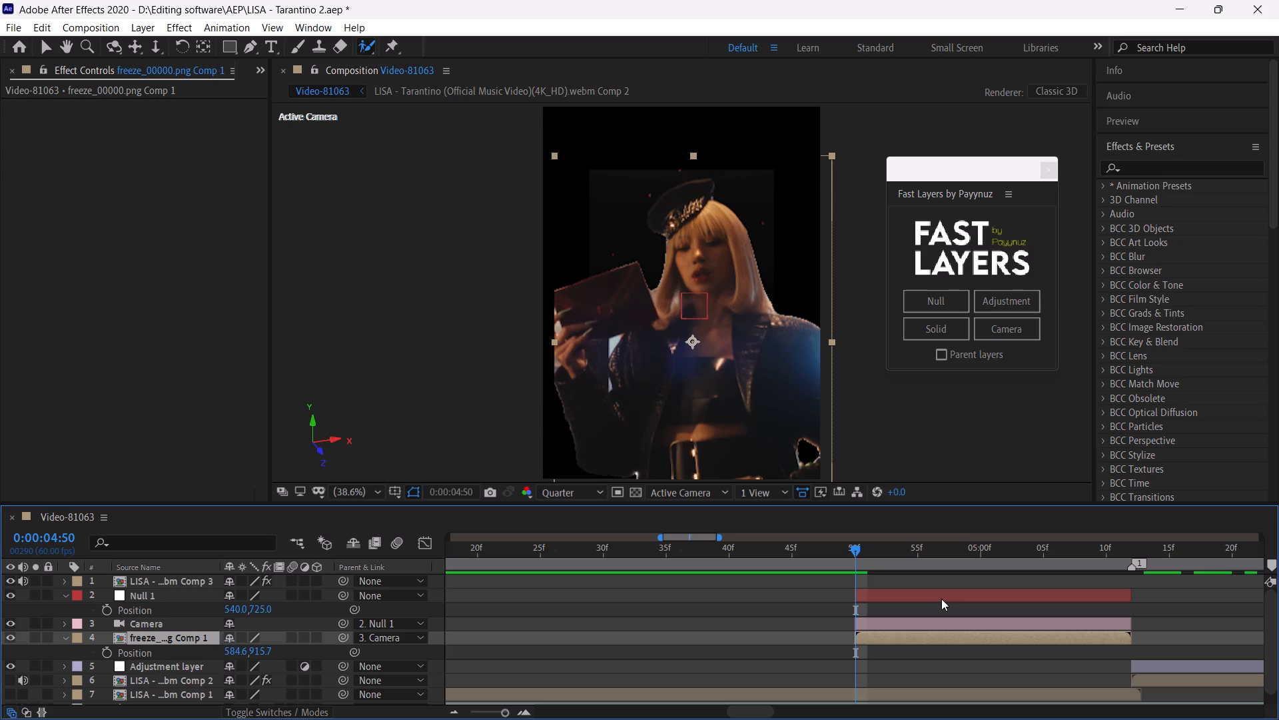
# Show the Position property of the LISA - Tarantino Comp 1 layer.
pyautogui.scroll(-1, 949, 633)
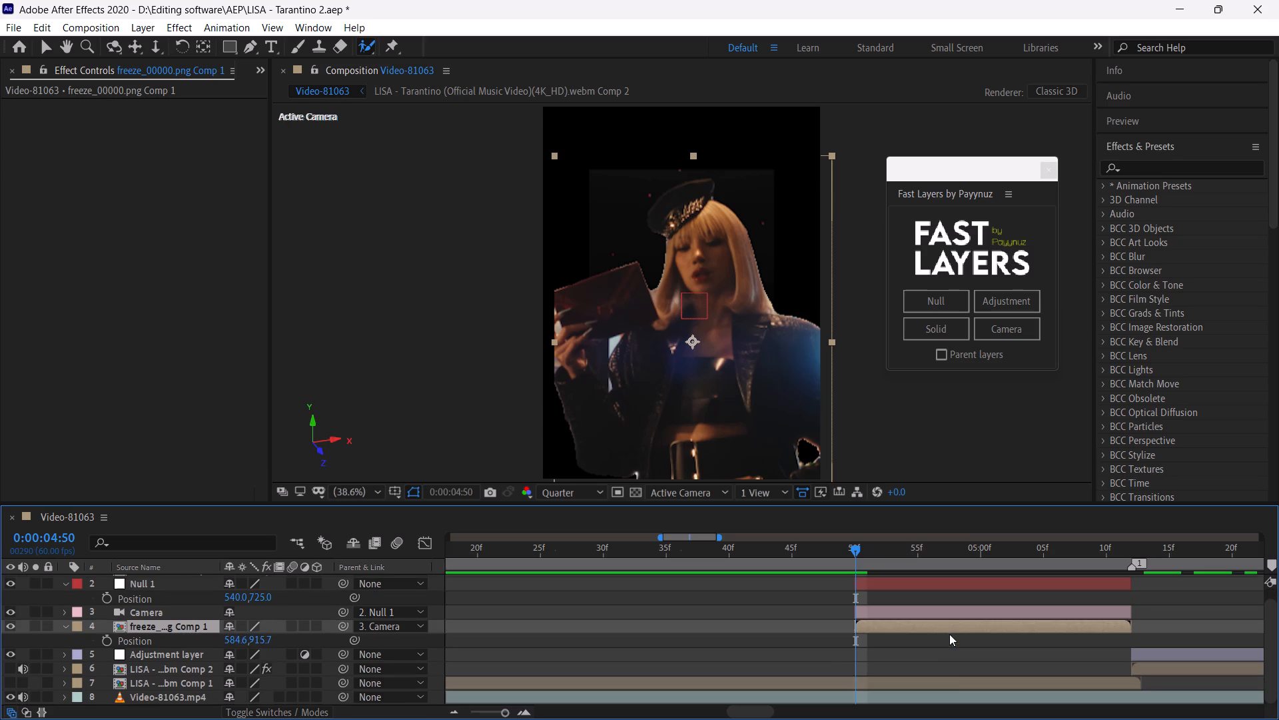
pyautogui.click(955, 676)
pyautogui.click(957, 686)
pyautogui.press('p')
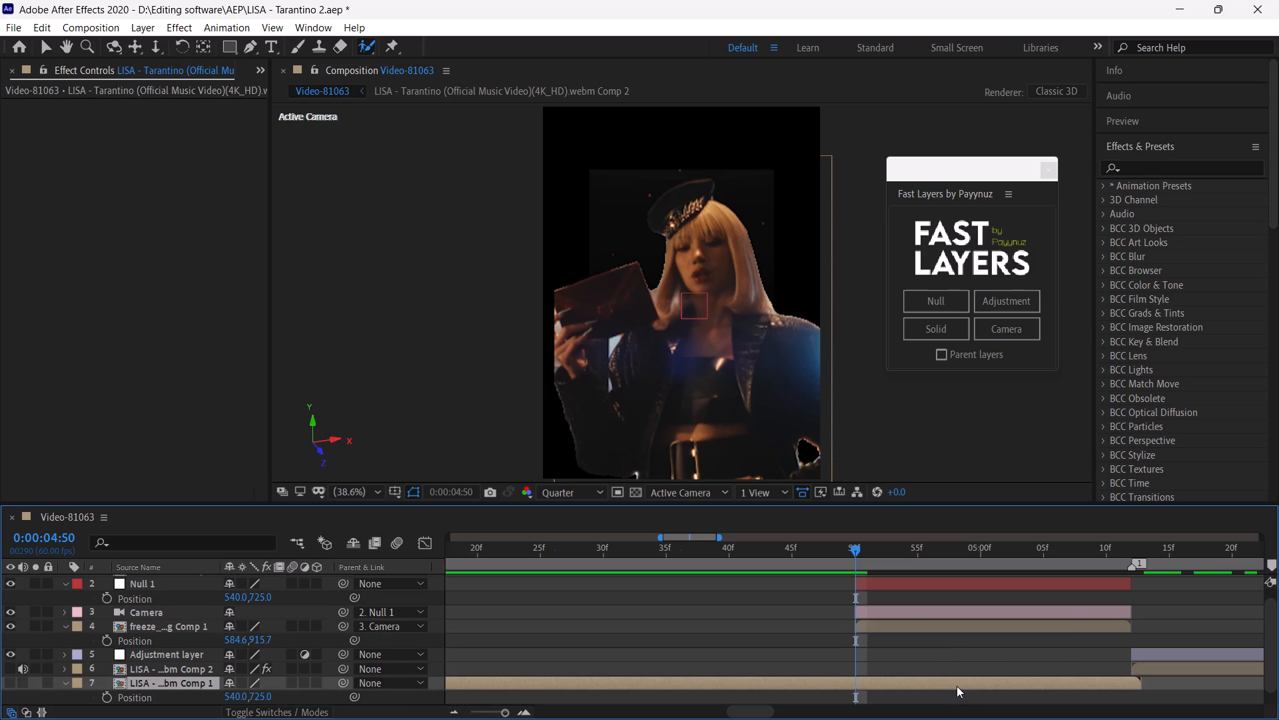
# Move the freeze-frame cutout of the woman up to the frame's centre, at about 543.1, 718.5.
pyautogui.click(874, 586)
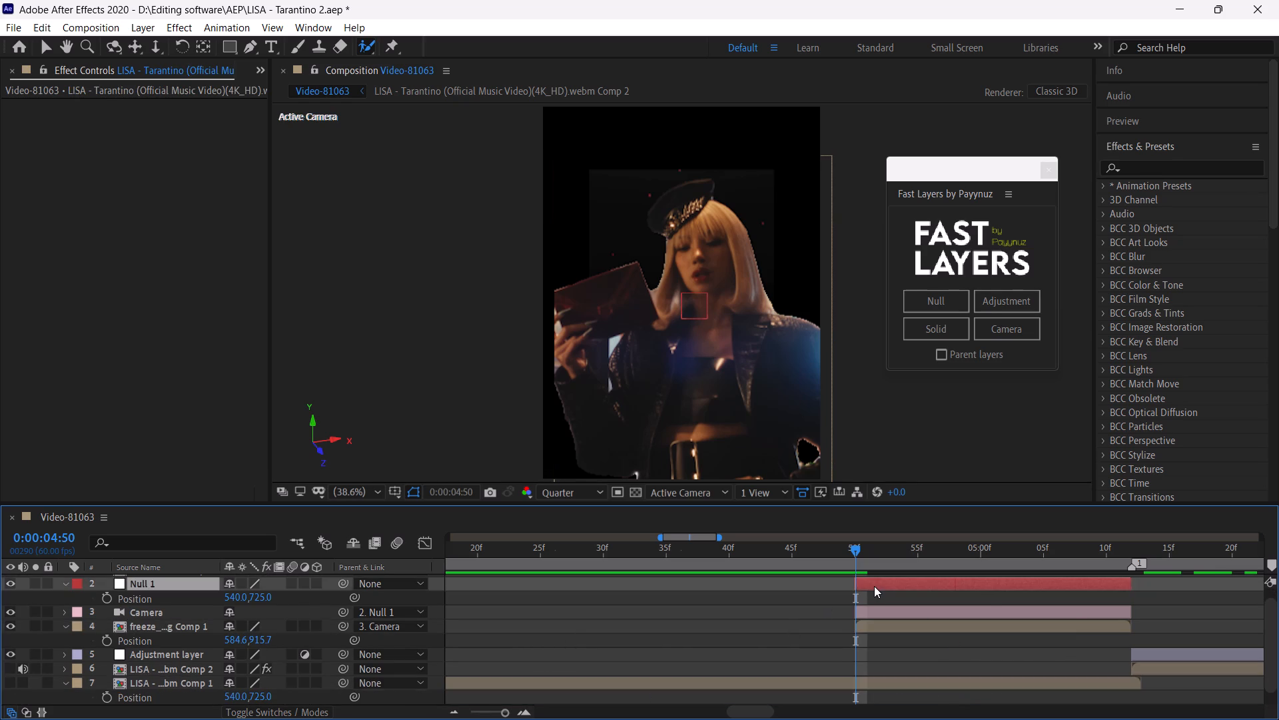
pyautogui.moveTo(704, 390); pyautogui.dragTo(697, 370)
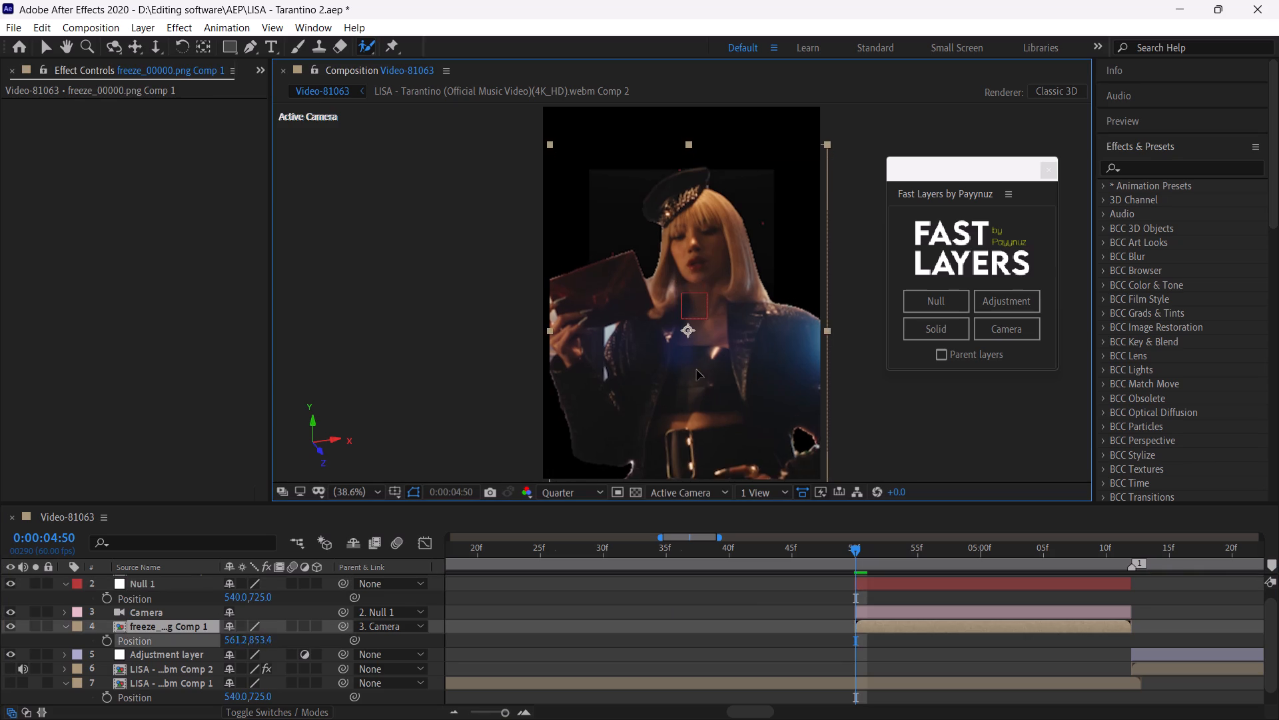
pyautogui.moveTo(697, 370); pyautogui.dragTo(695, 351)
pyautogui.doubleClick(693, 347)
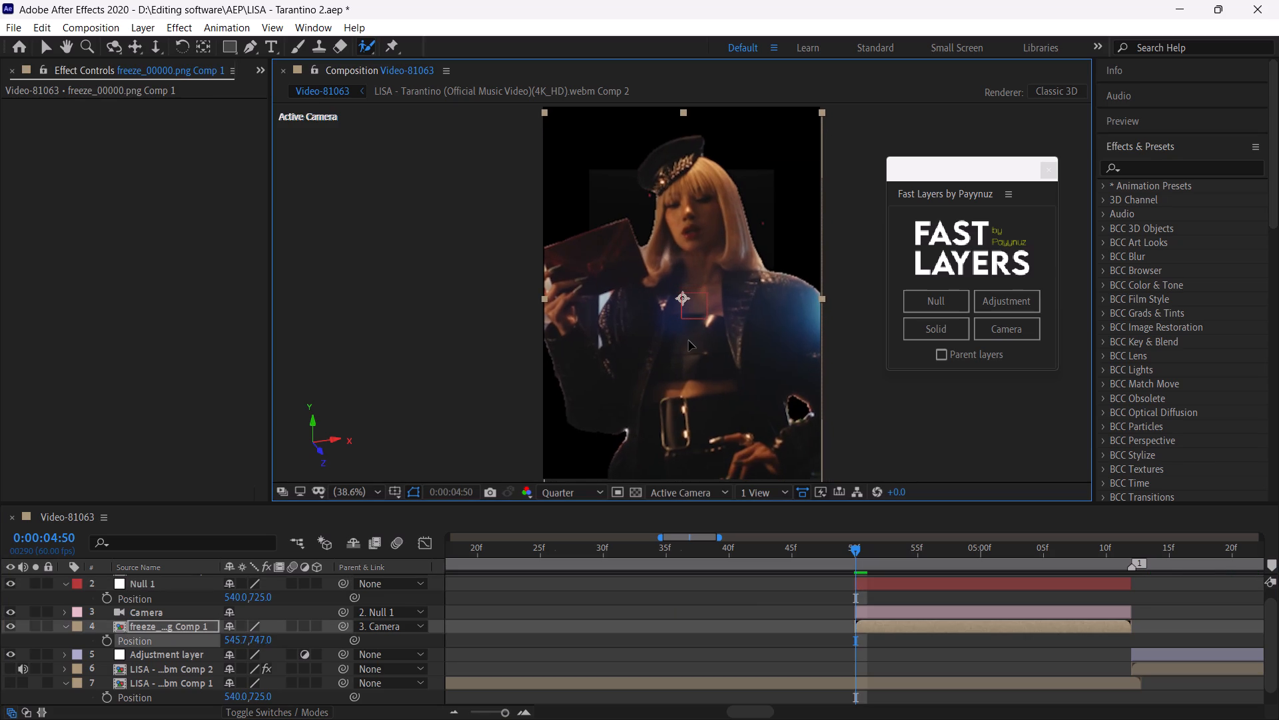
pyautogui.moveTo(701, 365); pyautogui.dragTo(701, 357)
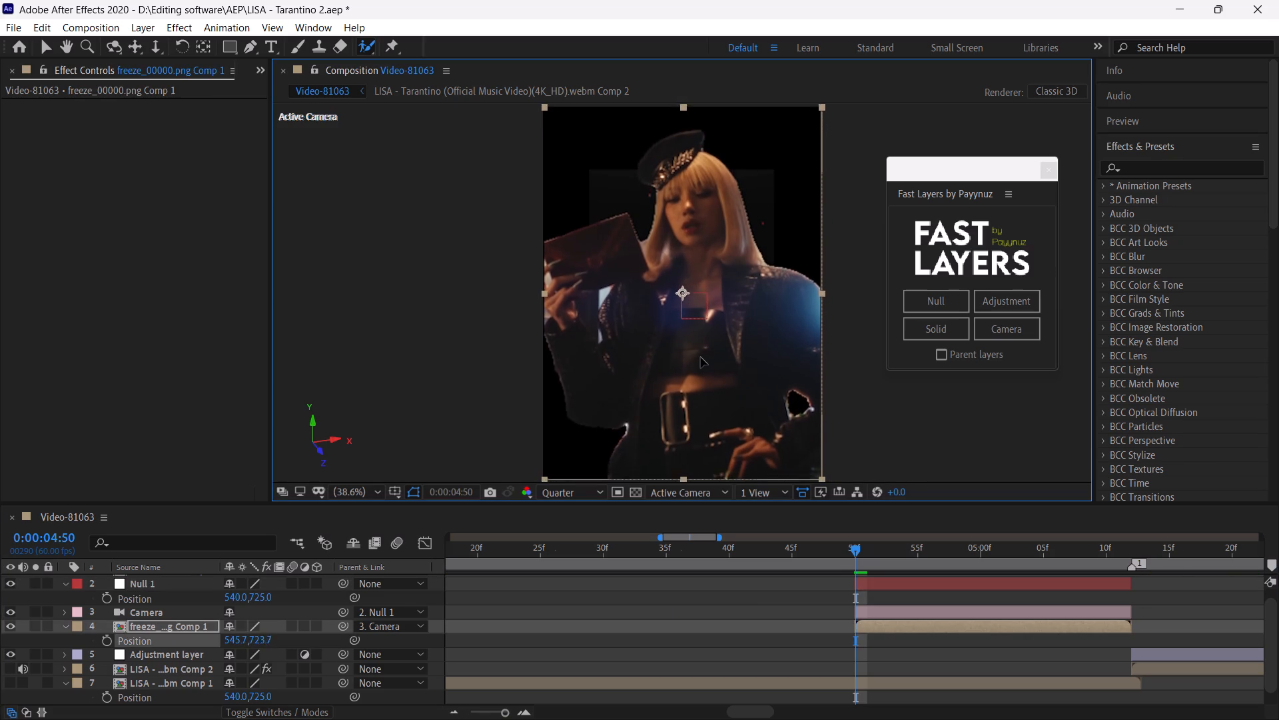
pyautogui.moveTo(701, 357); pyautogui.dragTo(700, 357)
# Play and scrub through the cutout's section, from about 0:00:04:46 on, to check how it appears.
pyautogui.press('space')
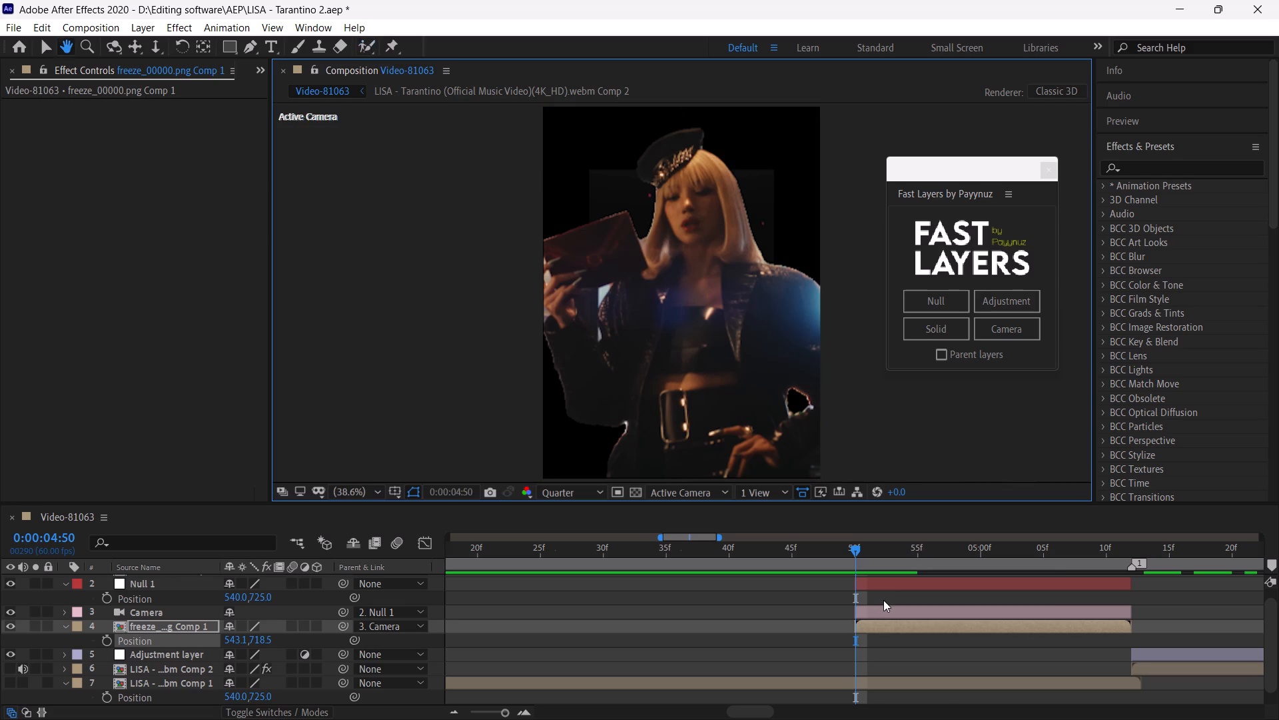
pyautogui.click(854, 554)
pyautogui.press('space')
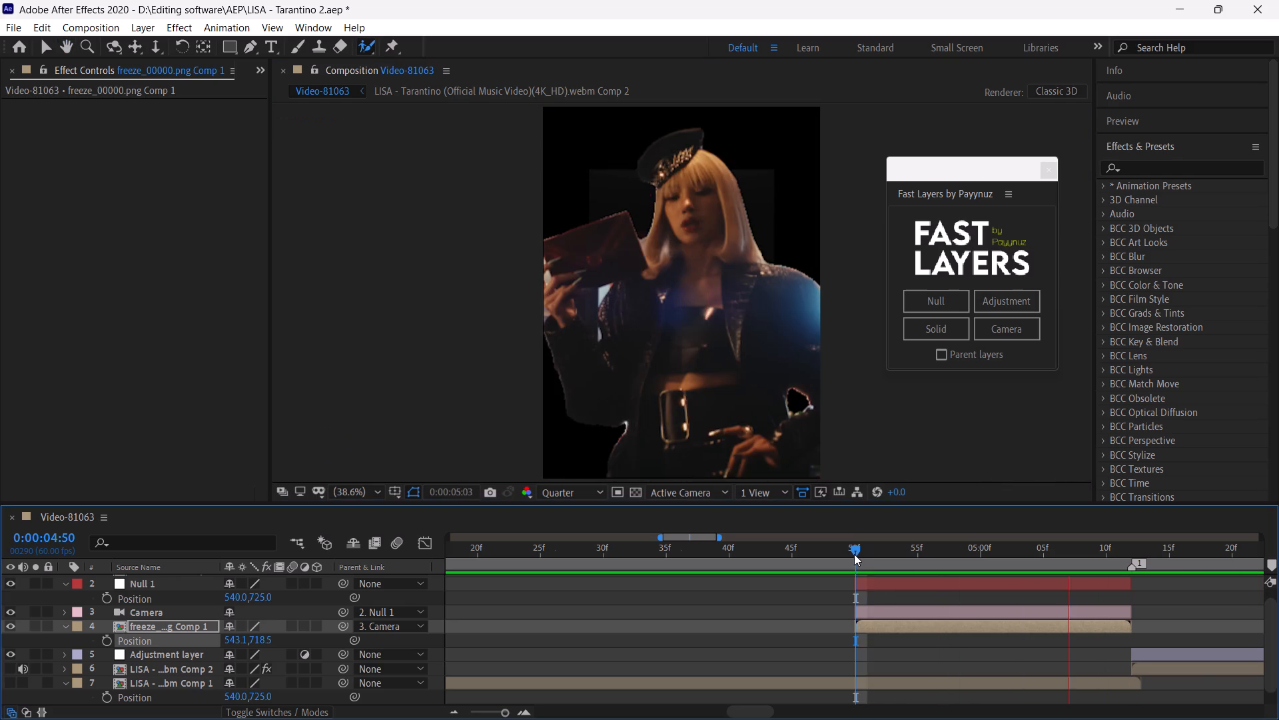
pyautogui.moveTo(854, 554); pyautogui.dragTo(1076, 633)
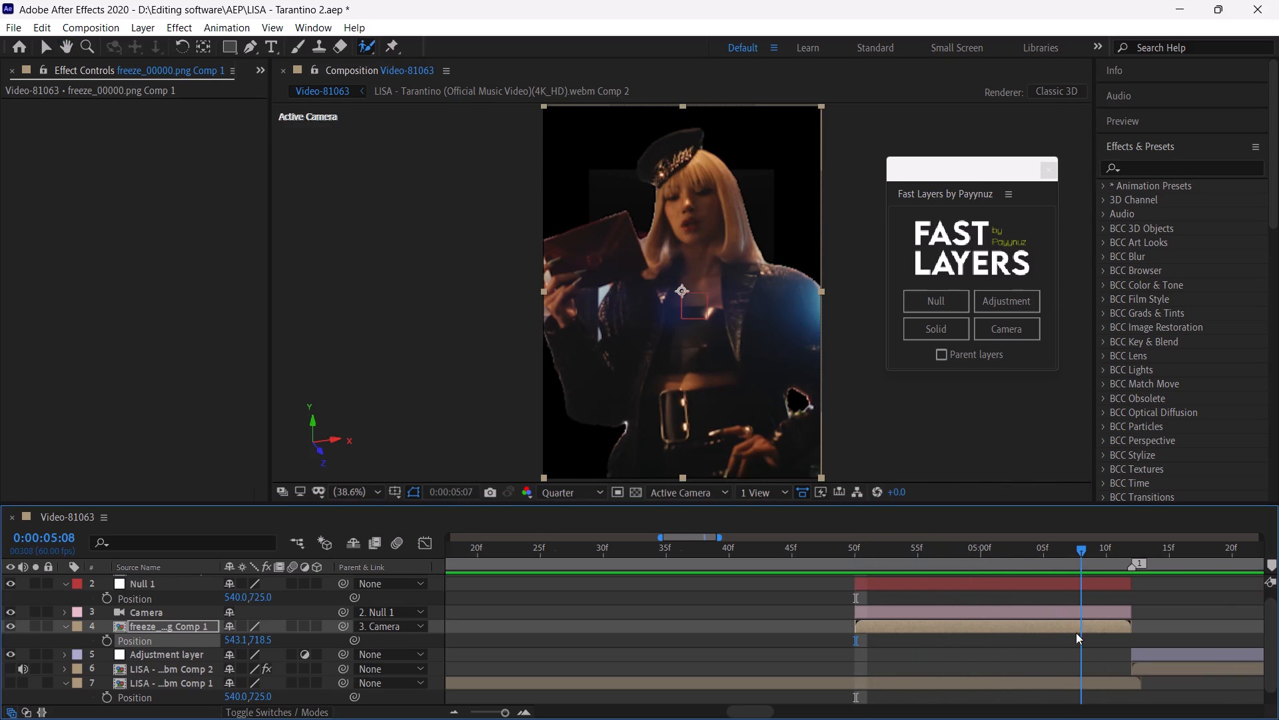
pyautogui.moveTo(1076, 633); pyautogui.dragTo(803, 648)
pyautogui.press('space')
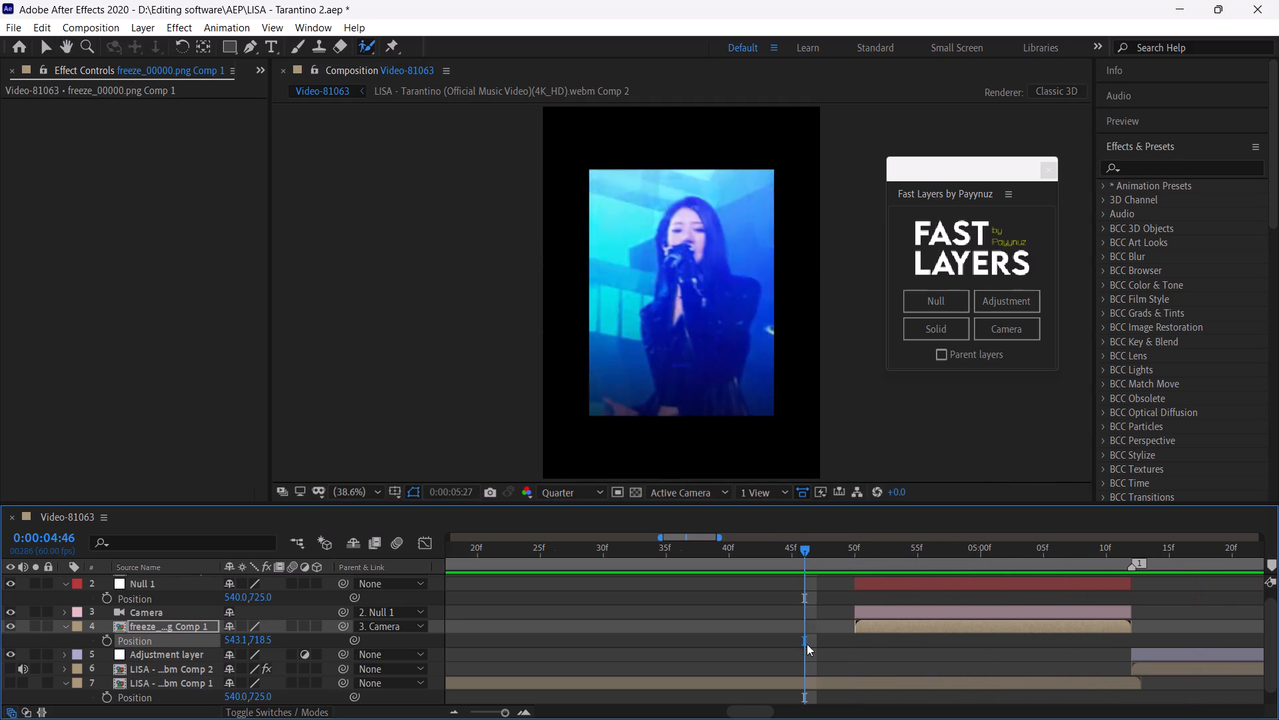
pyautogui.moveTo(883, 557); pyautogui.dragTo(939, 581)
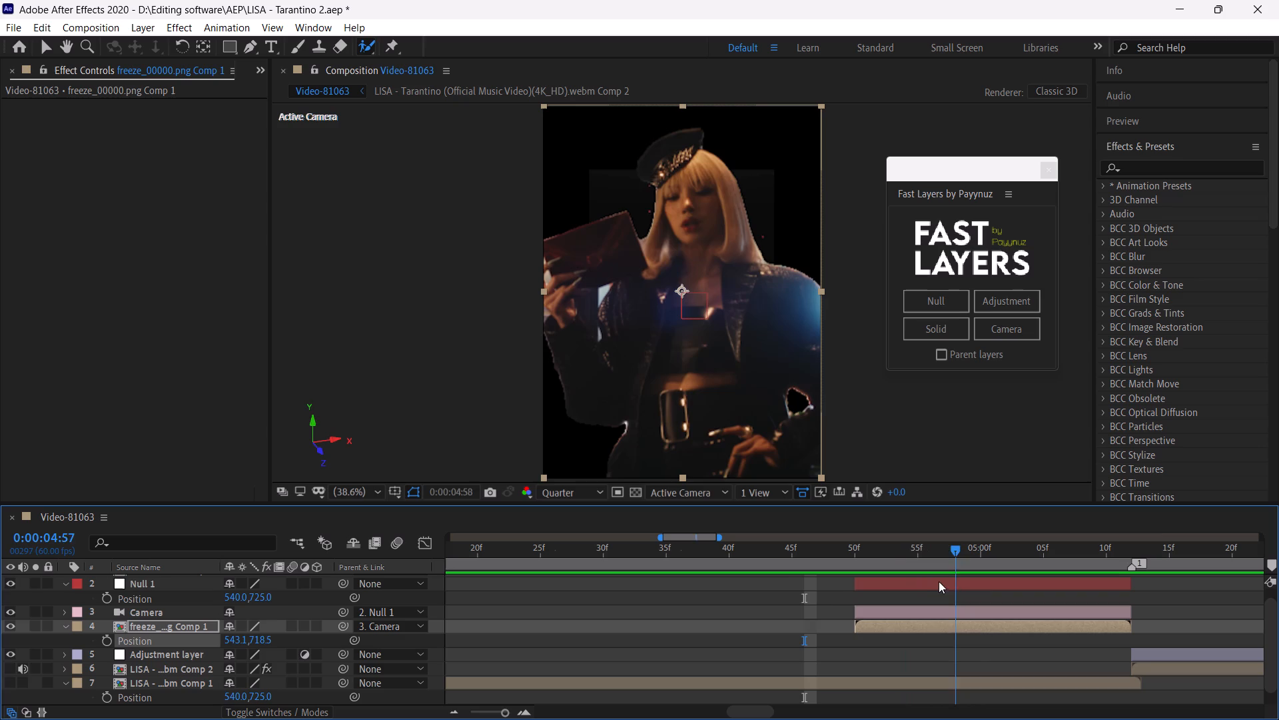
pyautogui.moveTo(939, 581); pyautogui.dragTo(801, 575)
pyautogui.press('space')
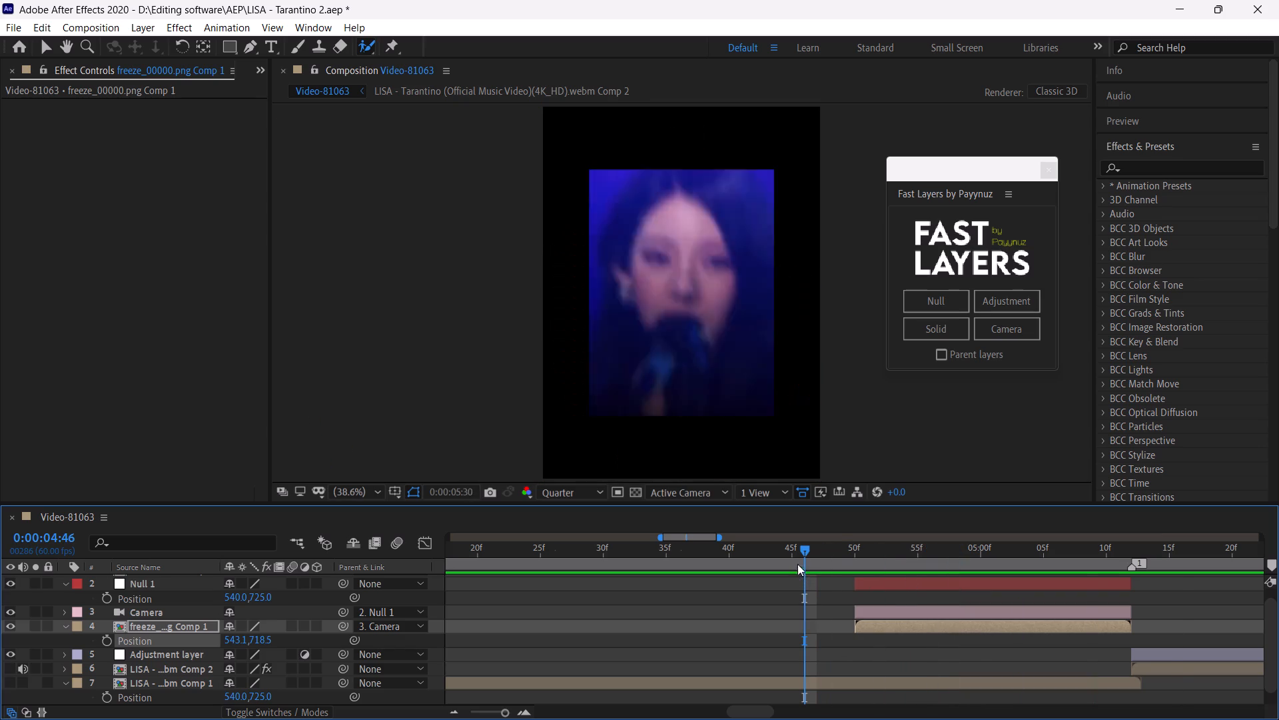
pyautogui.click(847, 545)
pyautogui.press('space')
pyautogui.click(847, 545)
pyautogui.press('space')
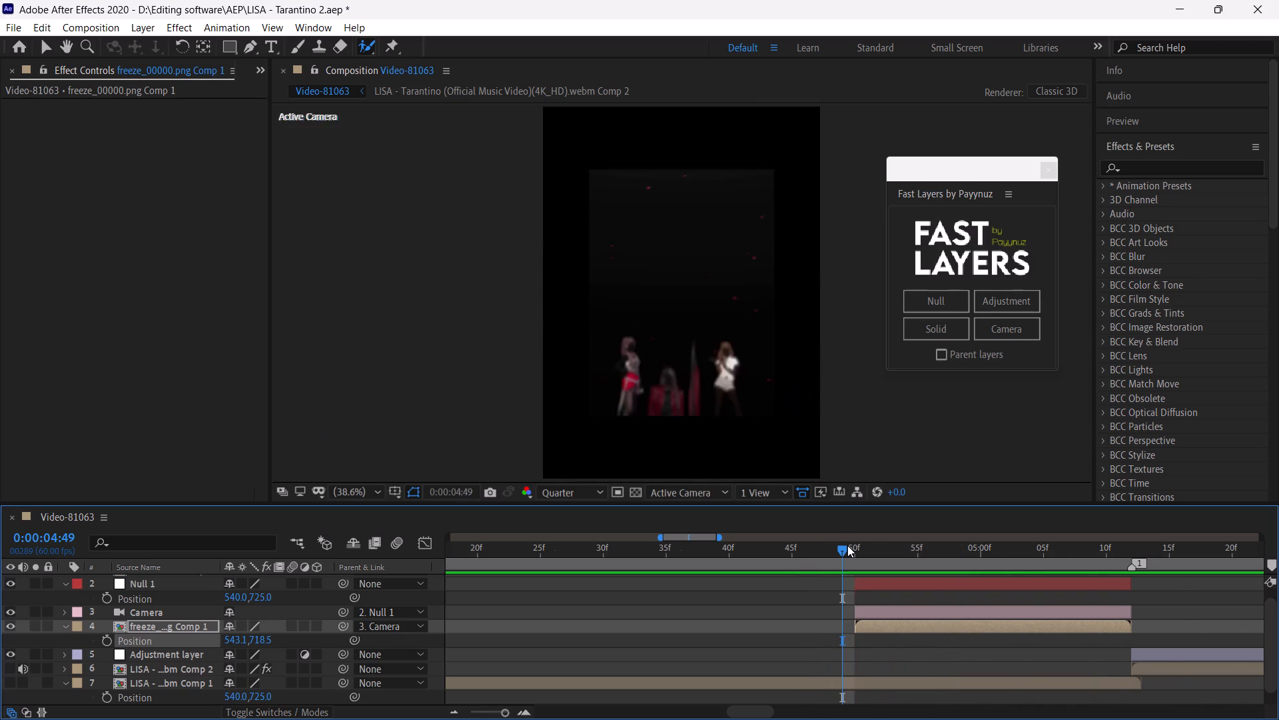
pyautogui.click(847, 545)
pyautogui.press('space')
# At 0:00:04:50, turn Null 1 into a 3D layer with its Position property shown.
pyautogui.moveTo(847, 545); pyautogui.dragTo(858, 557)
pyautogui.click(884, 585)
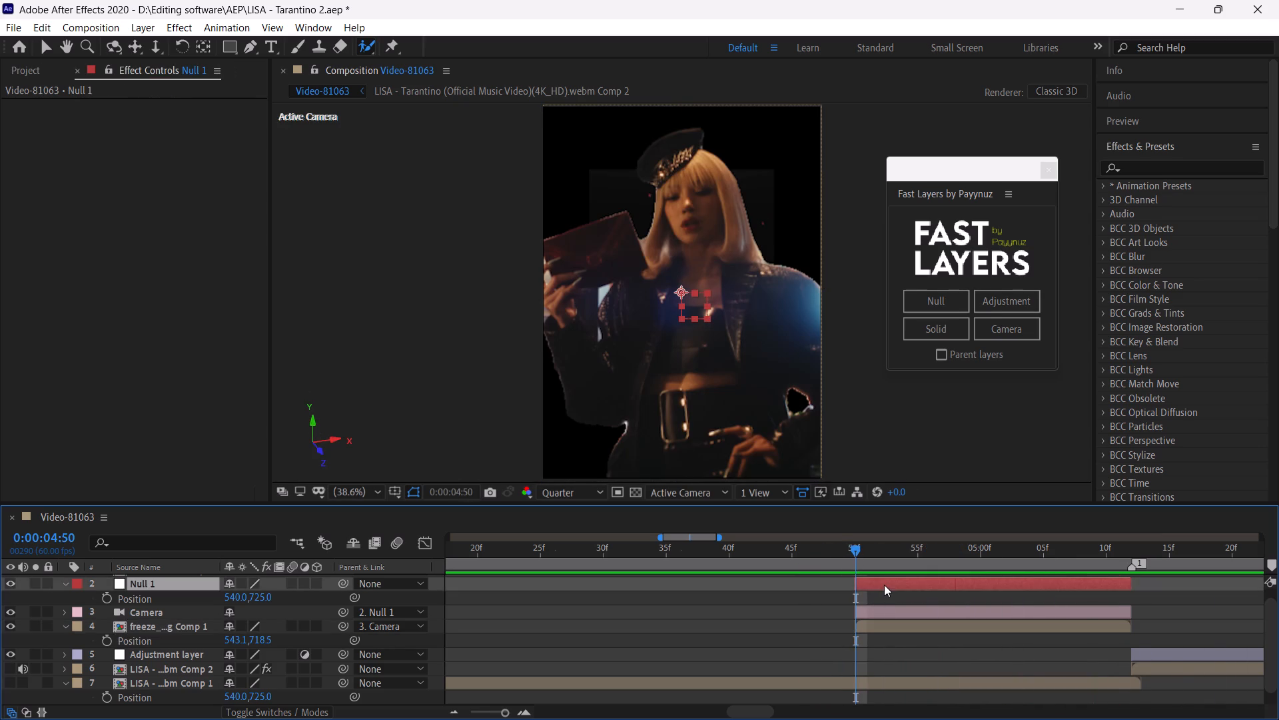
pyautogui.press('r')
pyautogui.press('p')
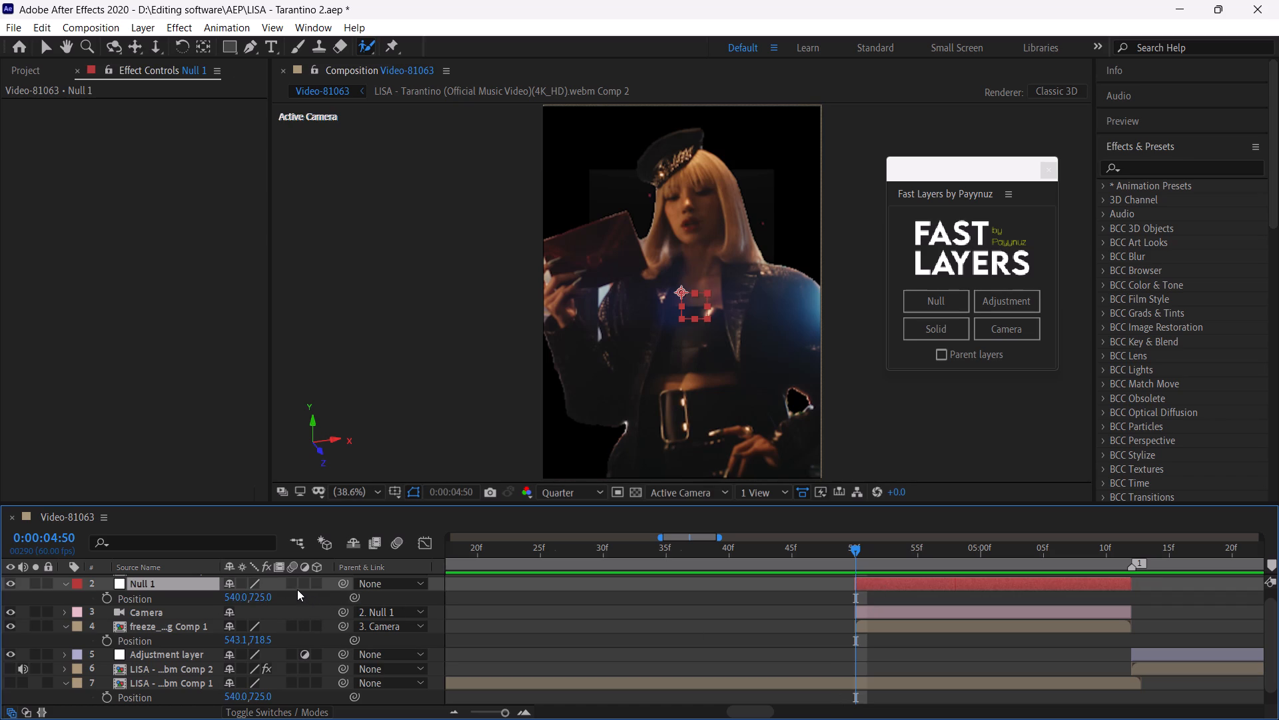
pyautogui.click(314, 582)
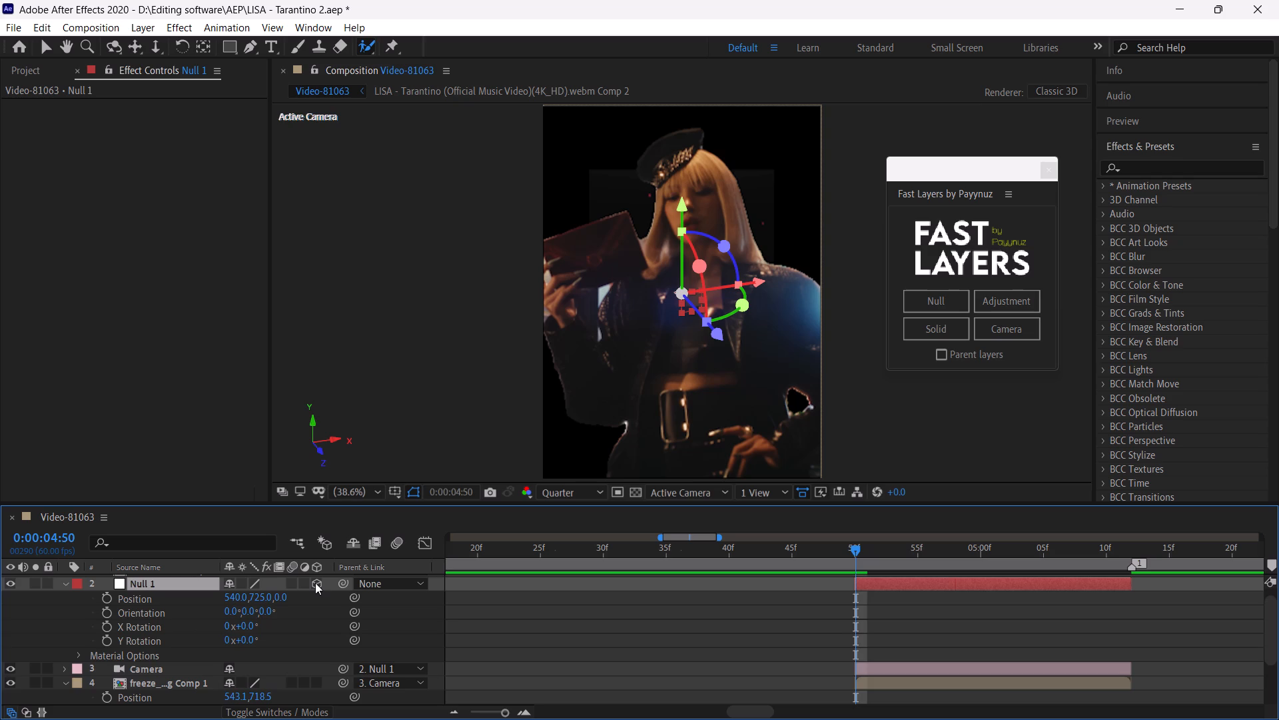
# Hide the Camera layer, and delete it.
pyautogui.click(881, 665)
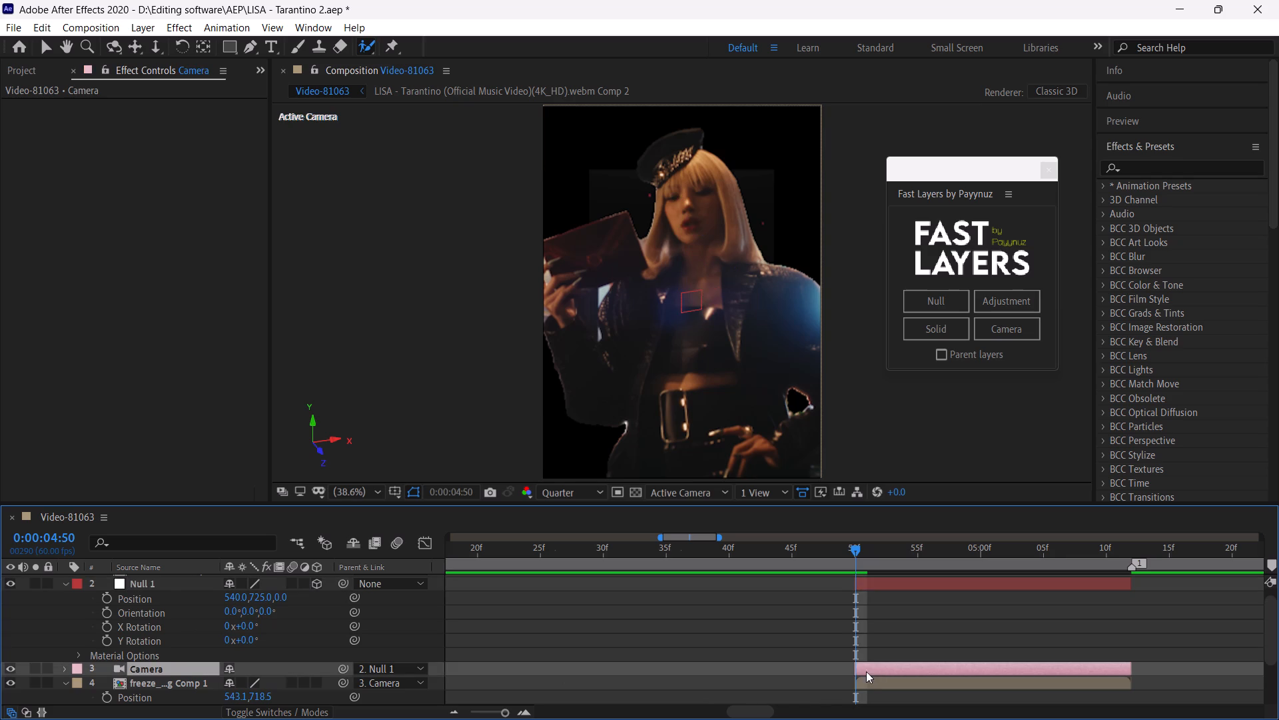
pyautogui.click(13, 665)
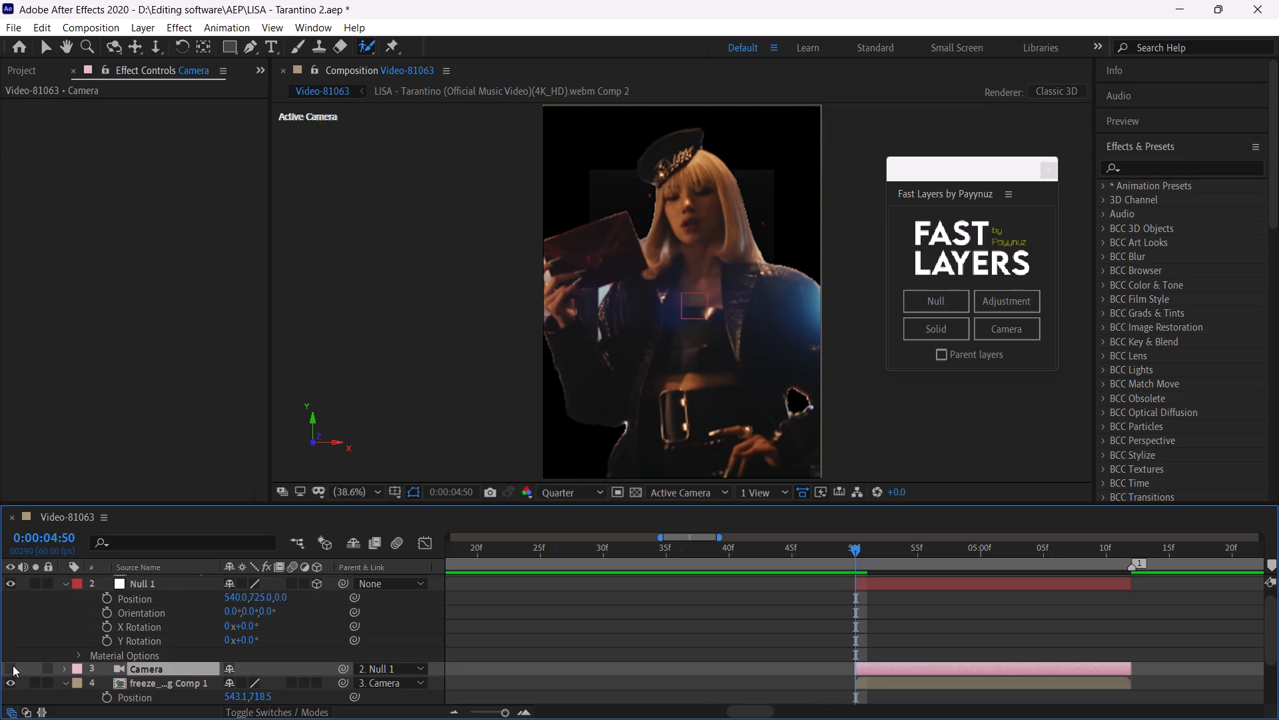
pyautogui.click(173, 669)
pyautogui.press('BackSpace')
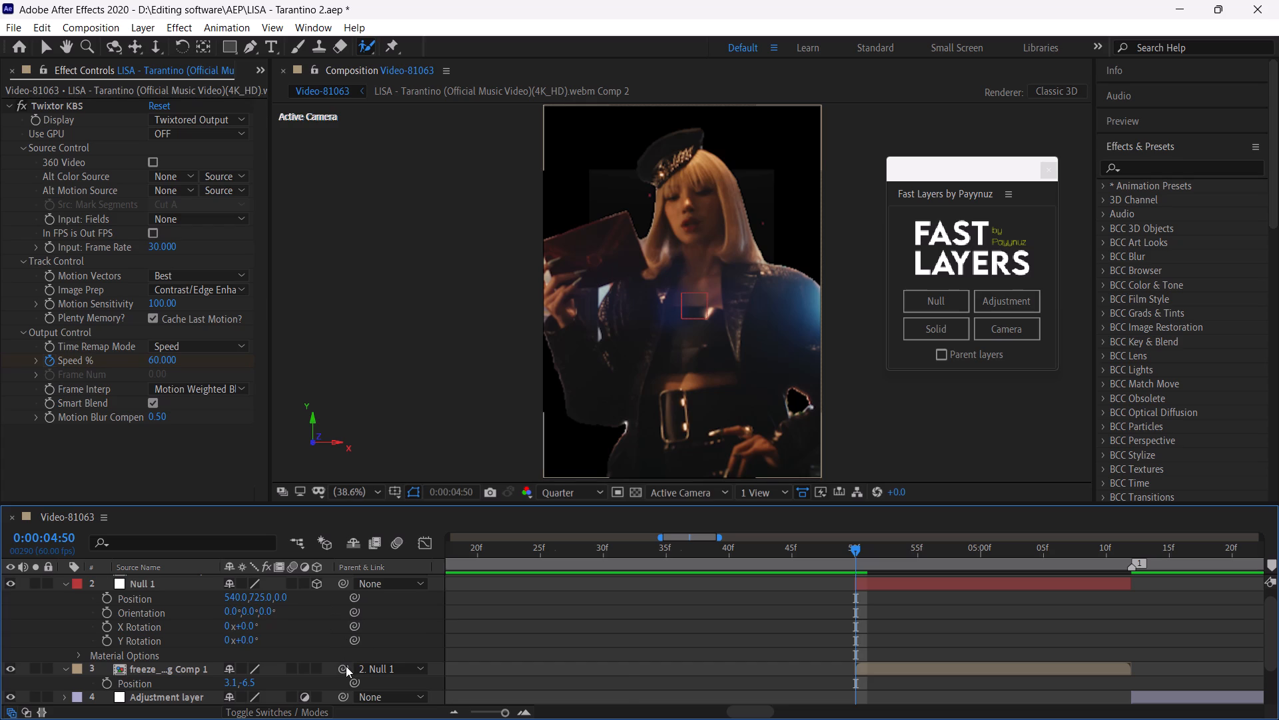
# Parent freeze_00000.png Comp 1 to the LISA - Tarantino Comp 3 layer and make the cutout a 3D layer.
pyautogui.moveTo(341, 667); pyautogui.dragTo(213, 588)
pyautogui.click(320, 681)
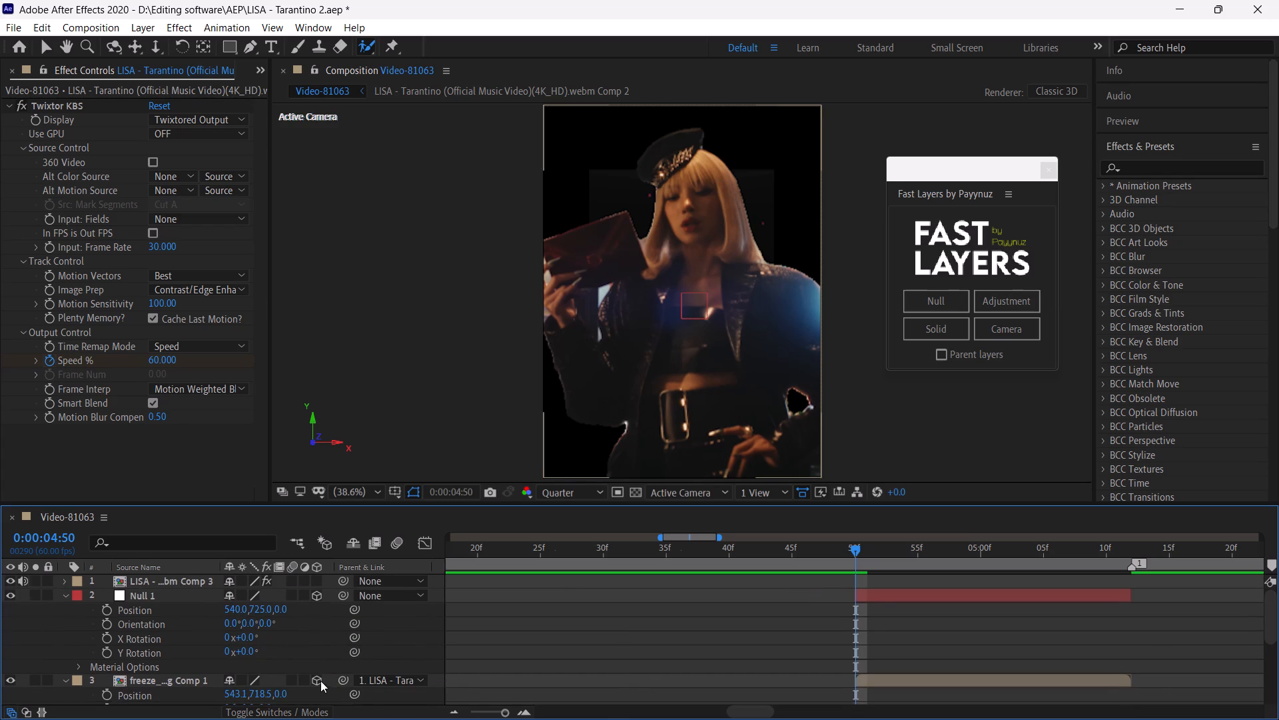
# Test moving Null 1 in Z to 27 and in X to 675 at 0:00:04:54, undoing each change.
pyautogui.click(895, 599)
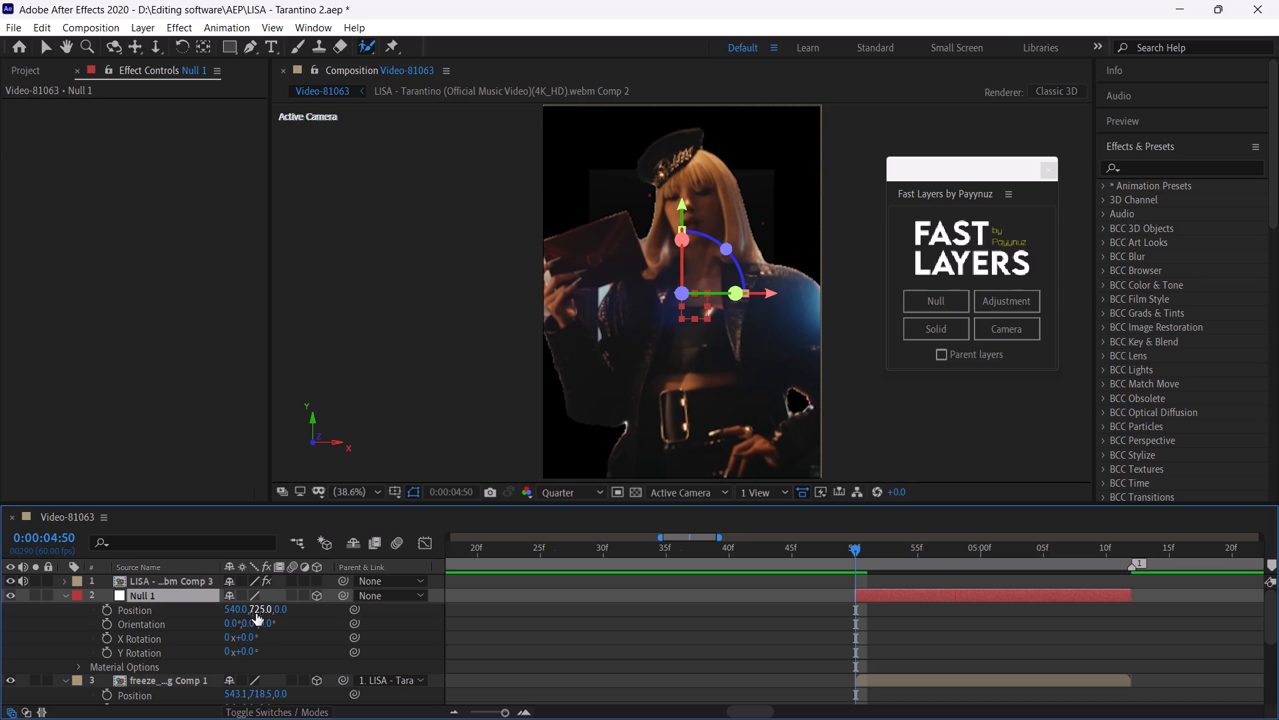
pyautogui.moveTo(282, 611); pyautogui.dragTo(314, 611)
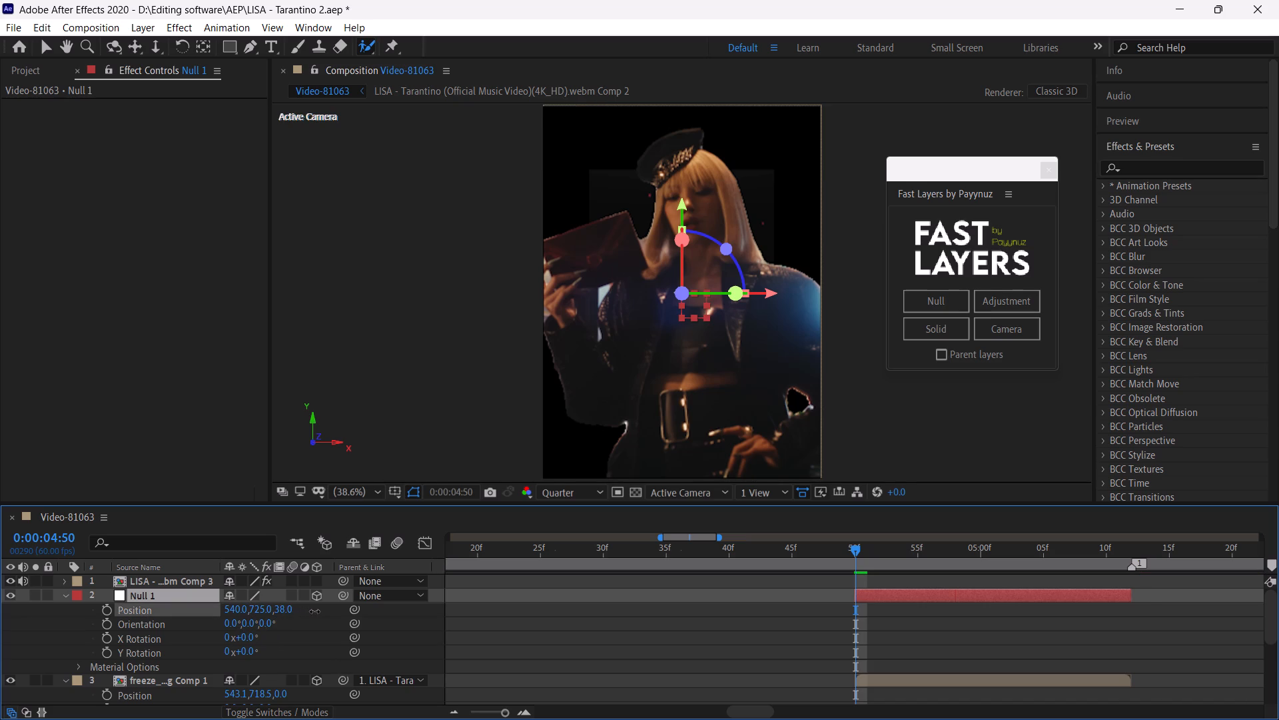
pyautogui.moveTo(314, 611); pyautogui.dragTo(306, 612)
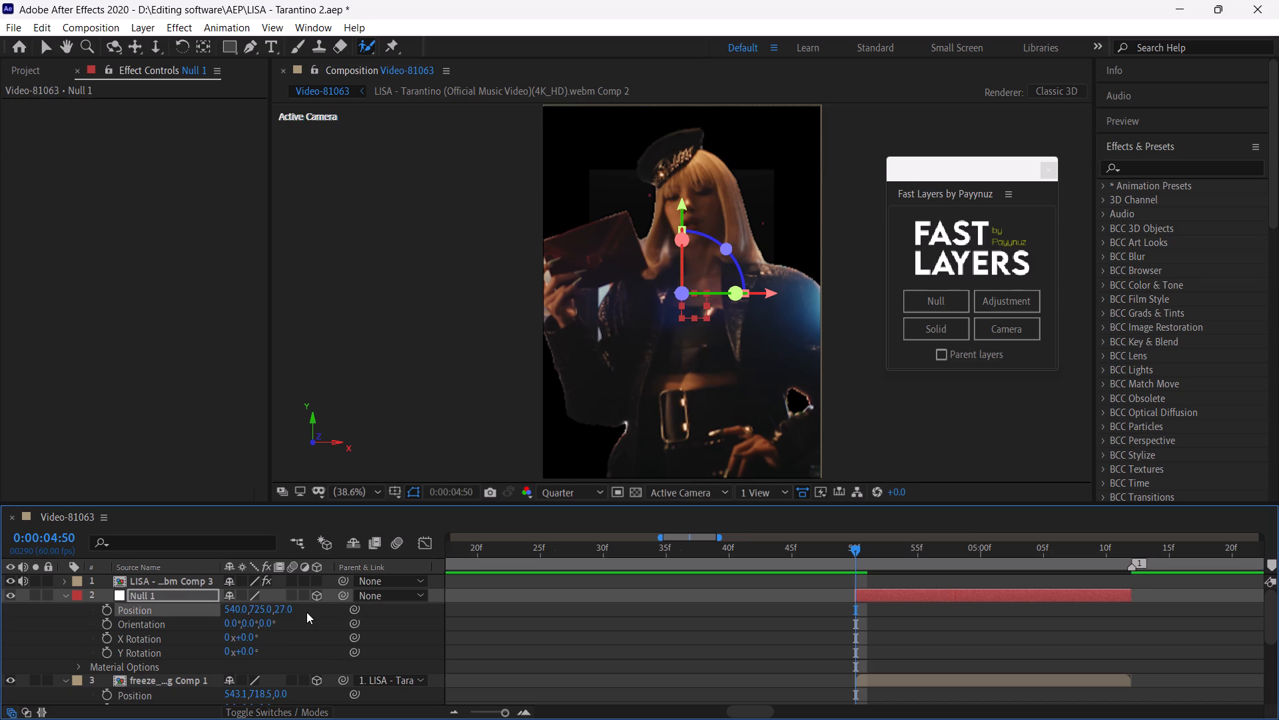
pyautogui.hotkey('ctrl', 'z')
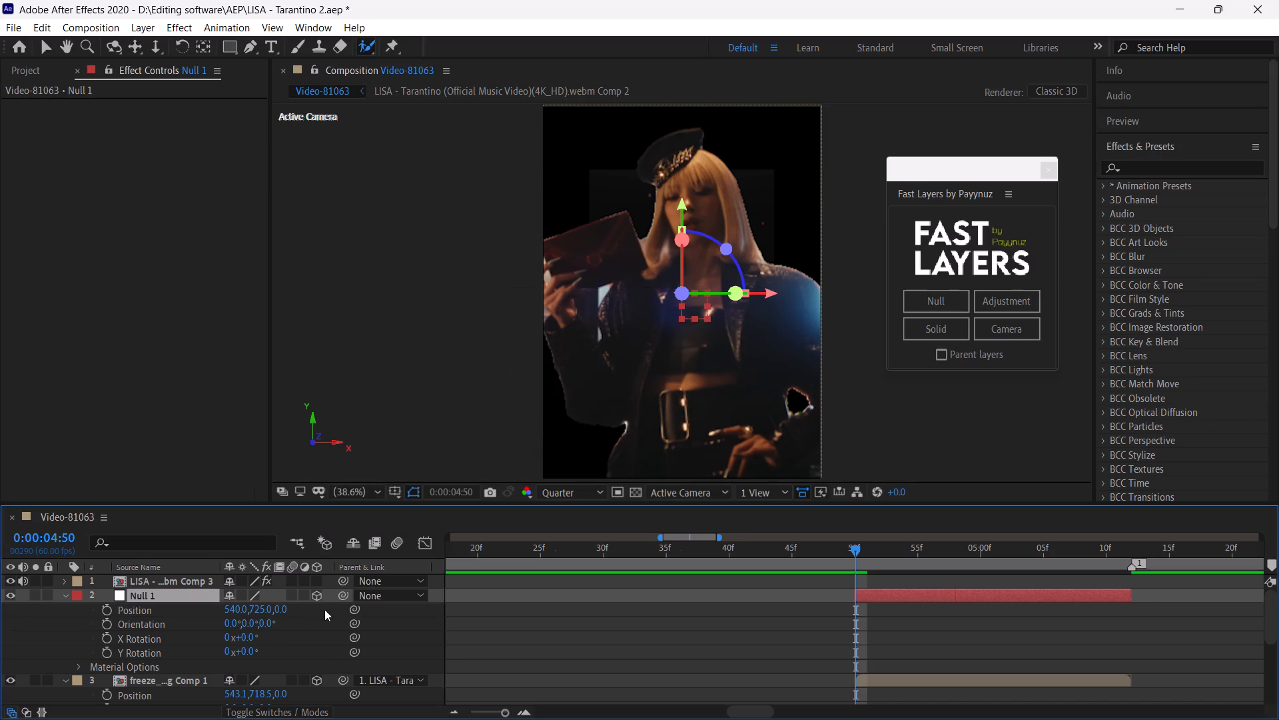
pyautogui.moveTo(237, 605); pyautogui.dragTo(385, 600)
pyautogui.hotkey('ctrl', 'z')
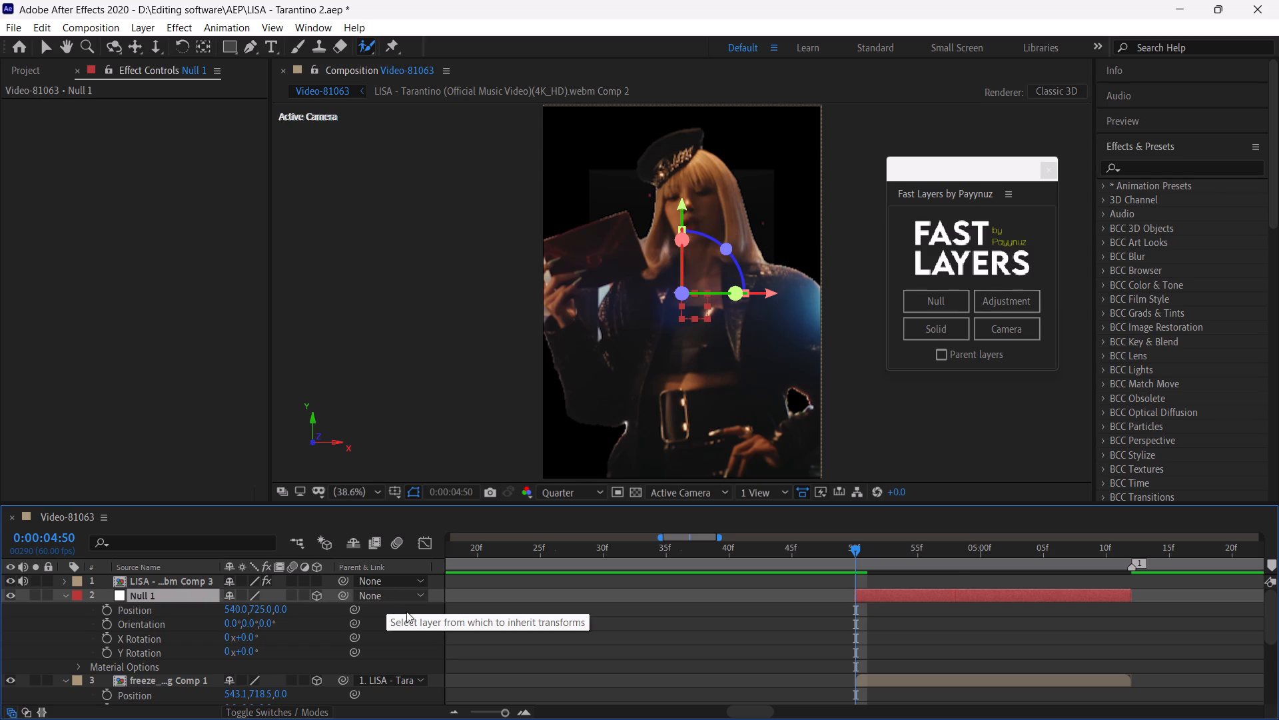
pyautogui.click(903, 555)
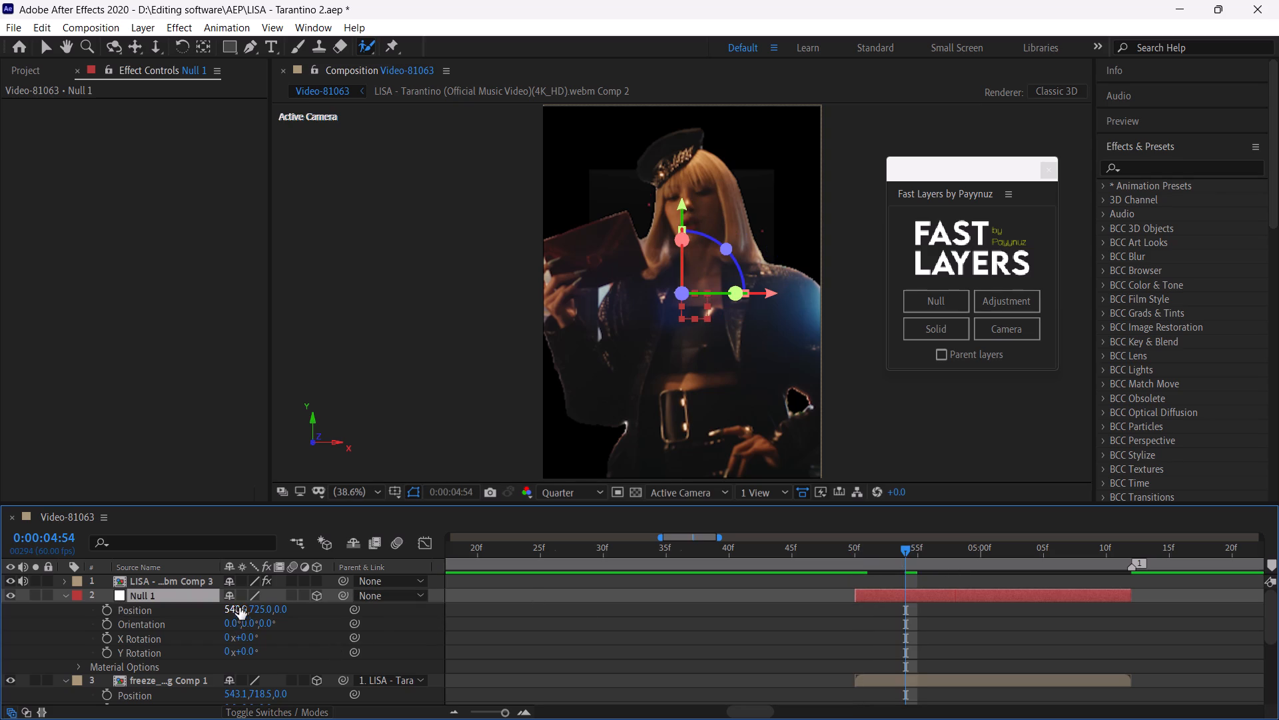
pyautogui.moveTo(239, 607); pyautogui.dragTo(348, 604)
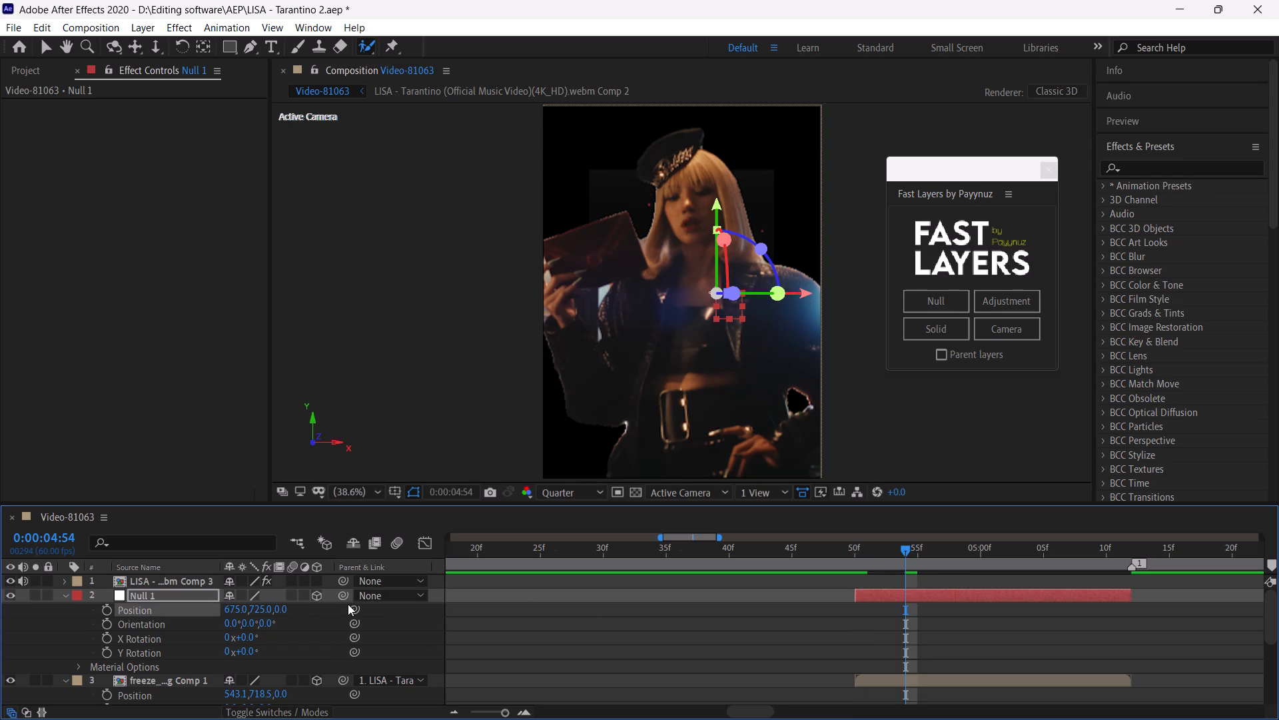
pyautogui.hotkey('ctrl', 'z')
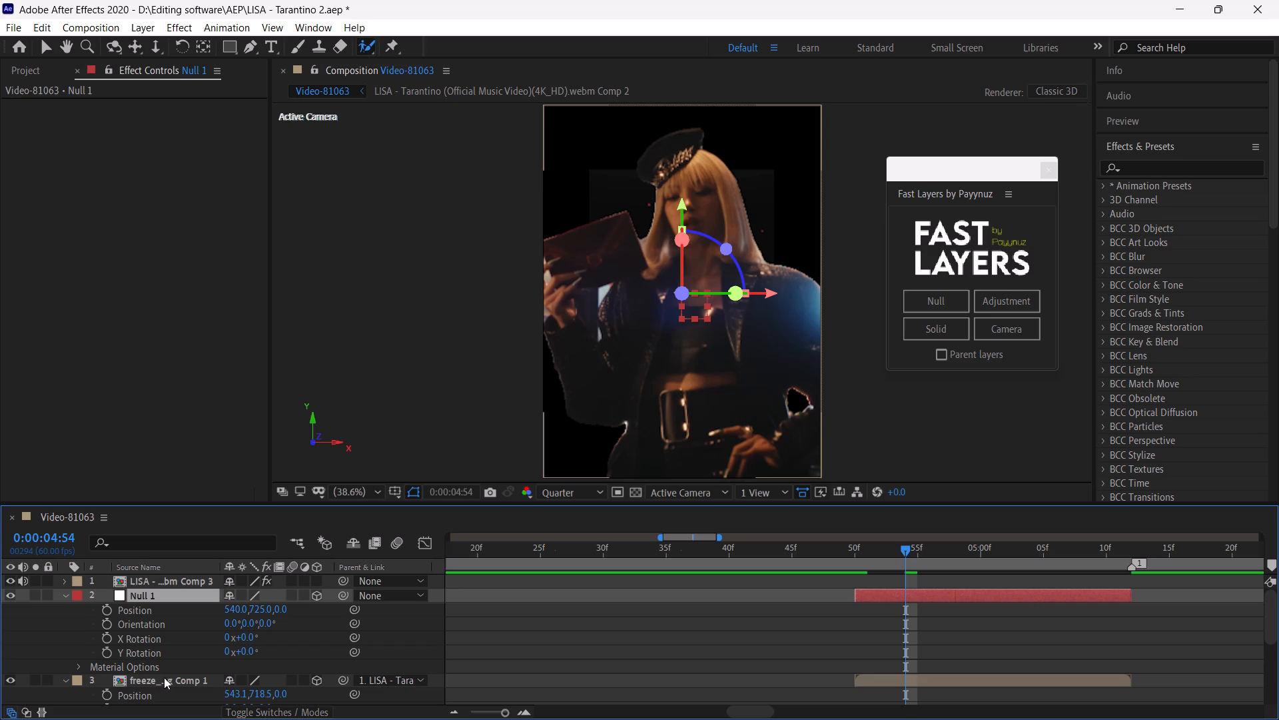
# Change the parent of freeze_00000.png Comp 1 to Null 1.
pyautogui.click(155, 681)
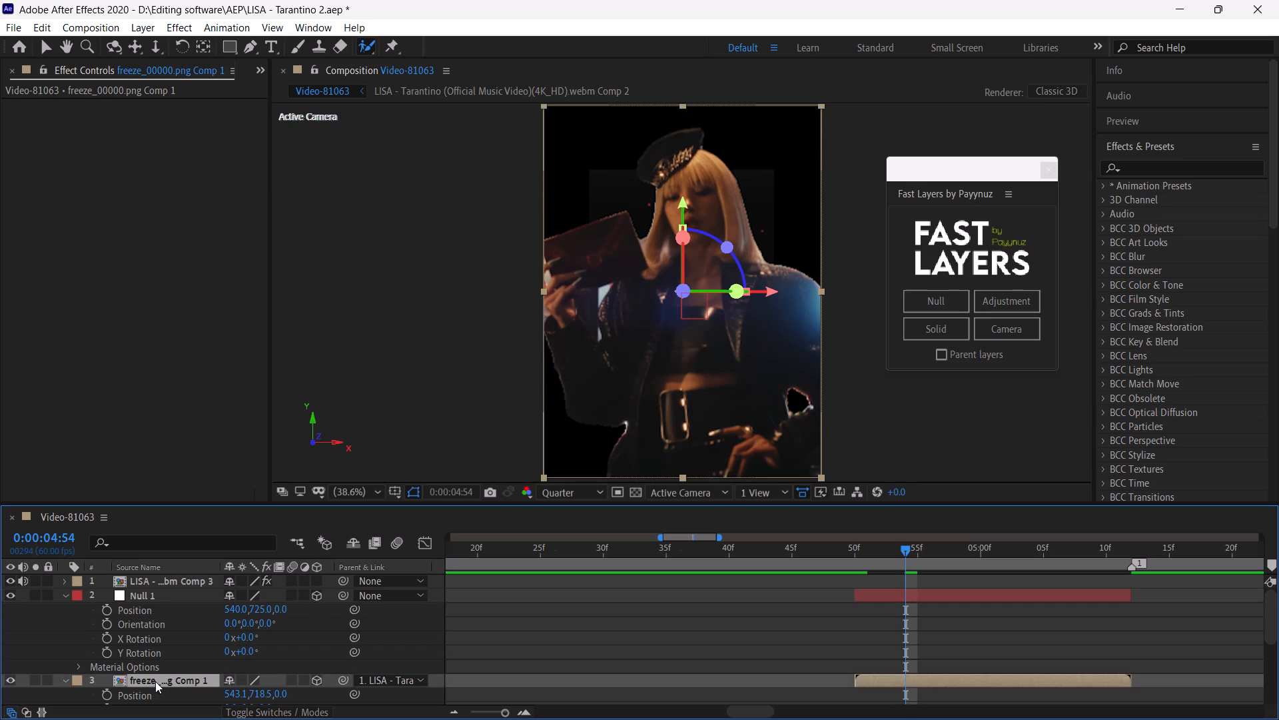
pyautogui.click(400, 681)
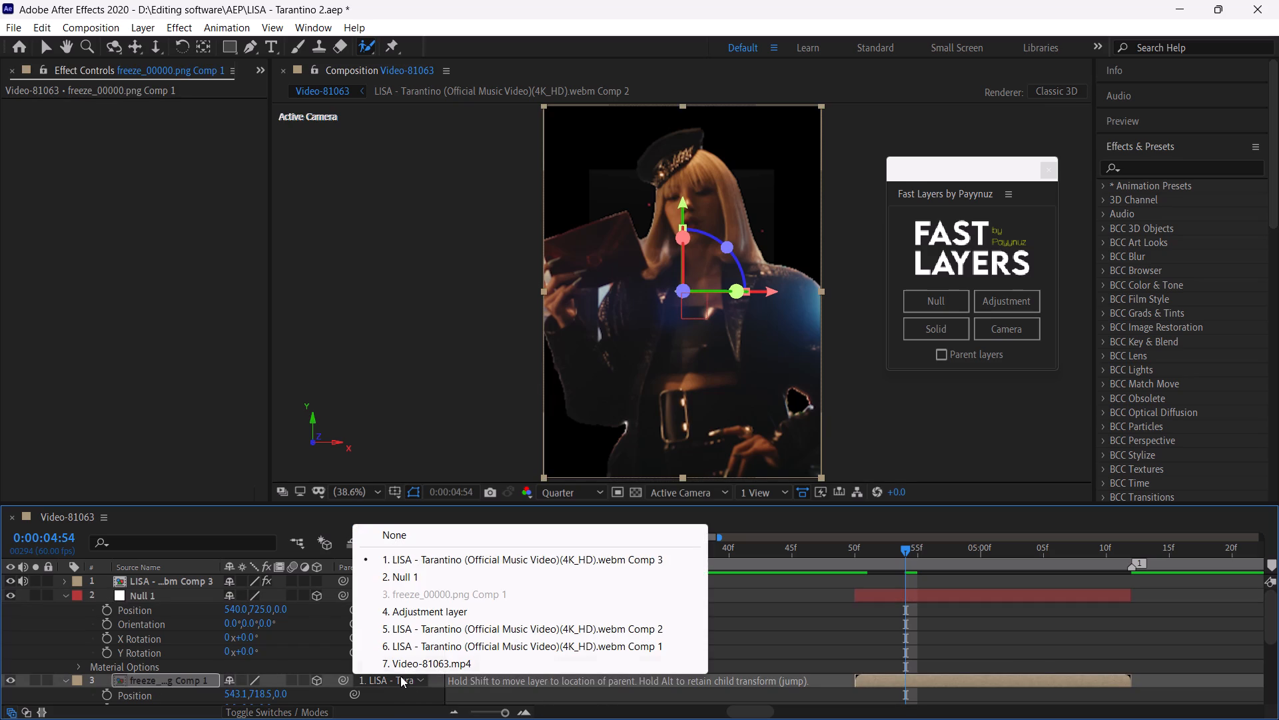
pyautogui.click(404, 578)
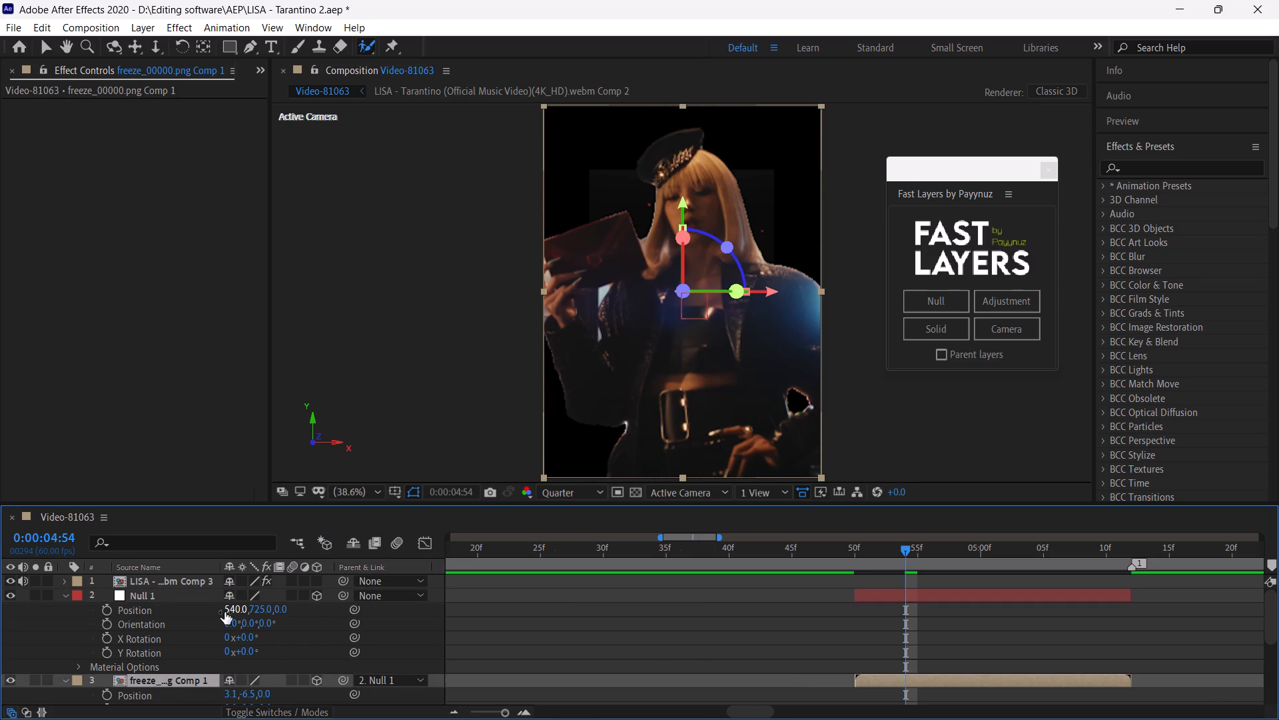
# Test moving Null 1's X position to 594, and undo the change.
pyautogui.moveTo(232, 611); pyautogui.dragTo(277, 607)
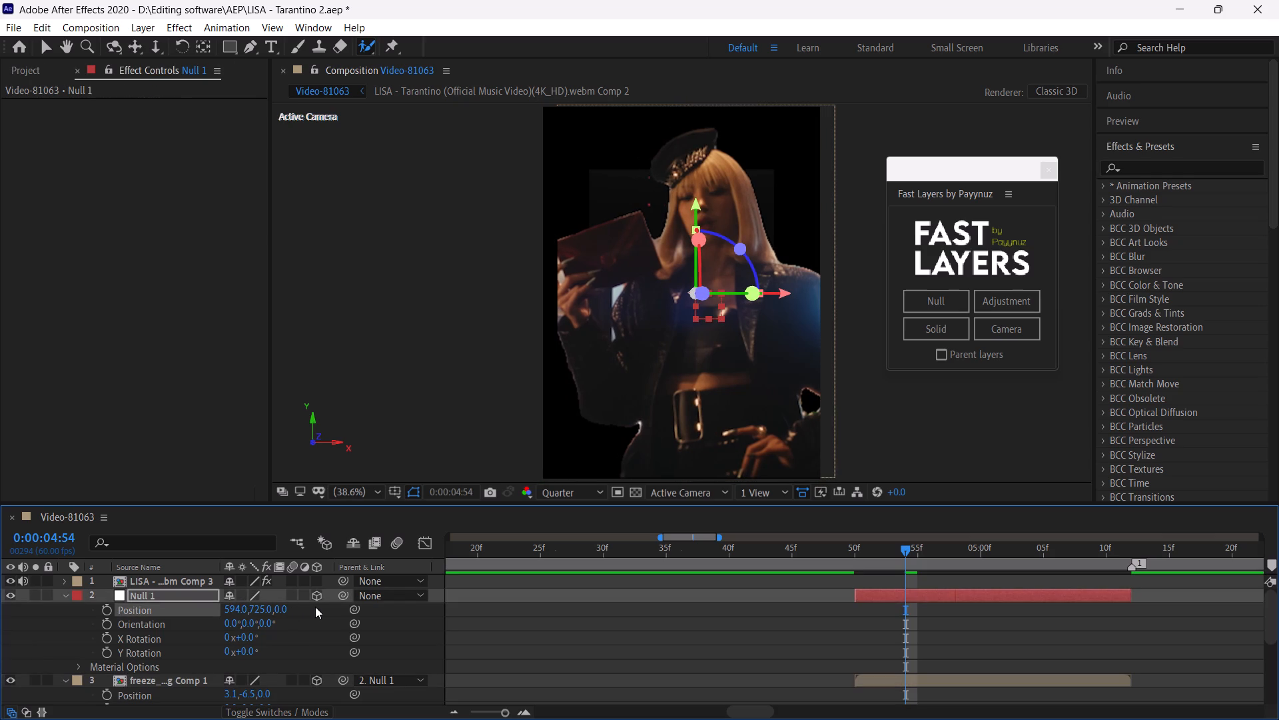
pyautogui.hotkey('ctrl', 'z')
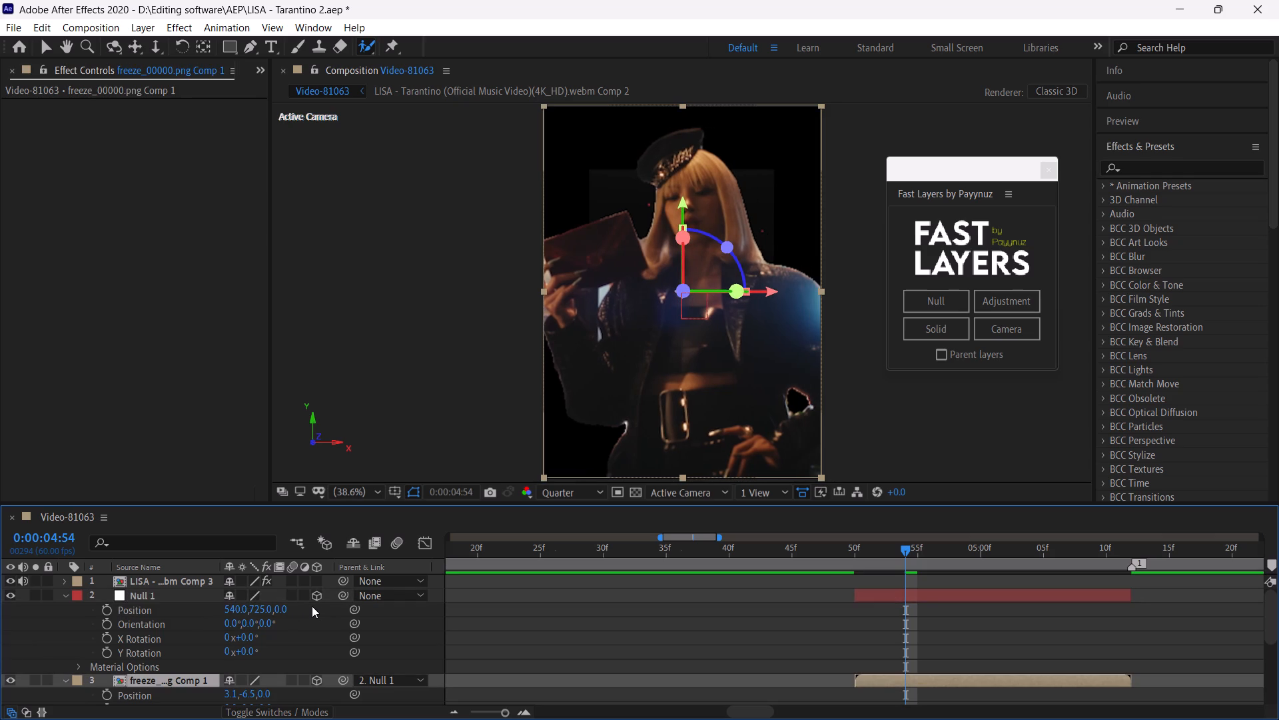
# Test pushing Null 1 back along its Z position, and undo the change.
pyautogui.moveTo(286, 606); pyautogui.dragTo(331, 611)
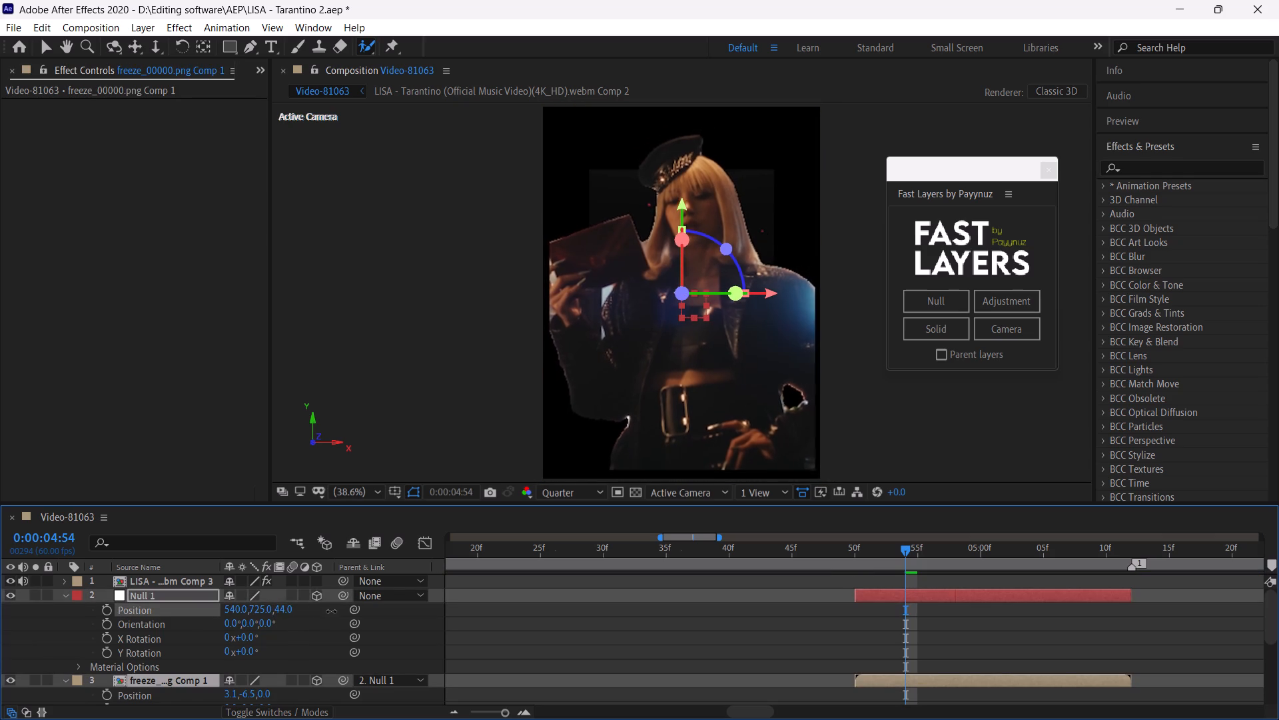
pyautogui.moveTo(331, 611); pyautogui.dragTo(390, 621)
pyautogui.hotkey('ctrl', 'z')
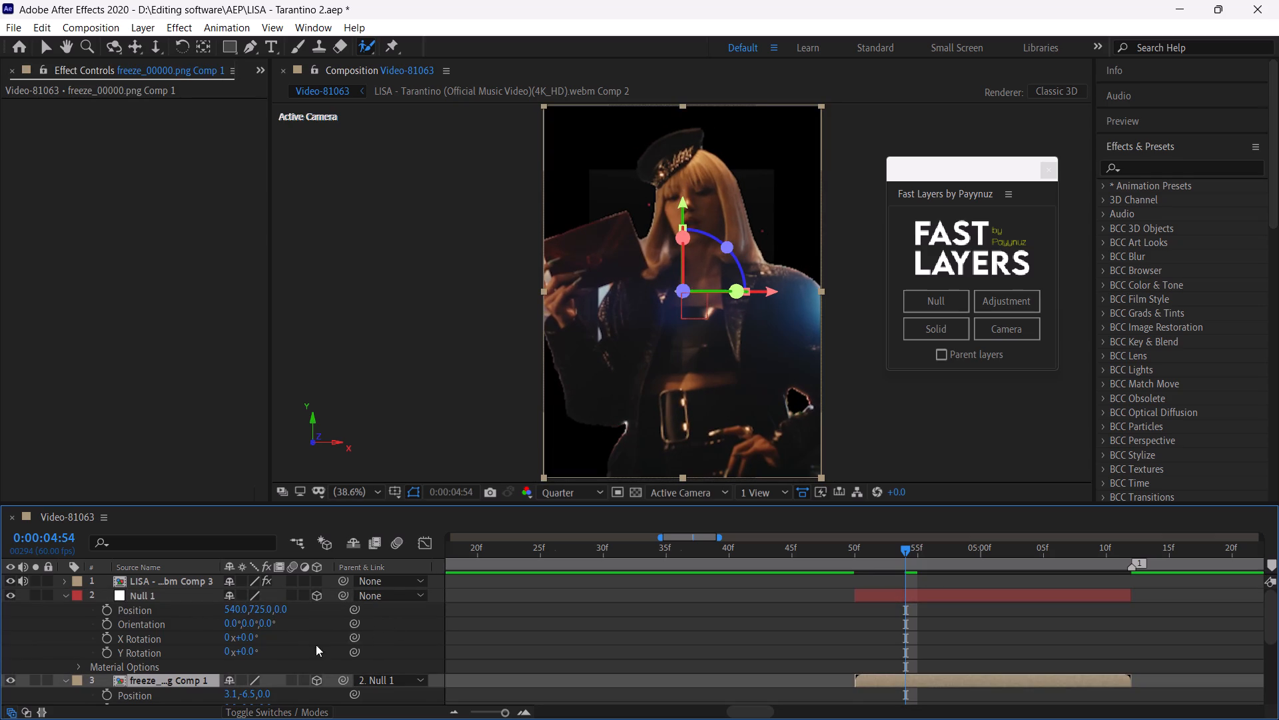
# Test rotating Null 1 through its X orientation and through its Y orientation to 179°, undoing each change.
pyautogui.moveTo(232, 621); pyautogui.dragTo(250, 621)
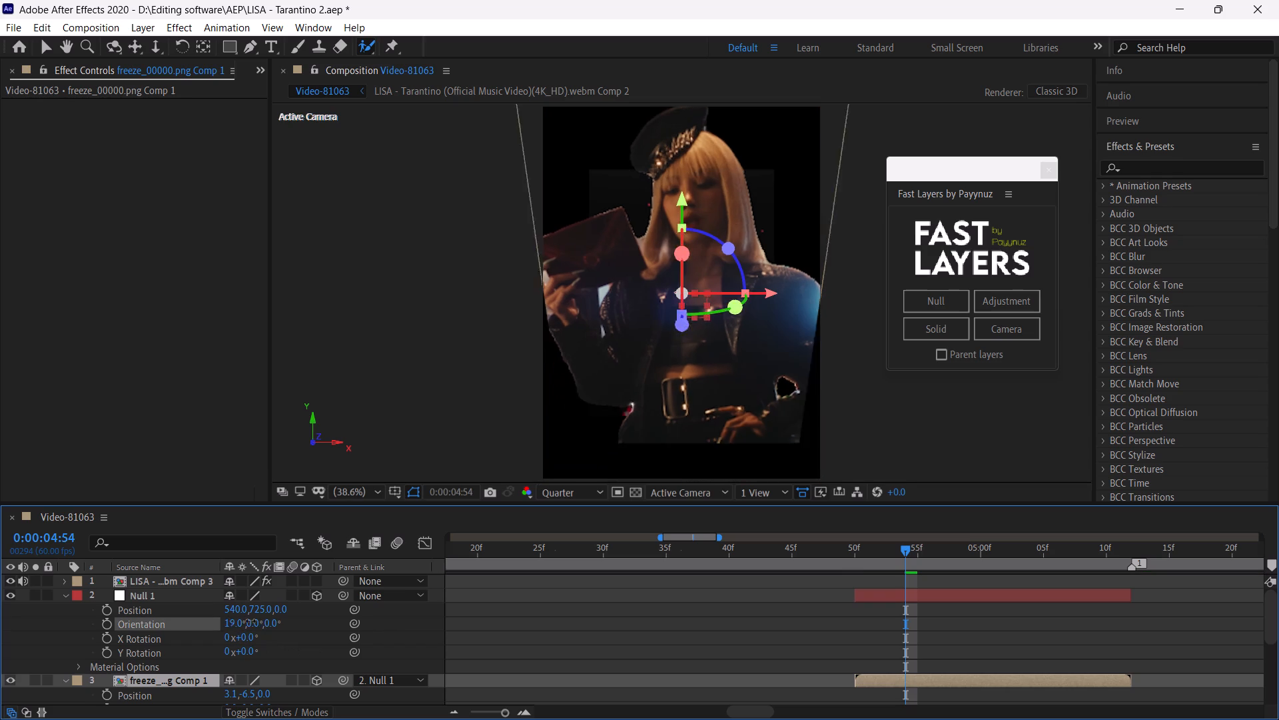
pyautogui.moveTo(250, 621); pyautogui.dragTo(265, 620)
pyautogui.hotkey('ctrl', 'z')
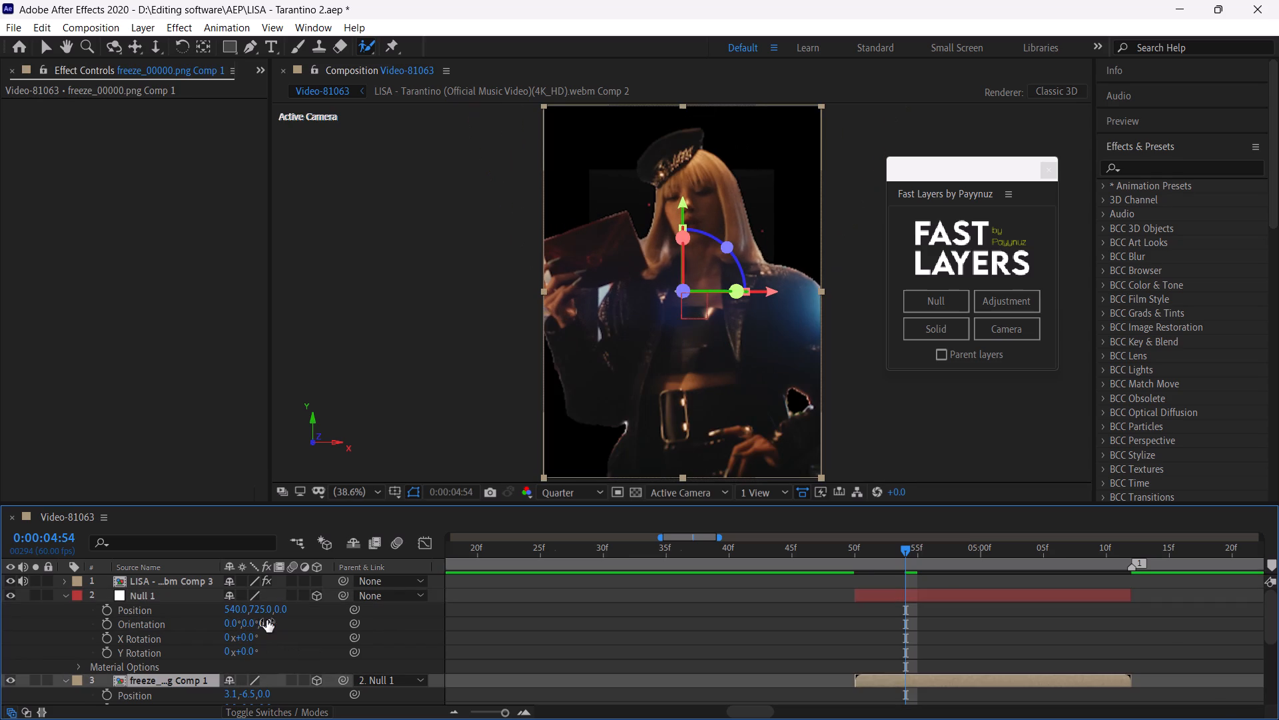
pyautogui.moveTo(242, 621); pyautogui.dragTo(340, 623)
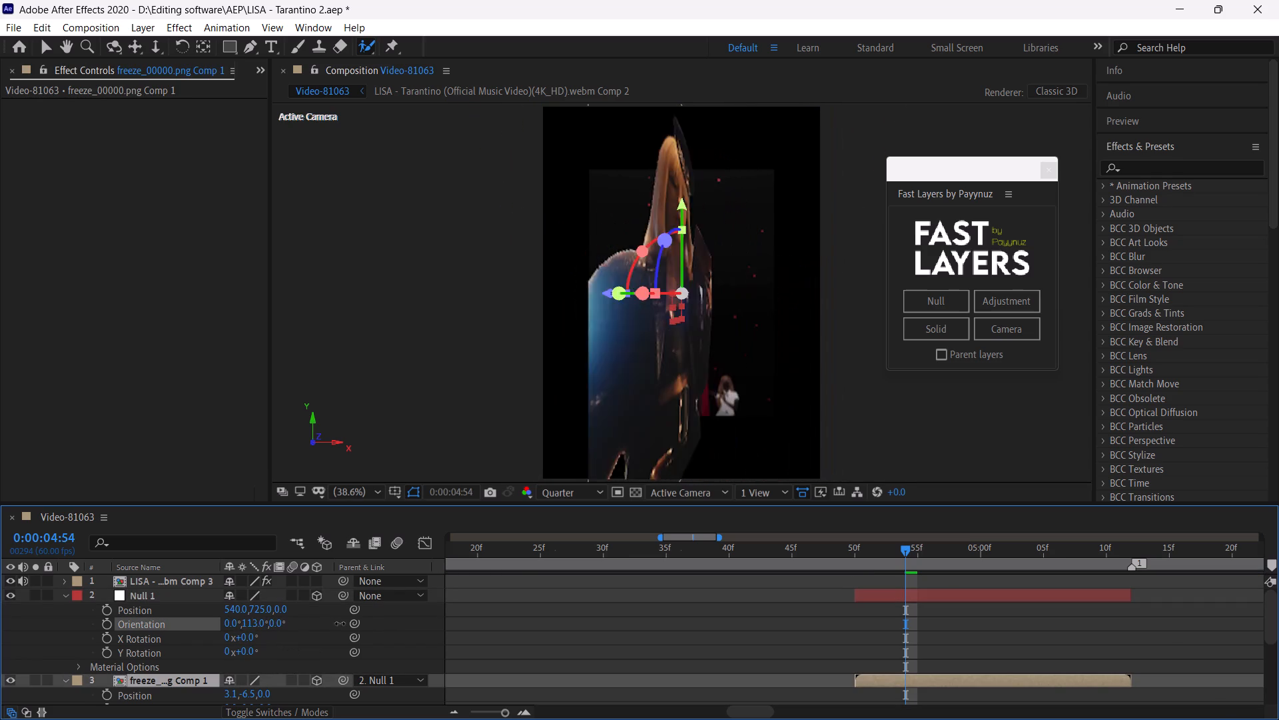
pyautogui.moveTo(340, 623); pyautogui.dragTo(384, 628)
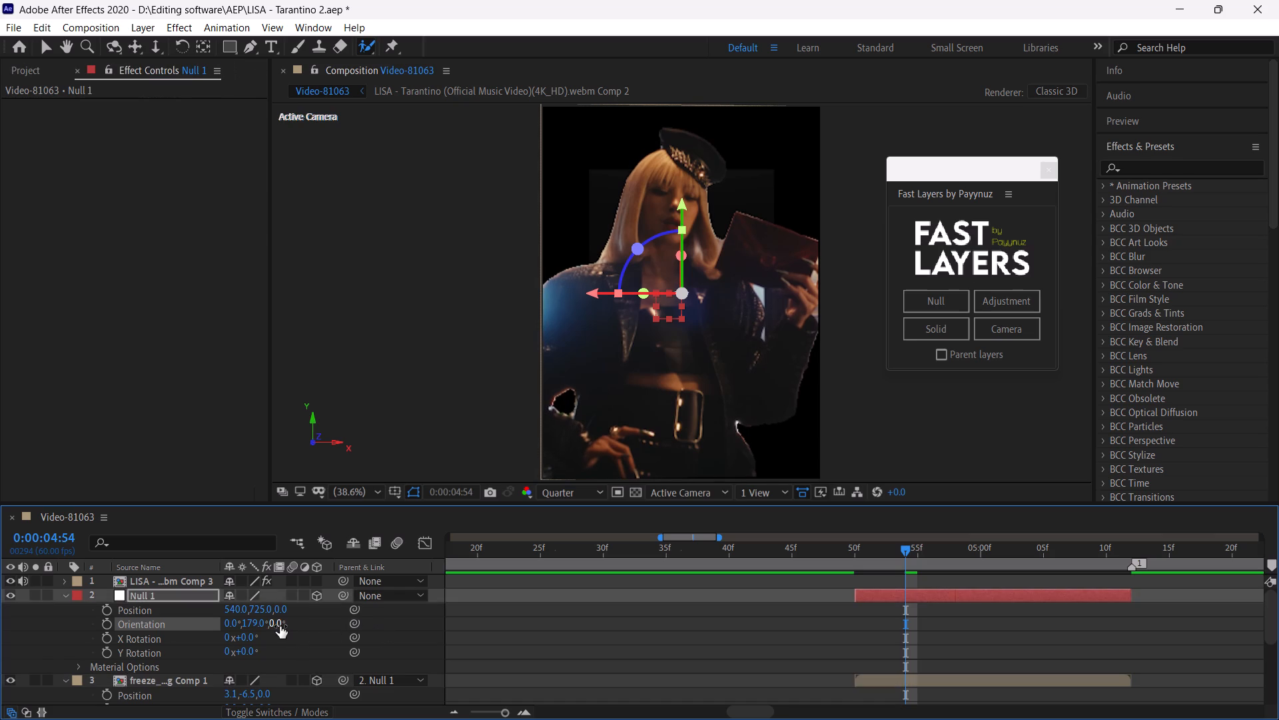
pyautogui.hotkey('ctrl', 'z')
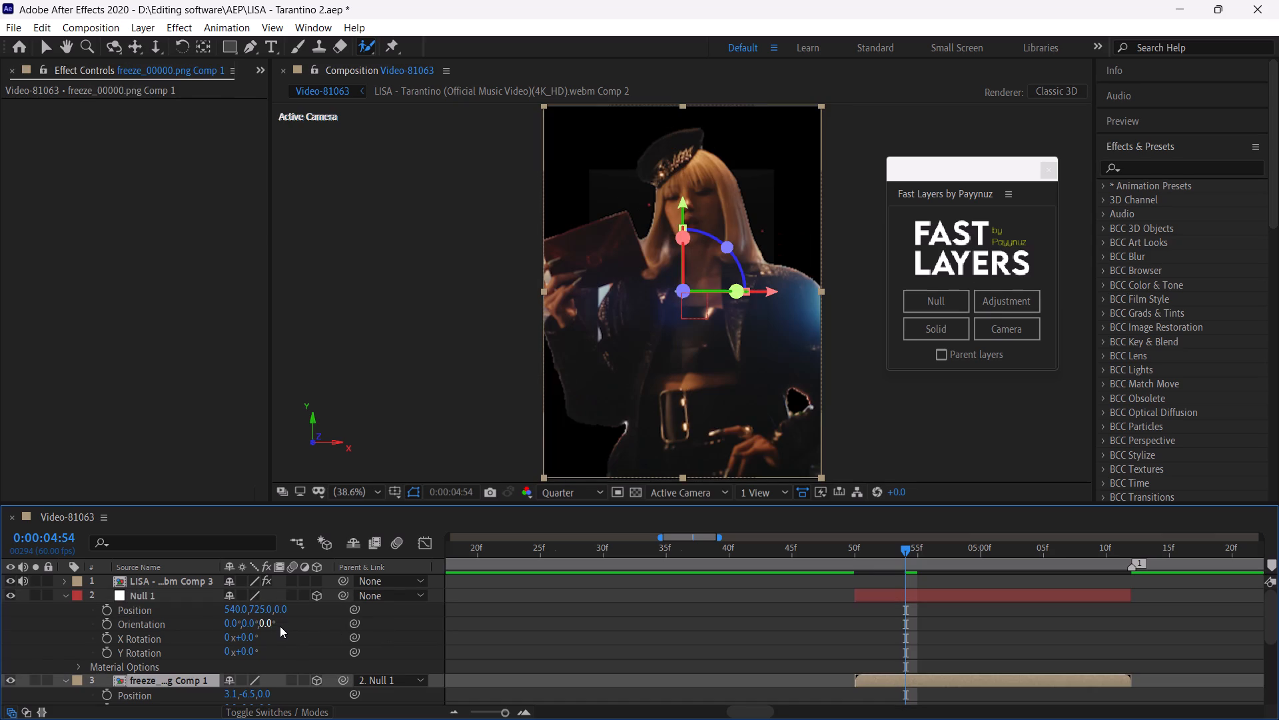
# Move the playhead to 0:00:04:50, at the start of the Null 1 layer.
pyautogui.moveTo(871, 555); pyautogui.dragTo(853, 552)
pyautogui.moveTo(503, 712); pyautogui.dragTo(512, 712)
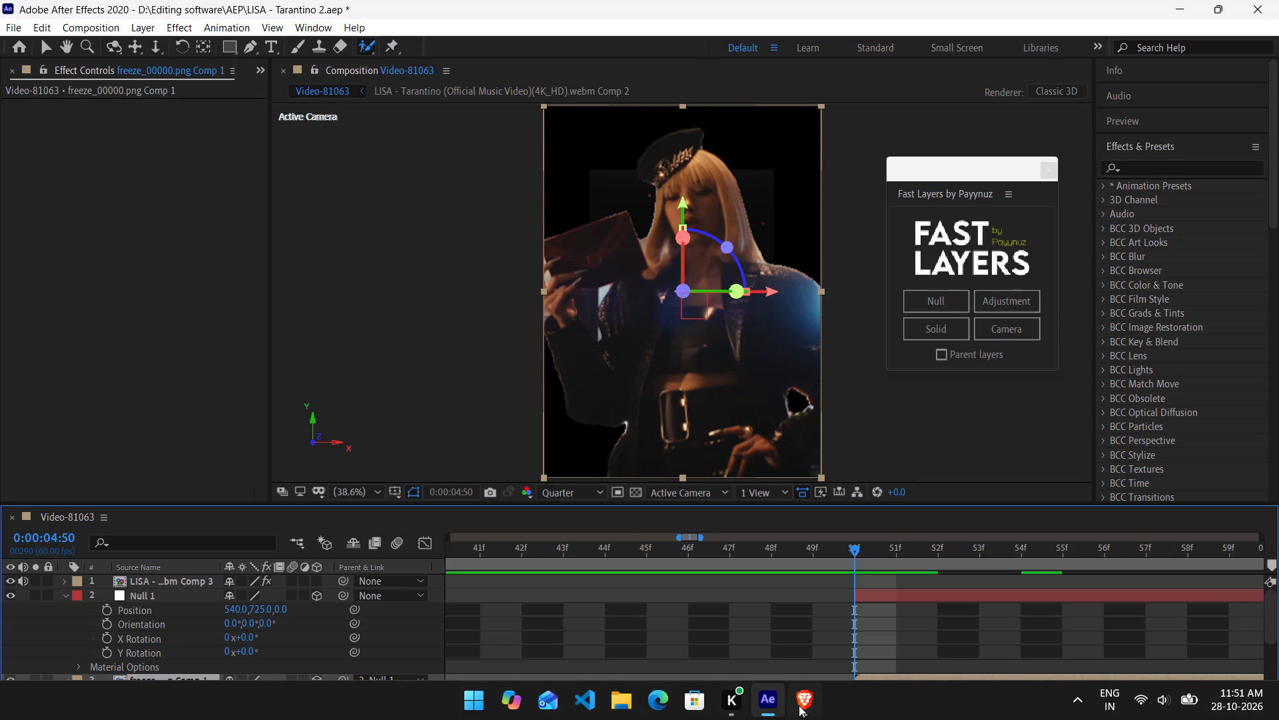
# Switch to Brave, cancel the image file selection on the Adobe Firefly background removal page, and close the browser window.
pyautogui.rightClick(810, 705)
pyautogui.click(793, 655)
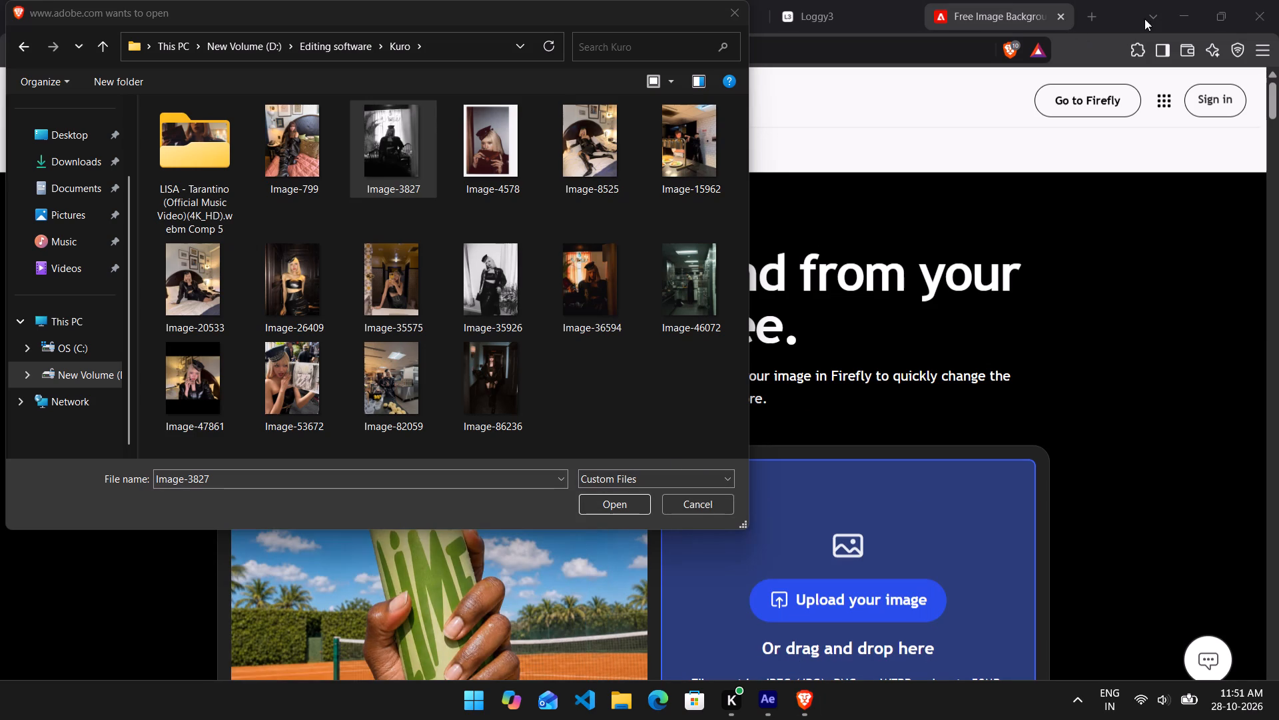
pyautogui.rightClick(807, 700)
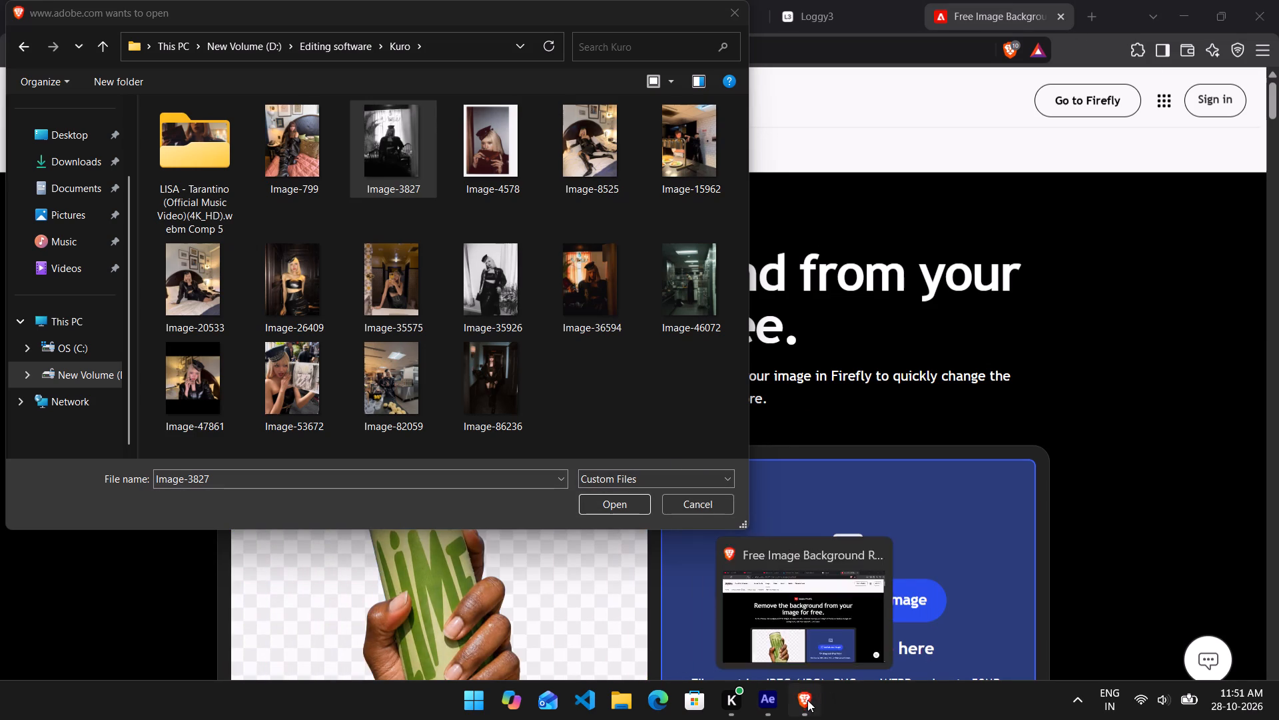
pyautogui.click(784, 657)
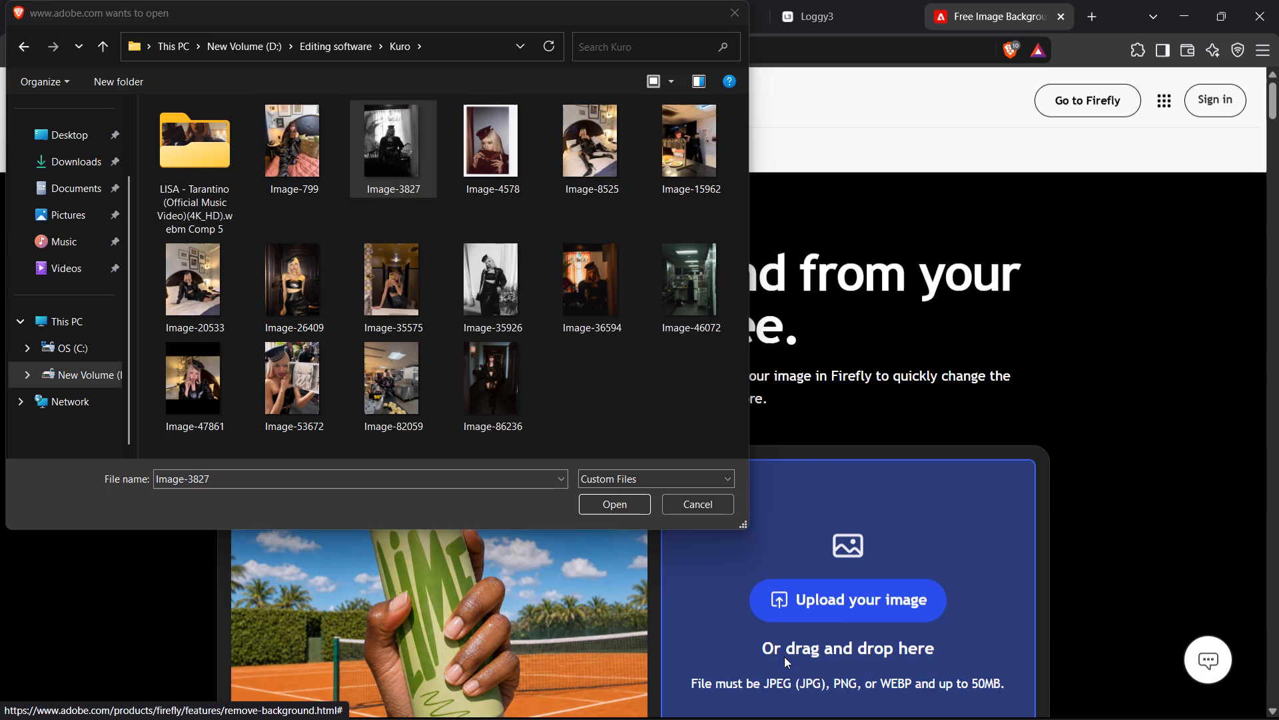
pyautogui.click(738, 17)
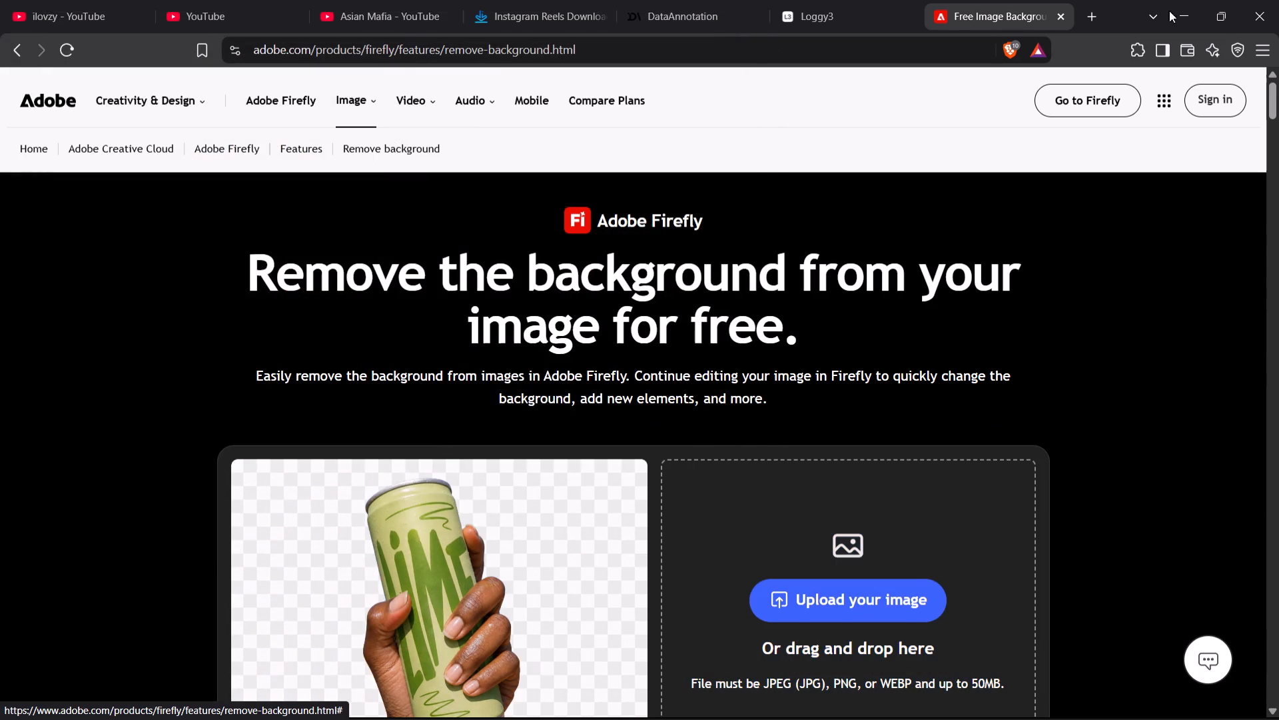
pyautogui.click(1266, 7)
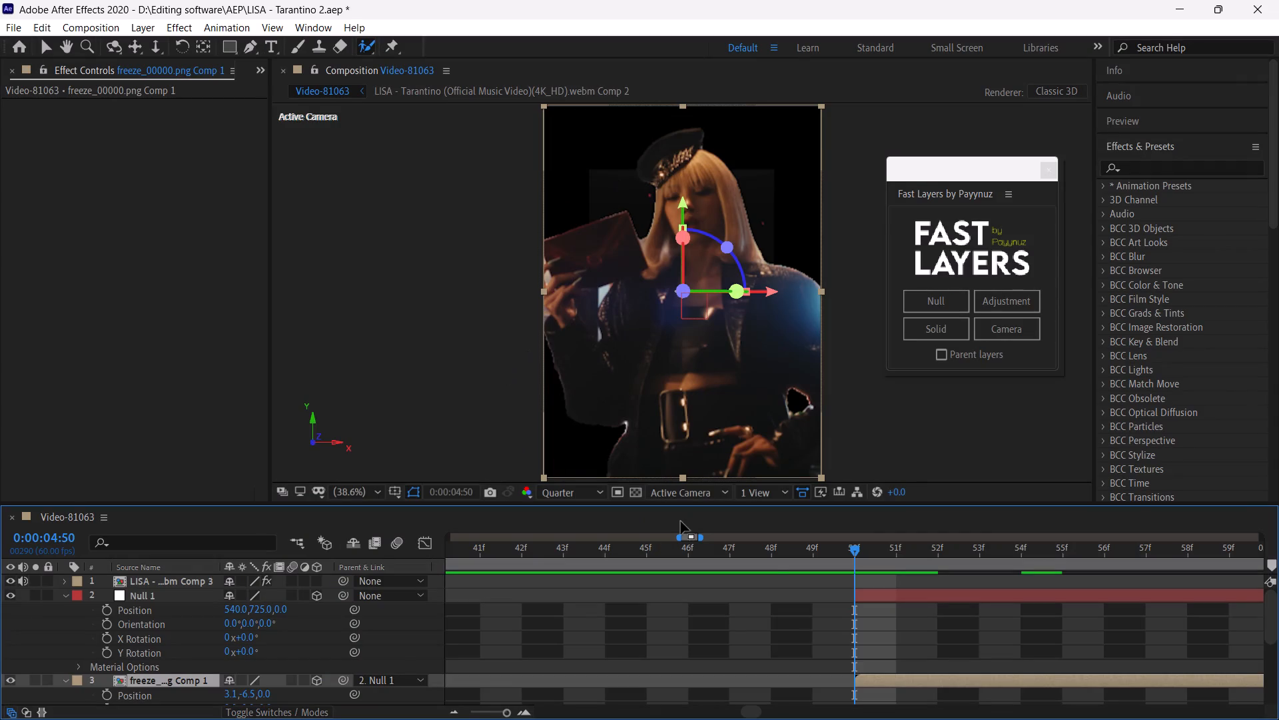